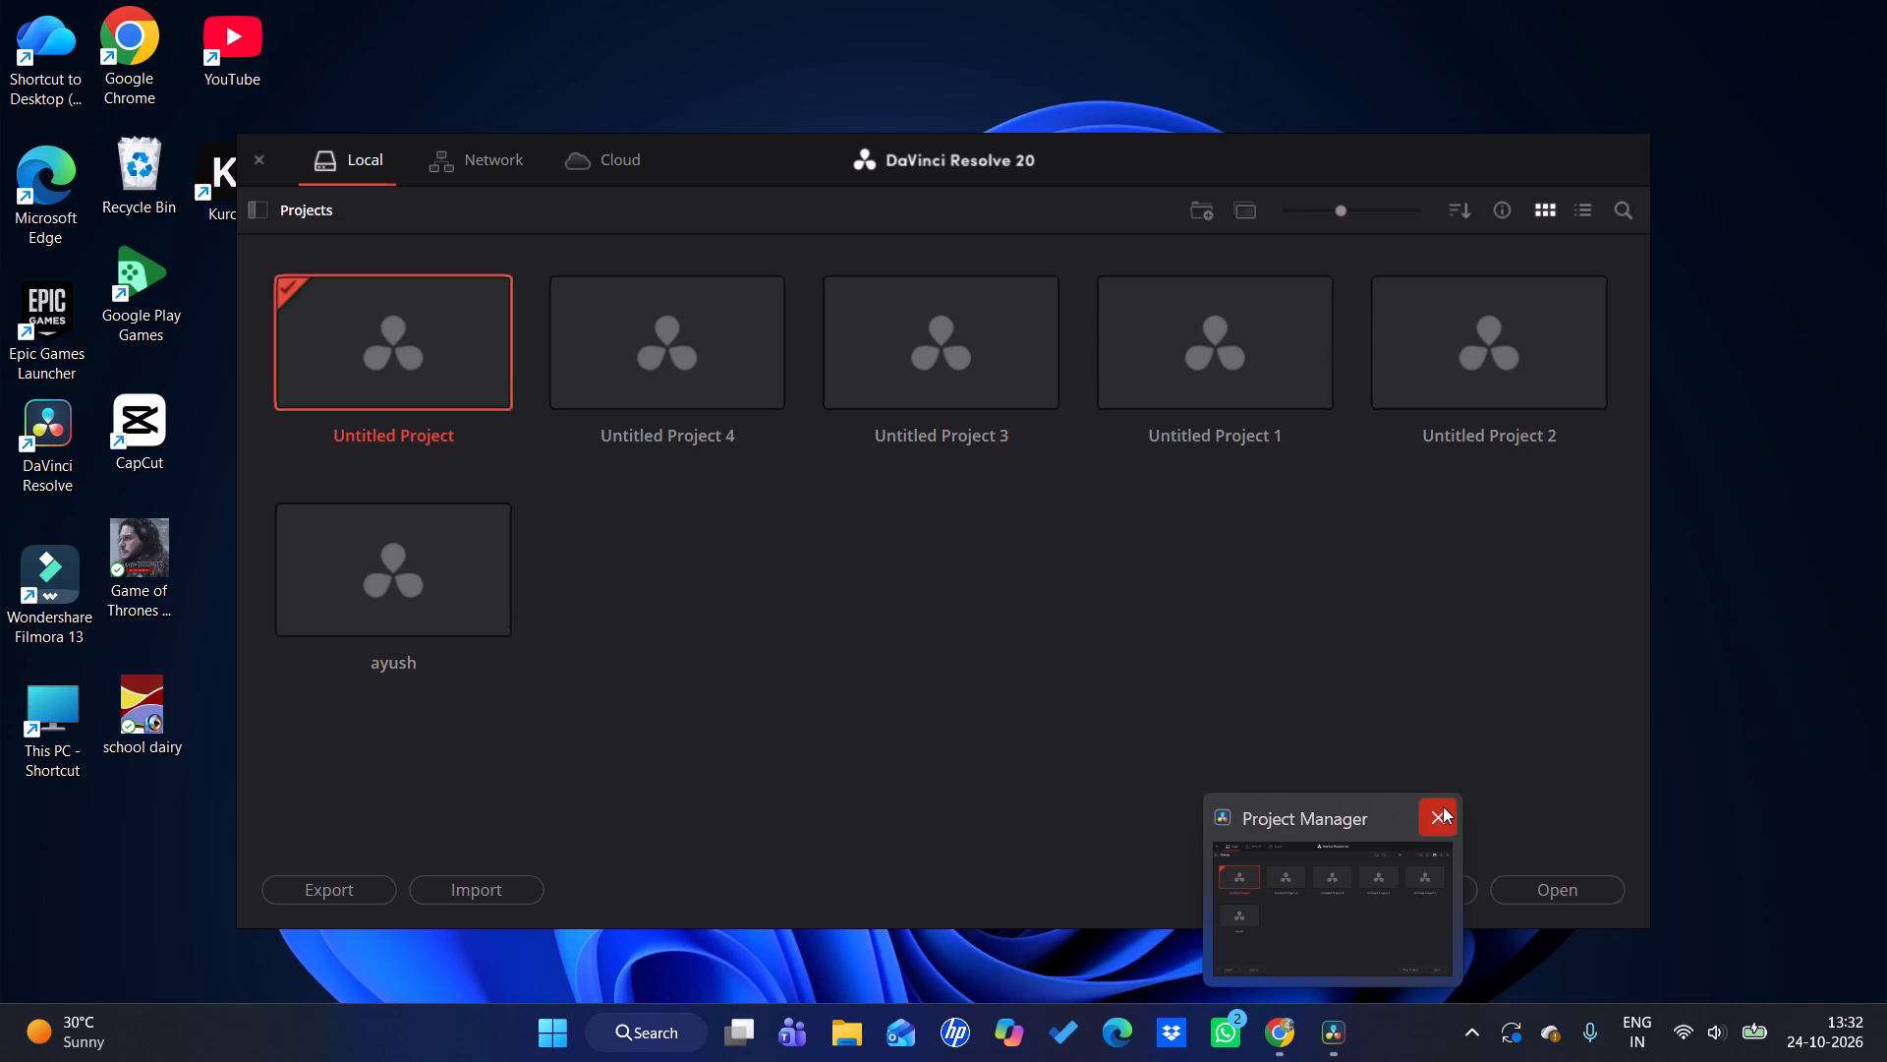
Close the DaVinci Resolve Project Manager.
click(1443, 806)
click(1443, 806)
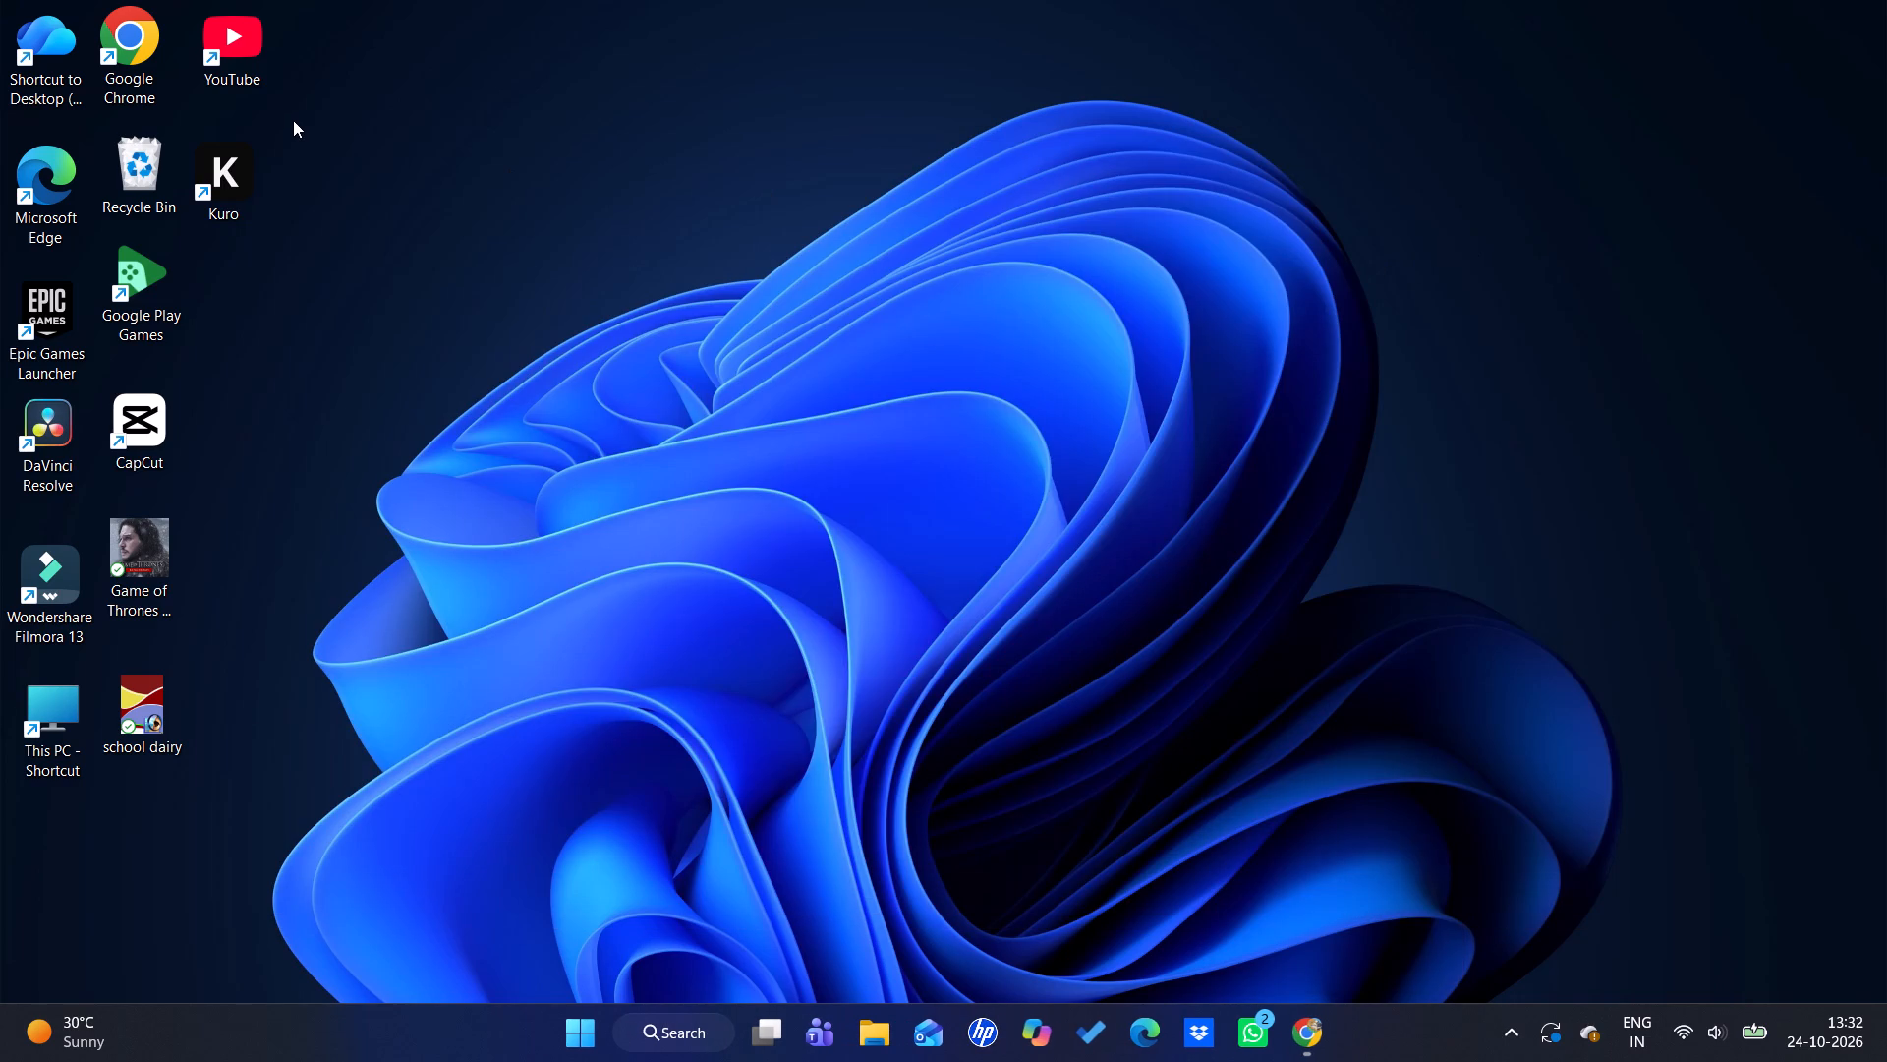
Launch CapCut and open the existing project 0531.
double_click(113, 451)
double_click(134, 436)
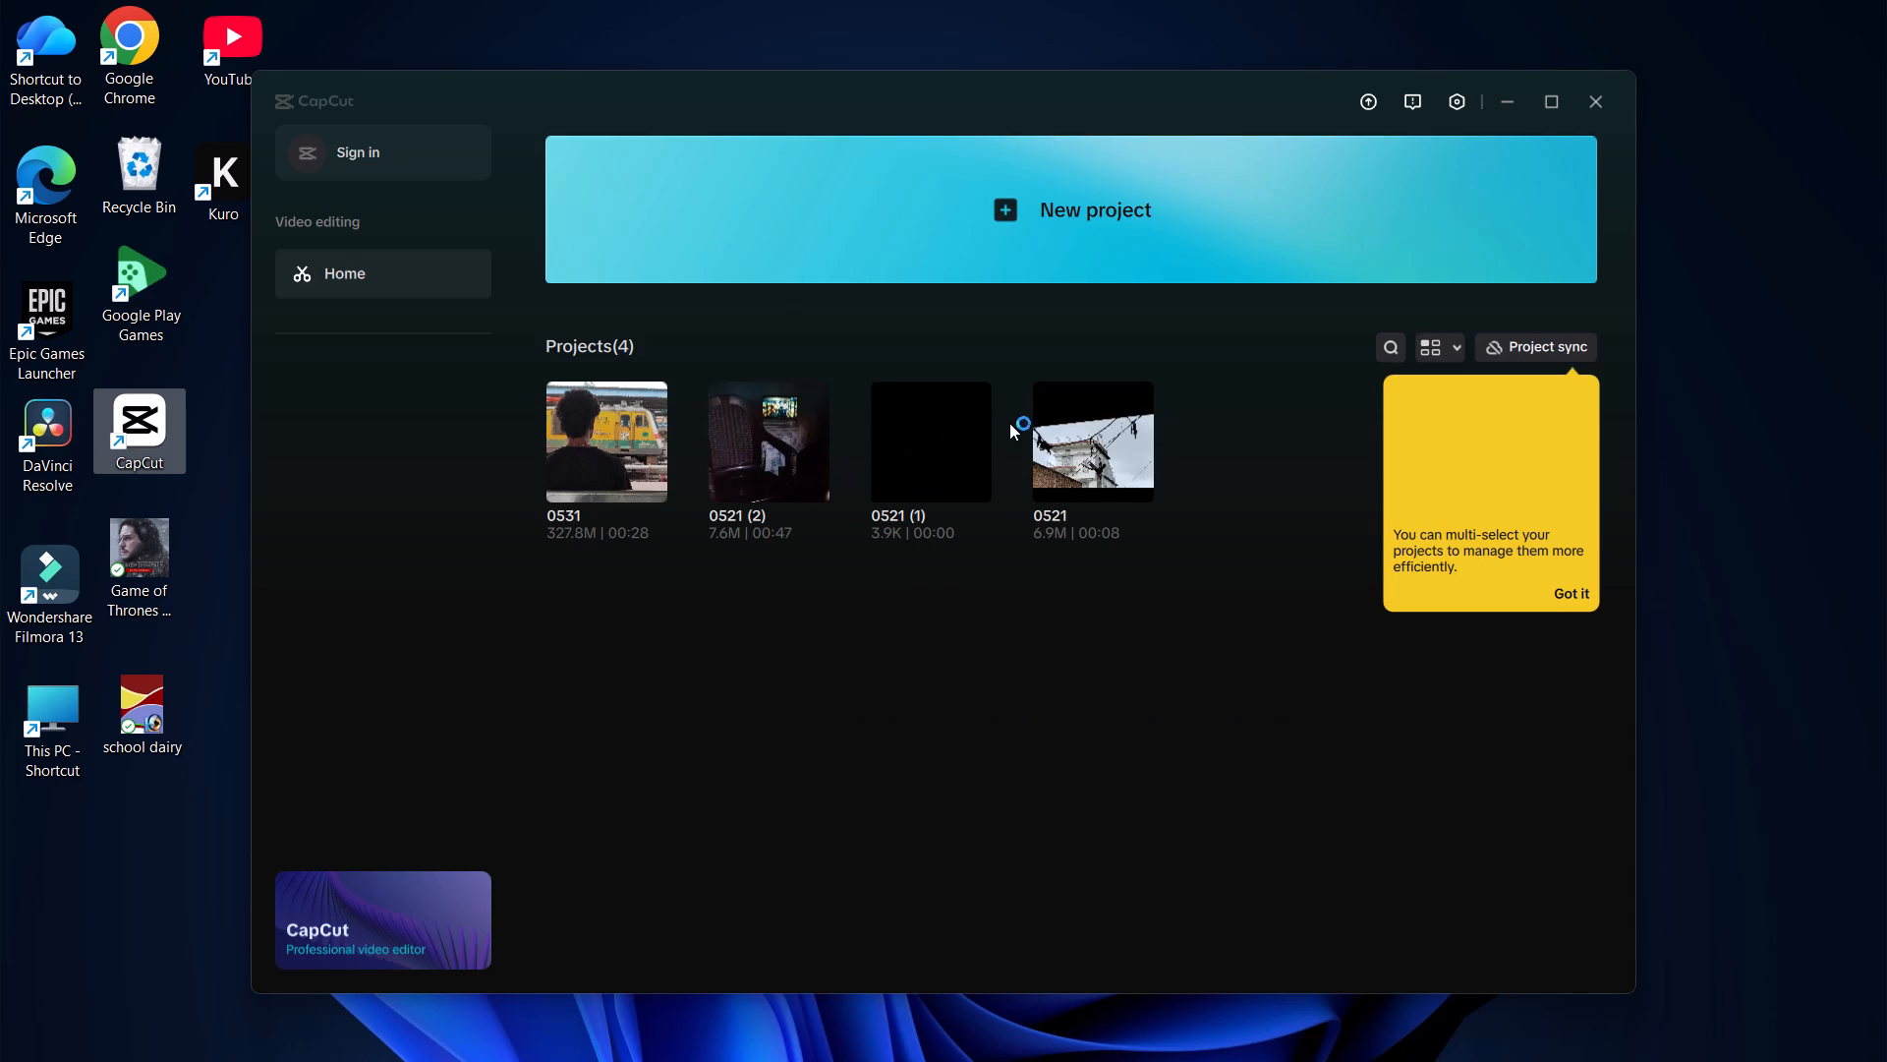
click(597, 444)
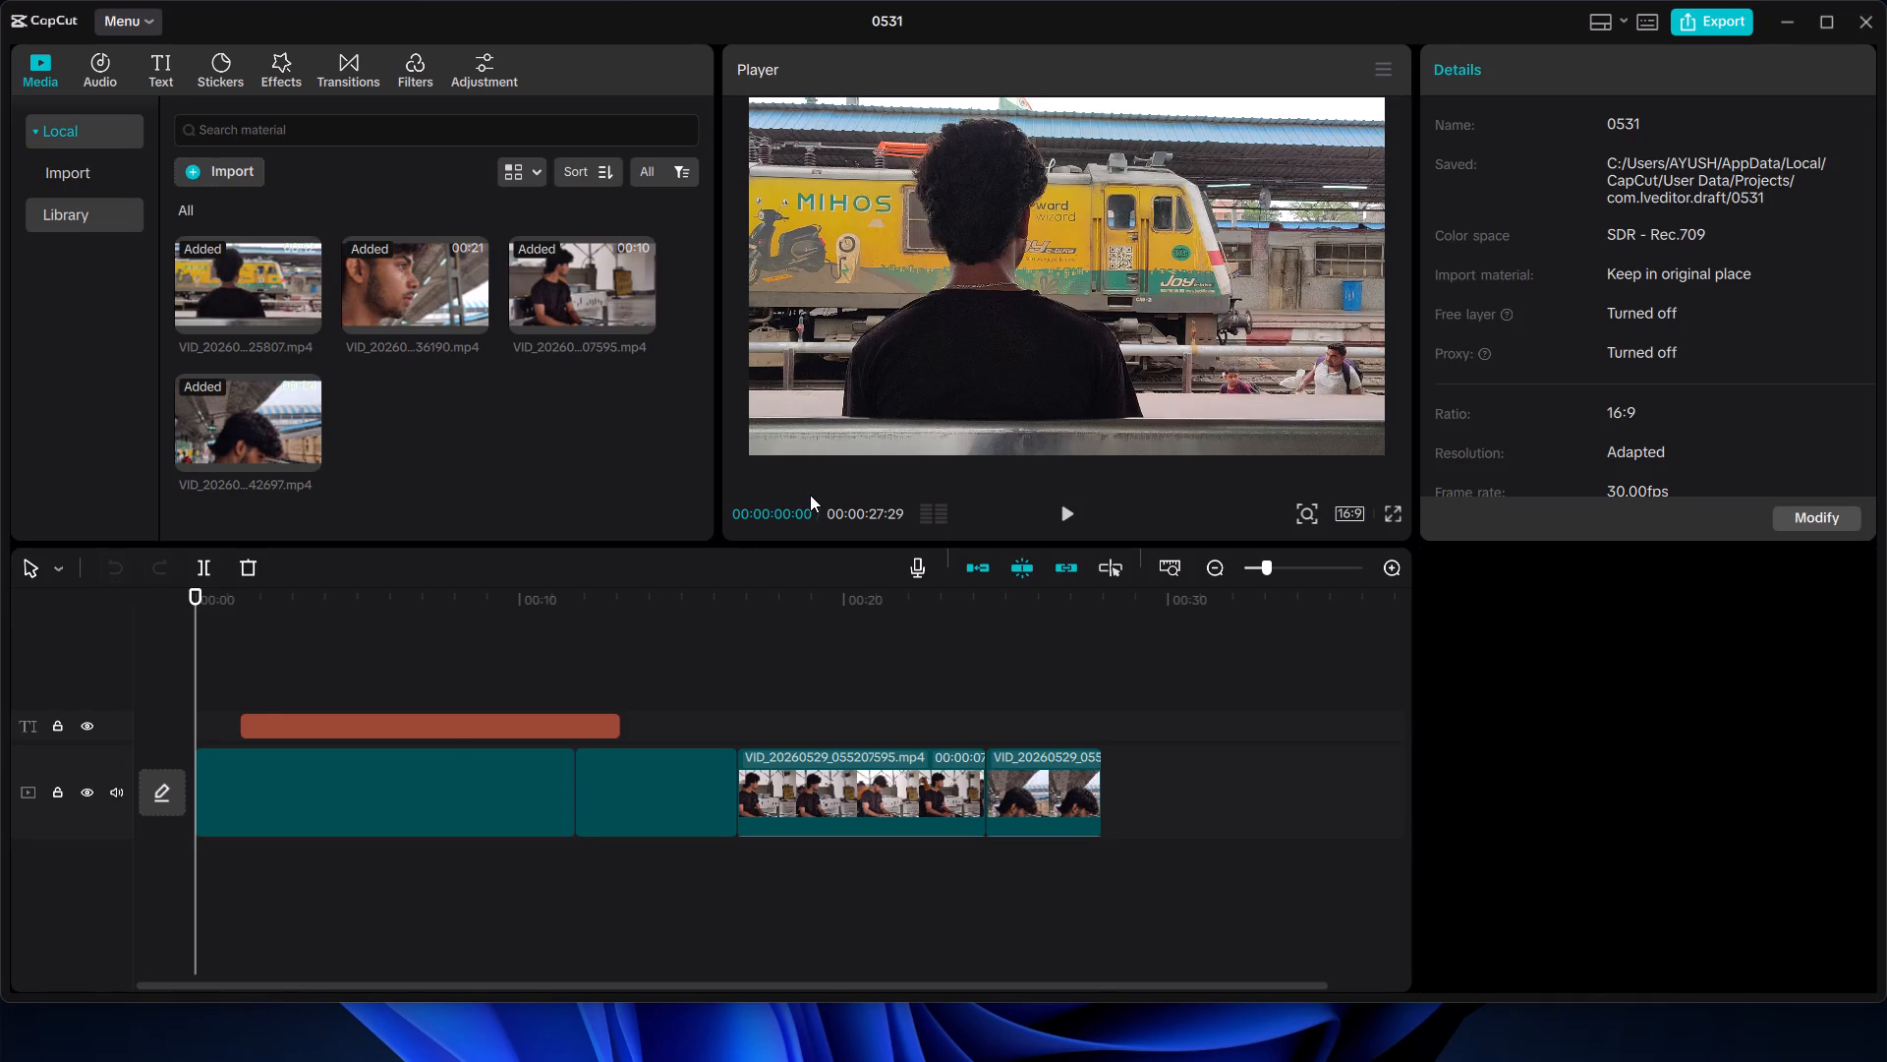
Play the whole timeline from the start to review the current edit.
key(space)
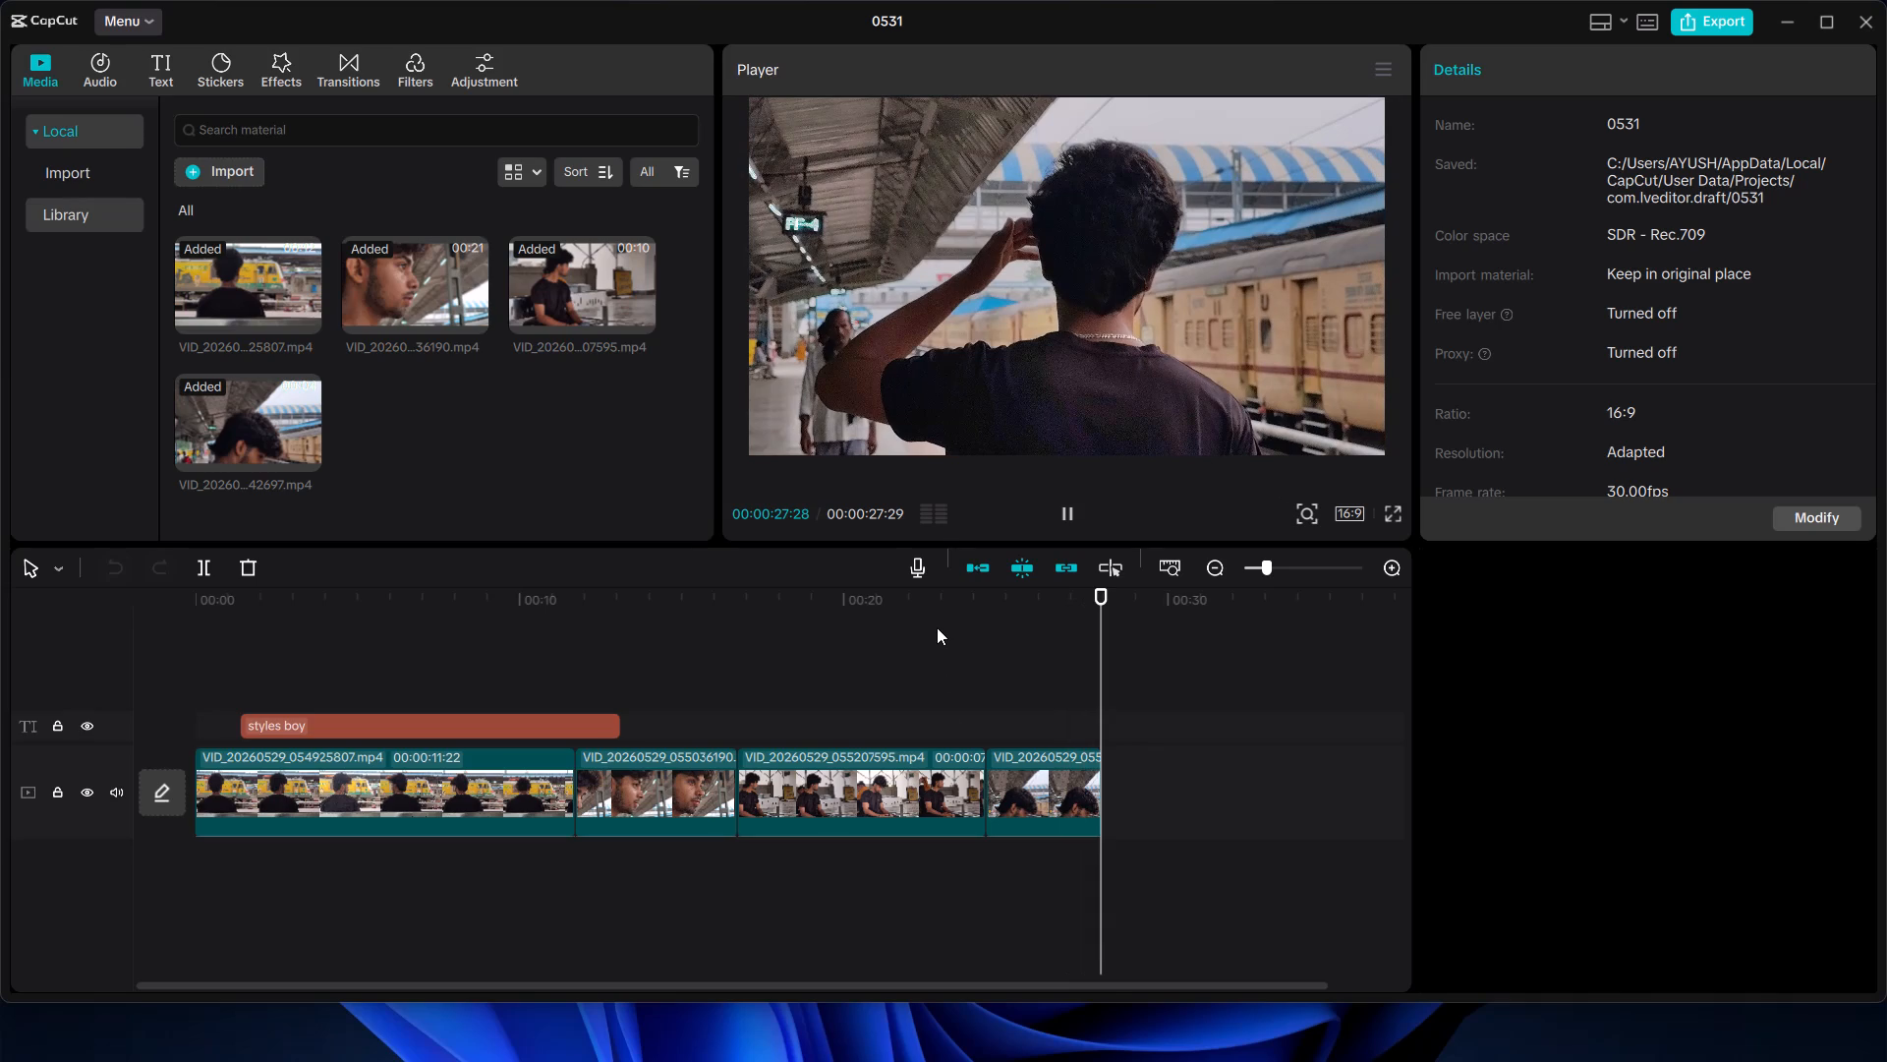
Maximize the editor window, scale the last clip on the timeline to 102% and shift it horizontally to X -42.
click(1055, 796)
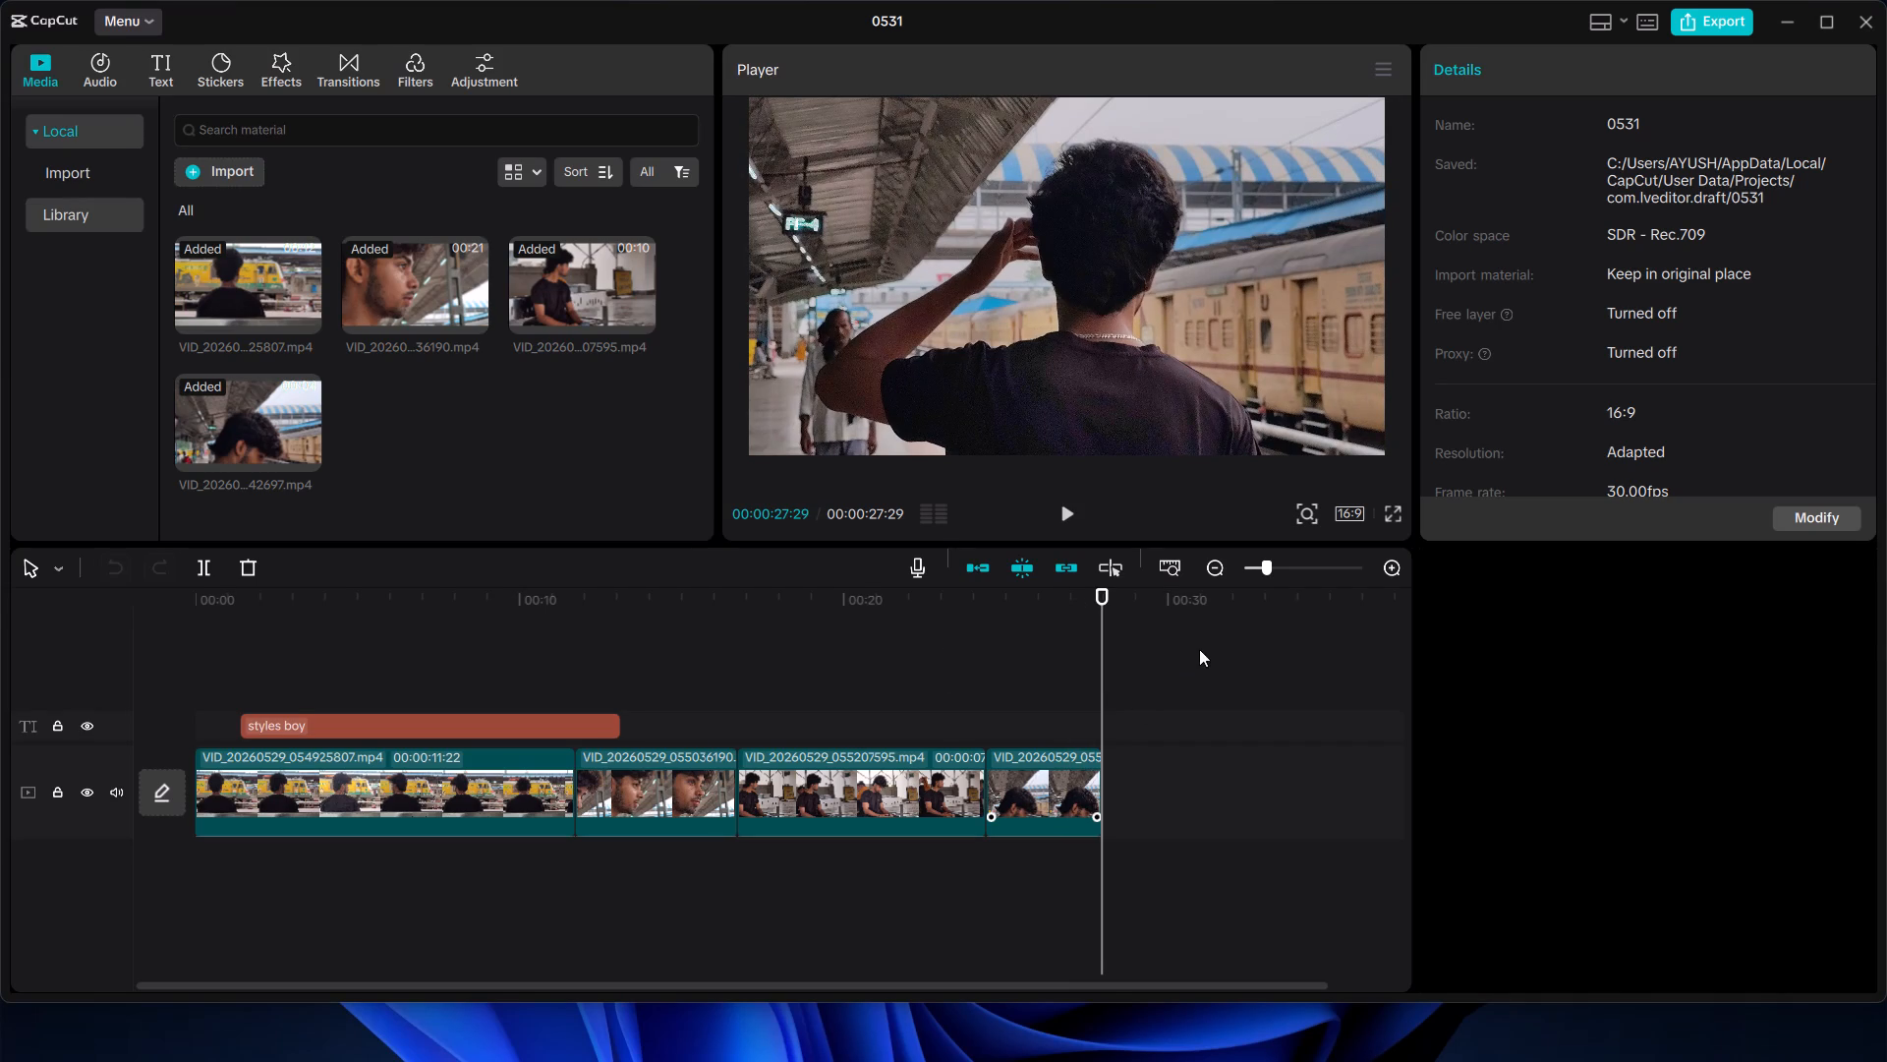
click(1042, 789)
click(911, 795)
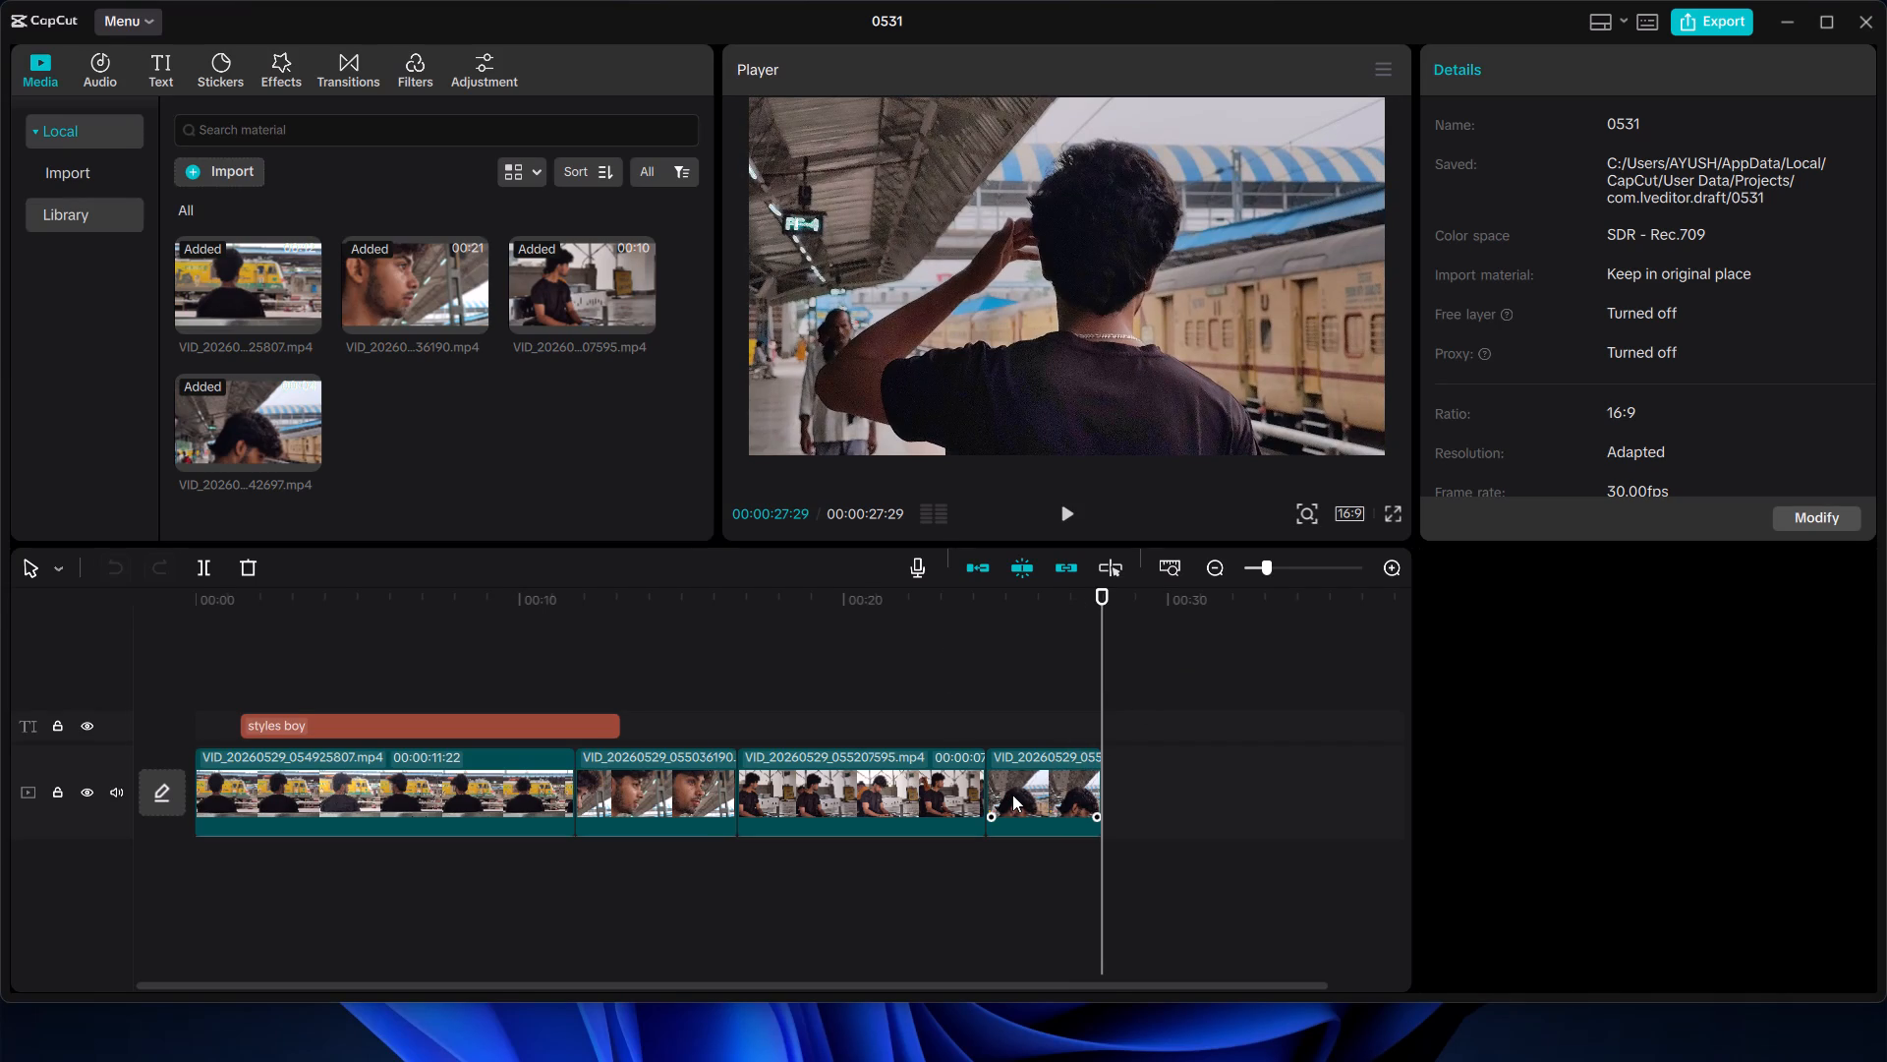
click(1012, 795)
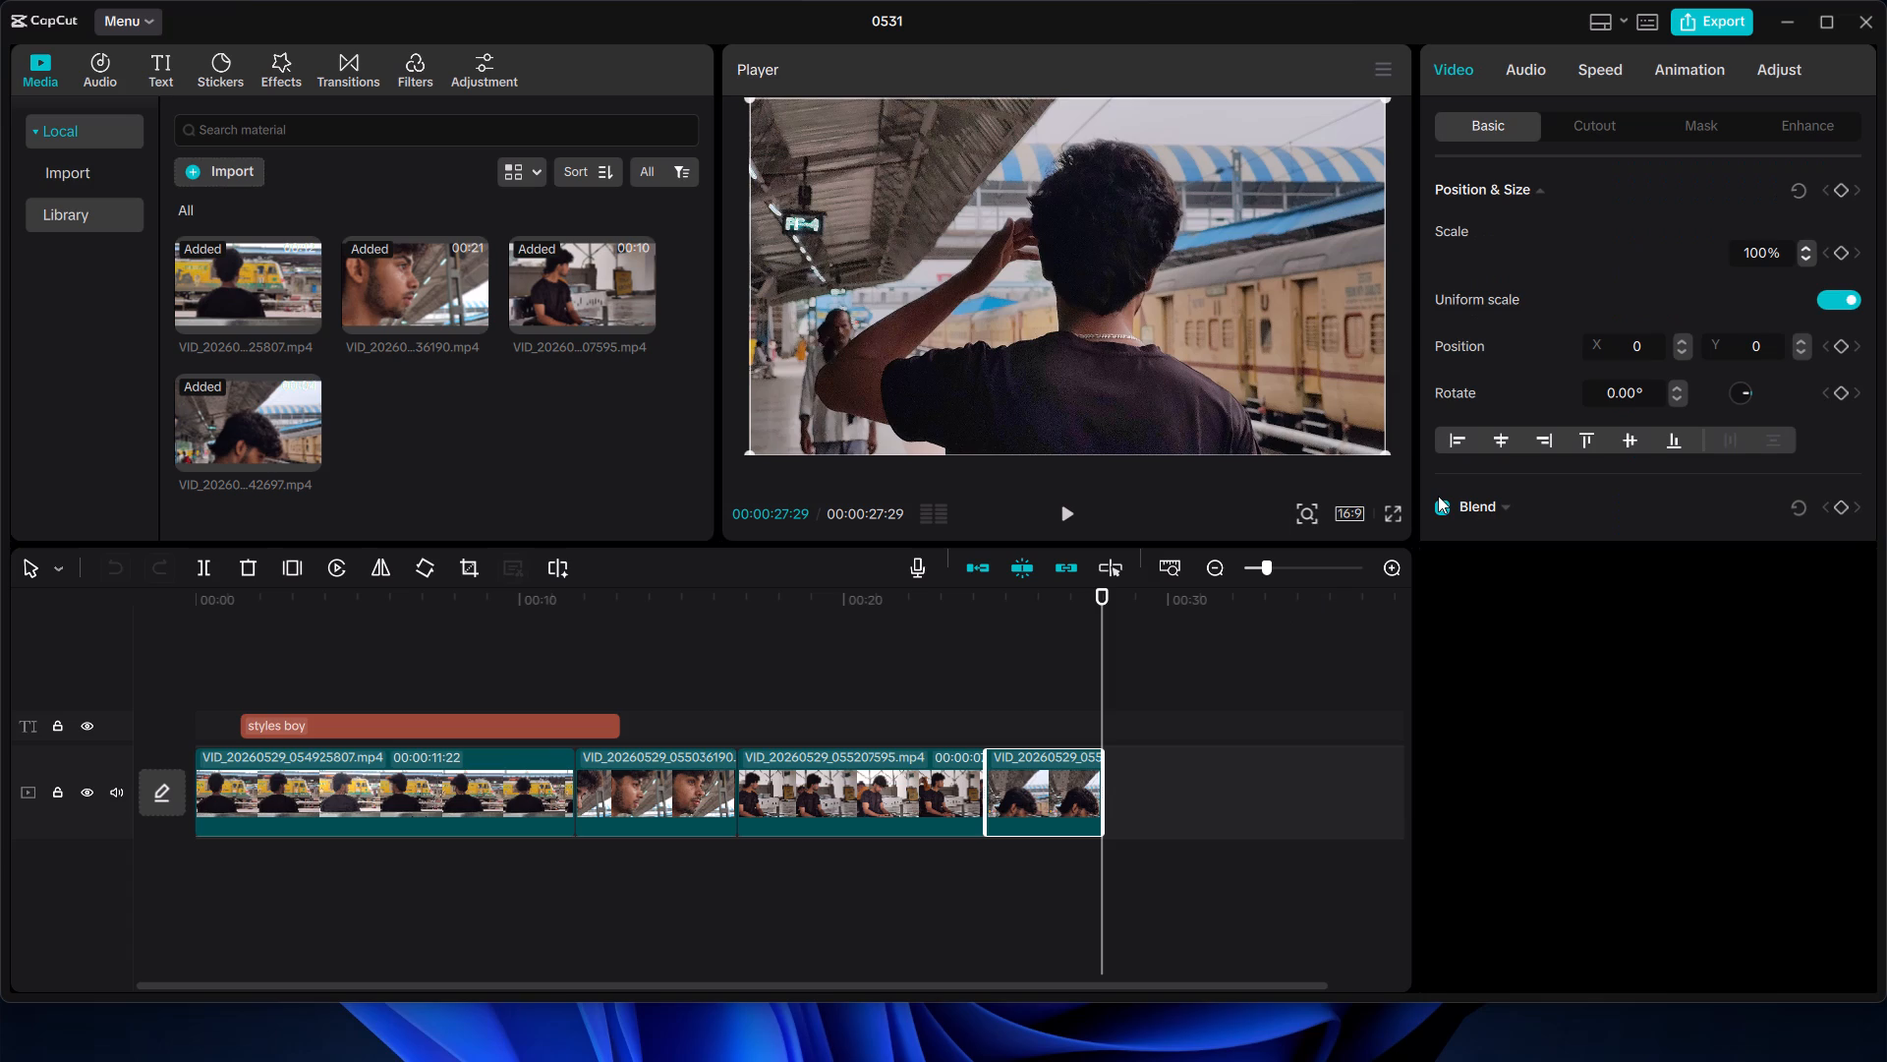
click(1827, 24)
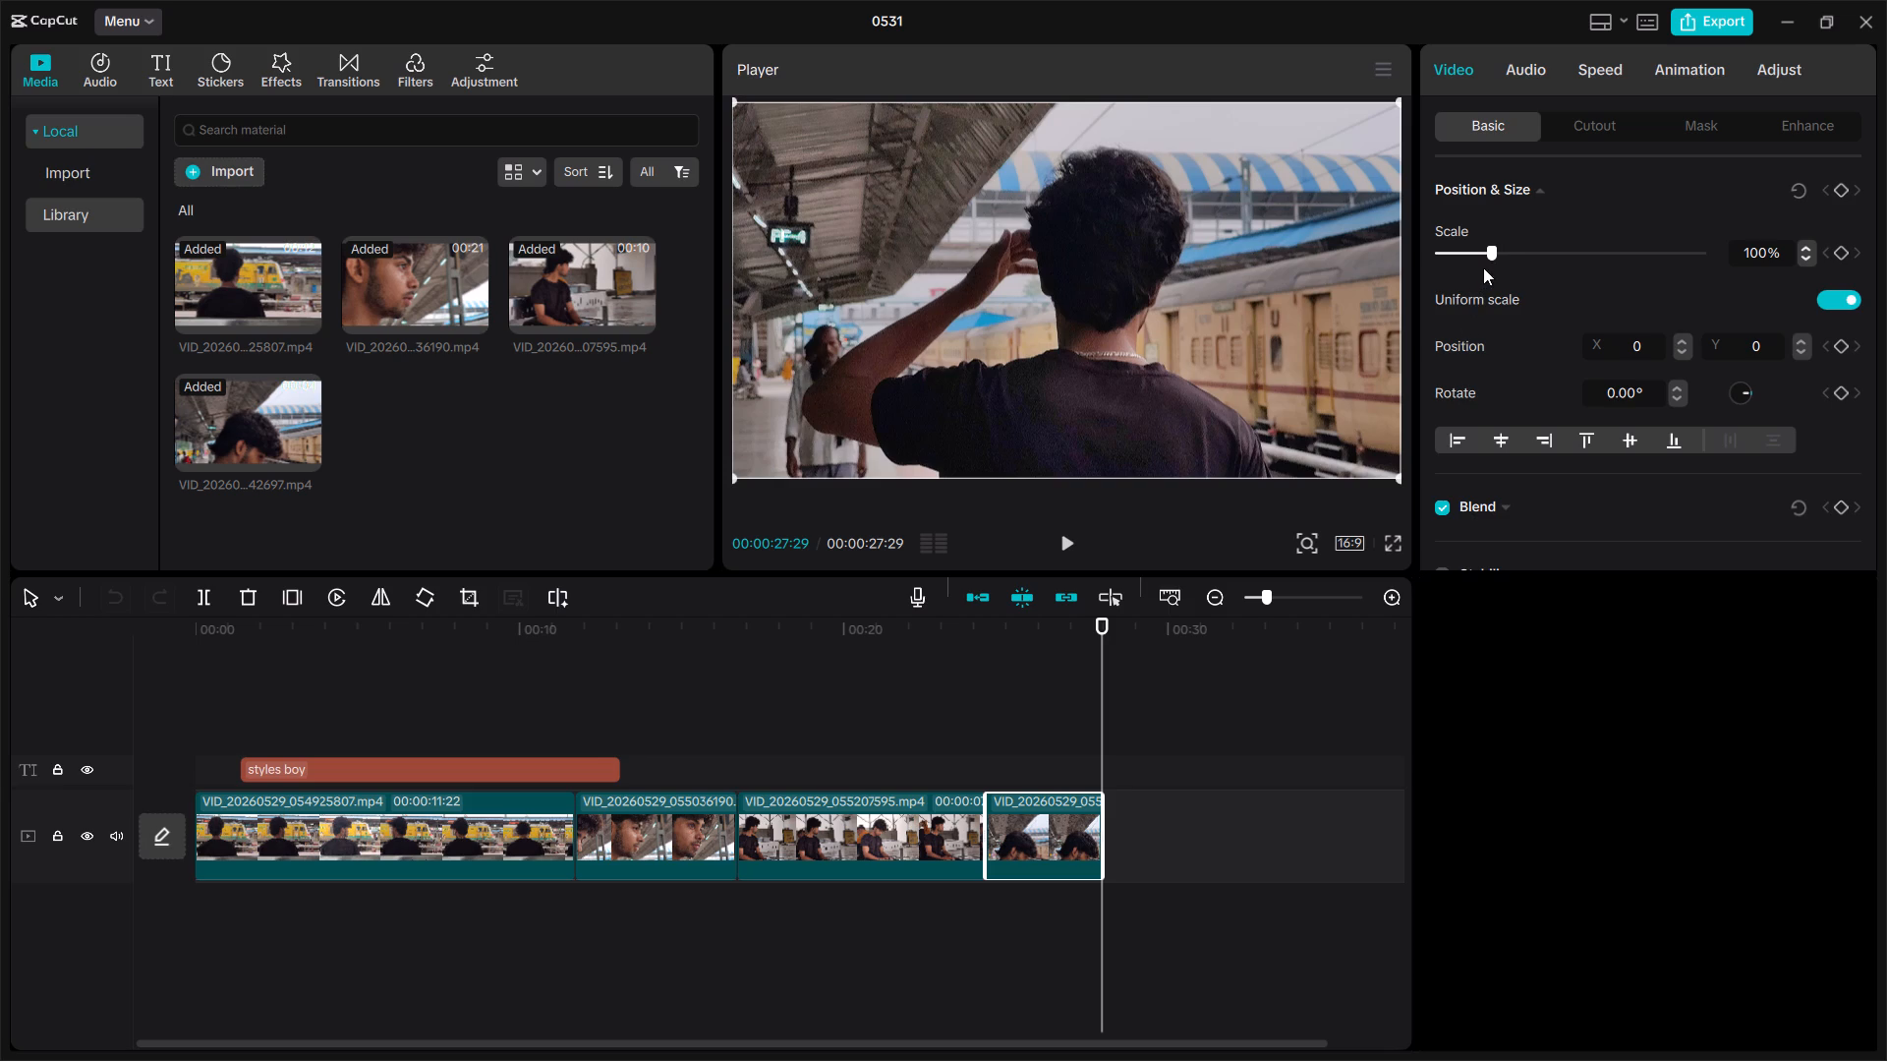
drag(1498, 249, 1497, 255)
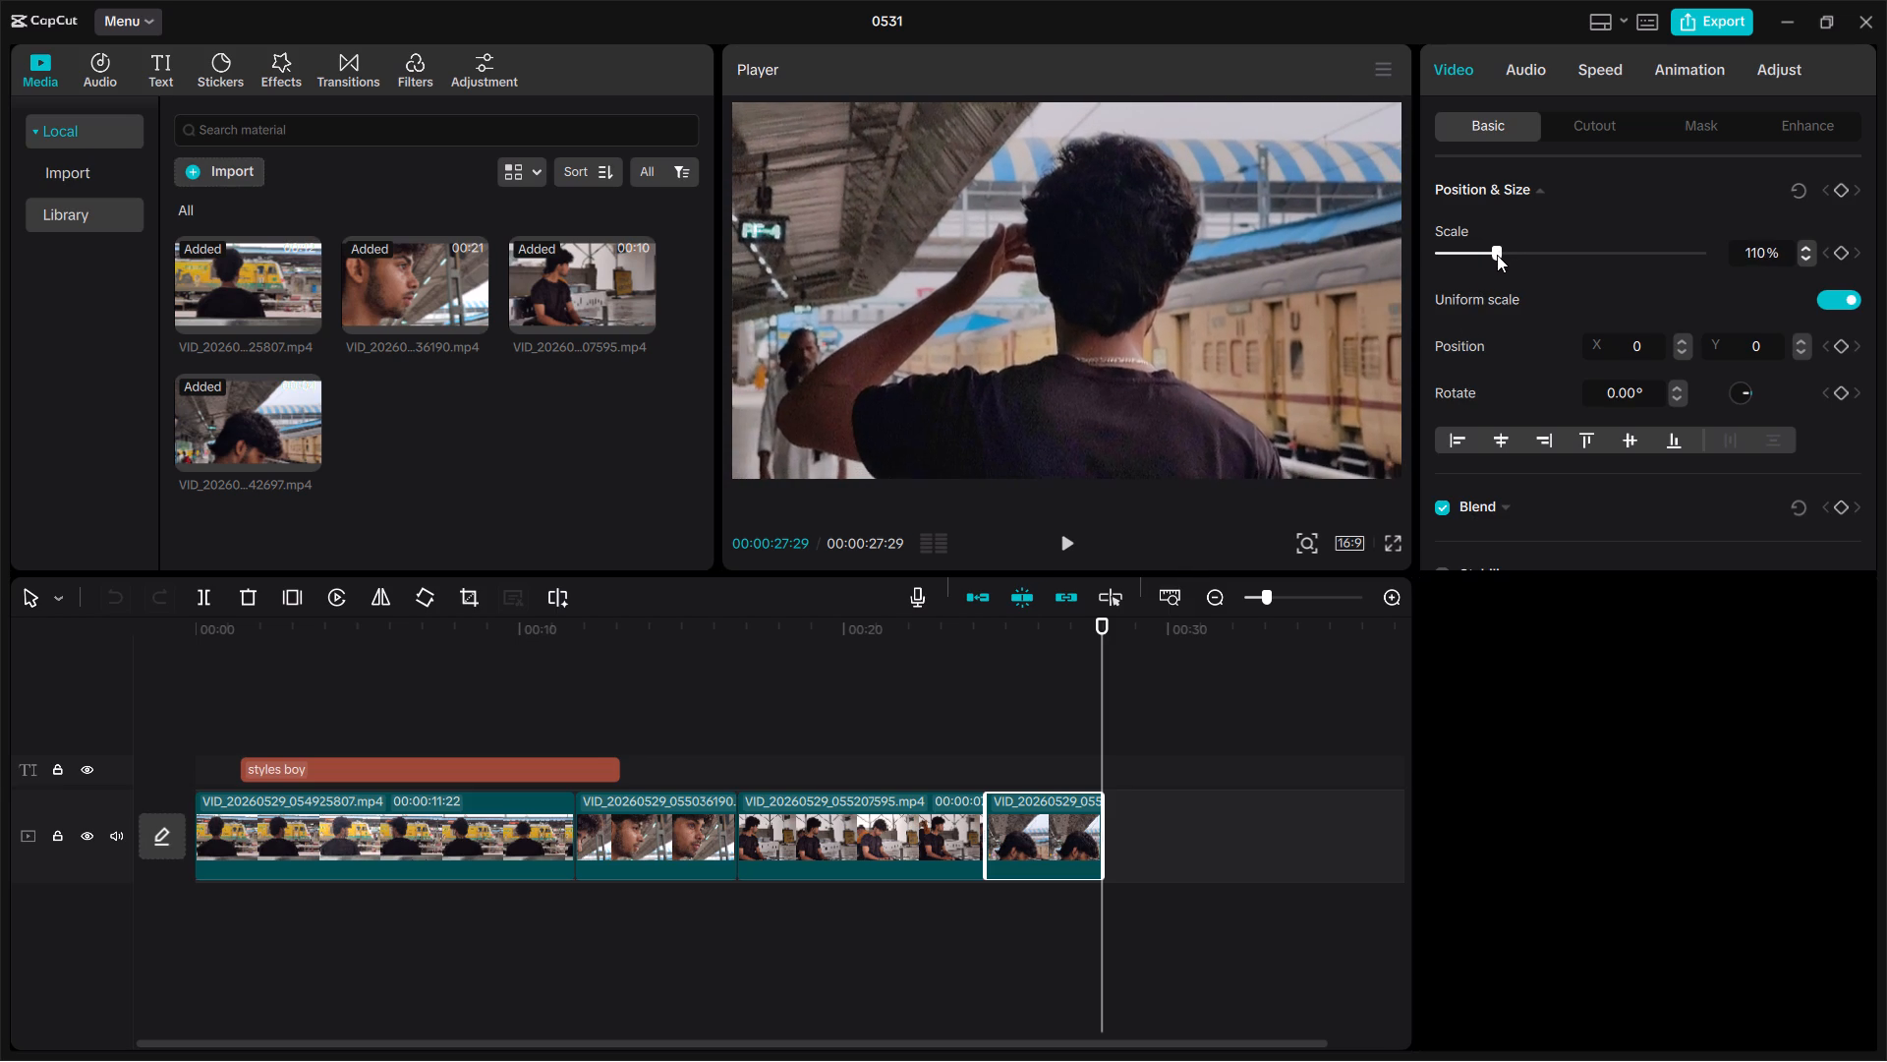
drag(1497, 255, 1491, 257)
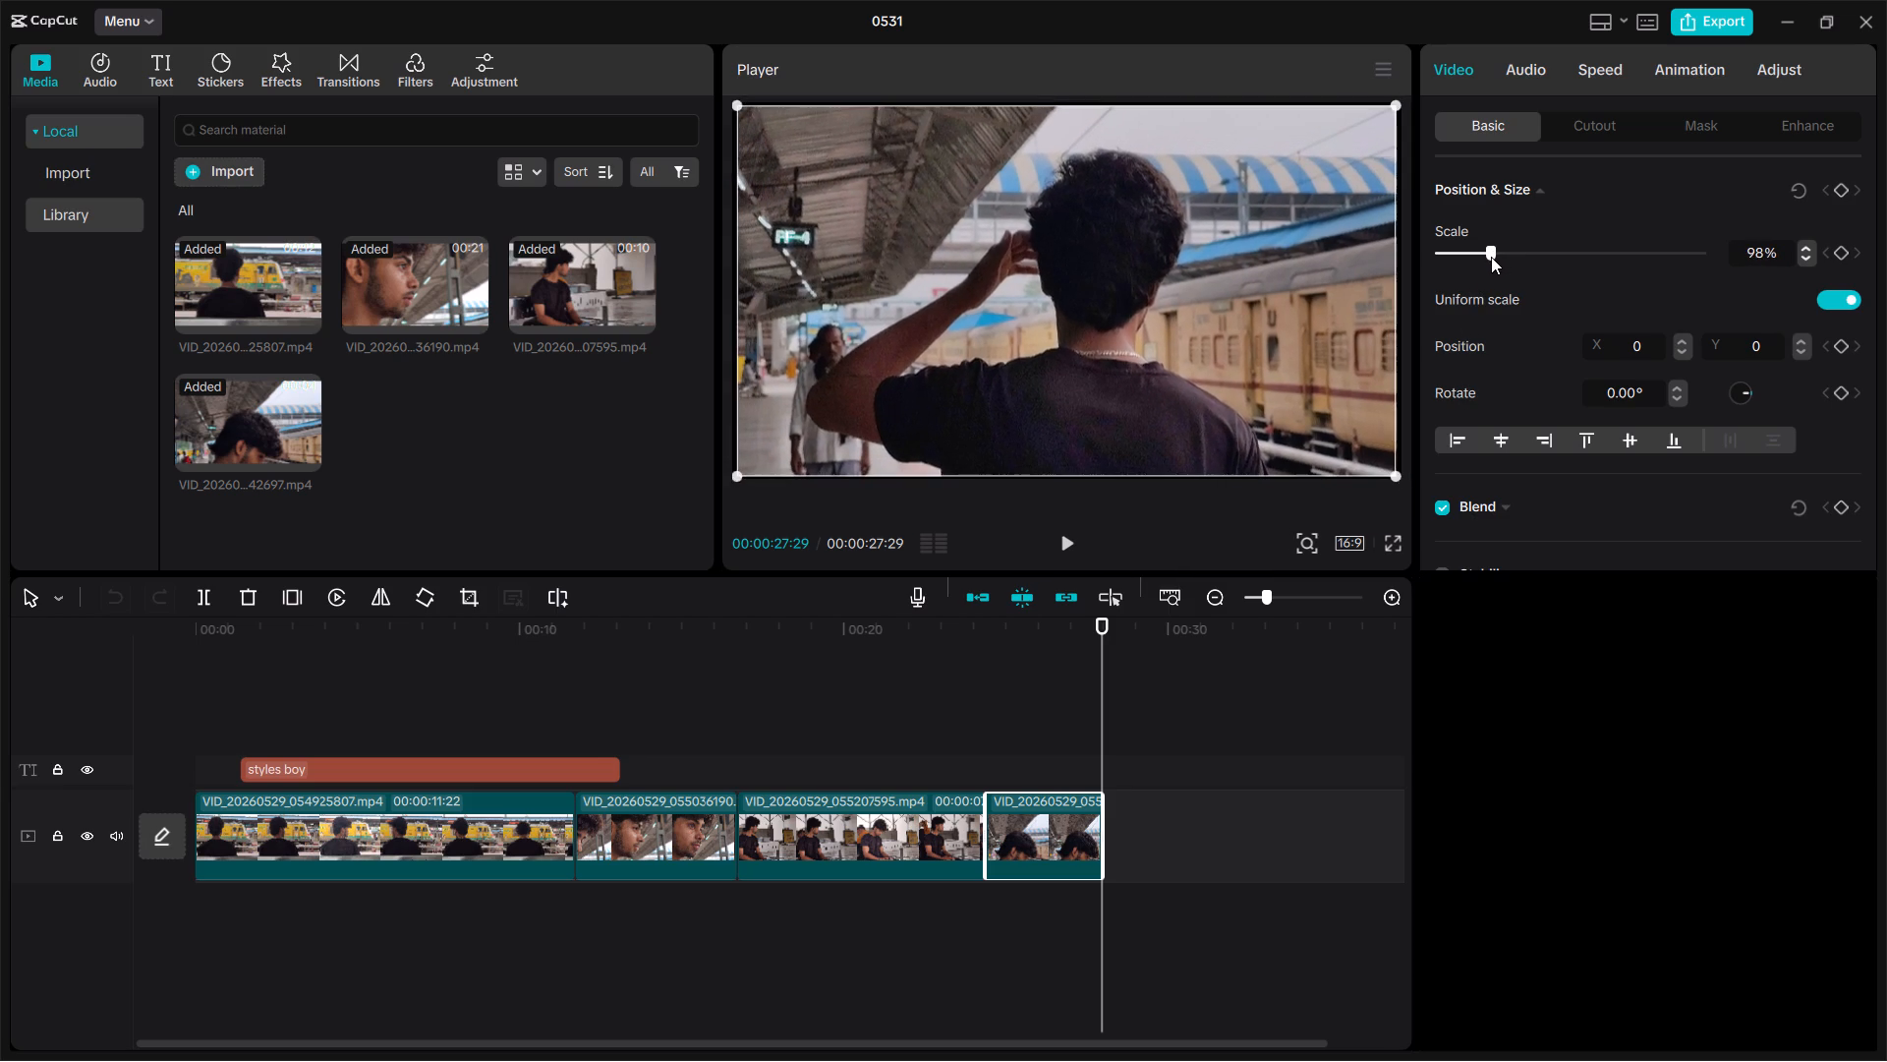
drag(1491, 257, 1495, 257)
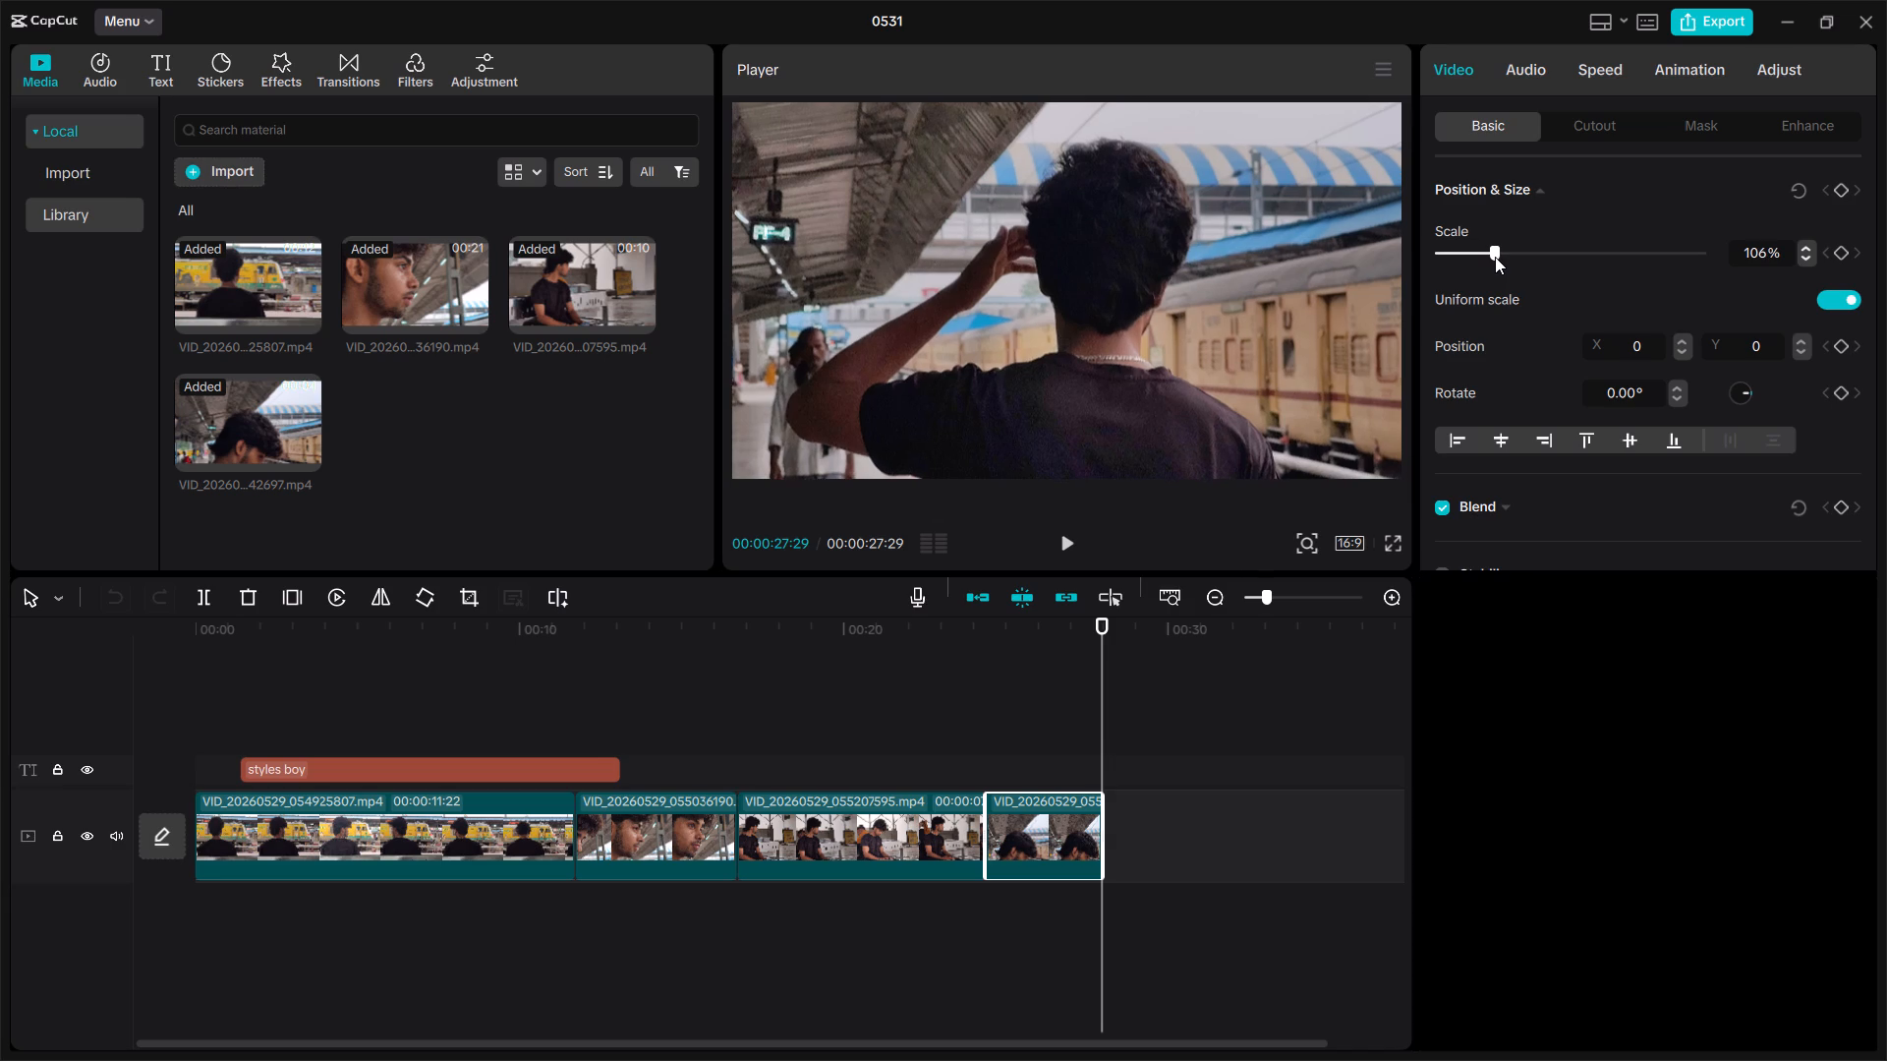
drag(1495, 257, 1493, 259)
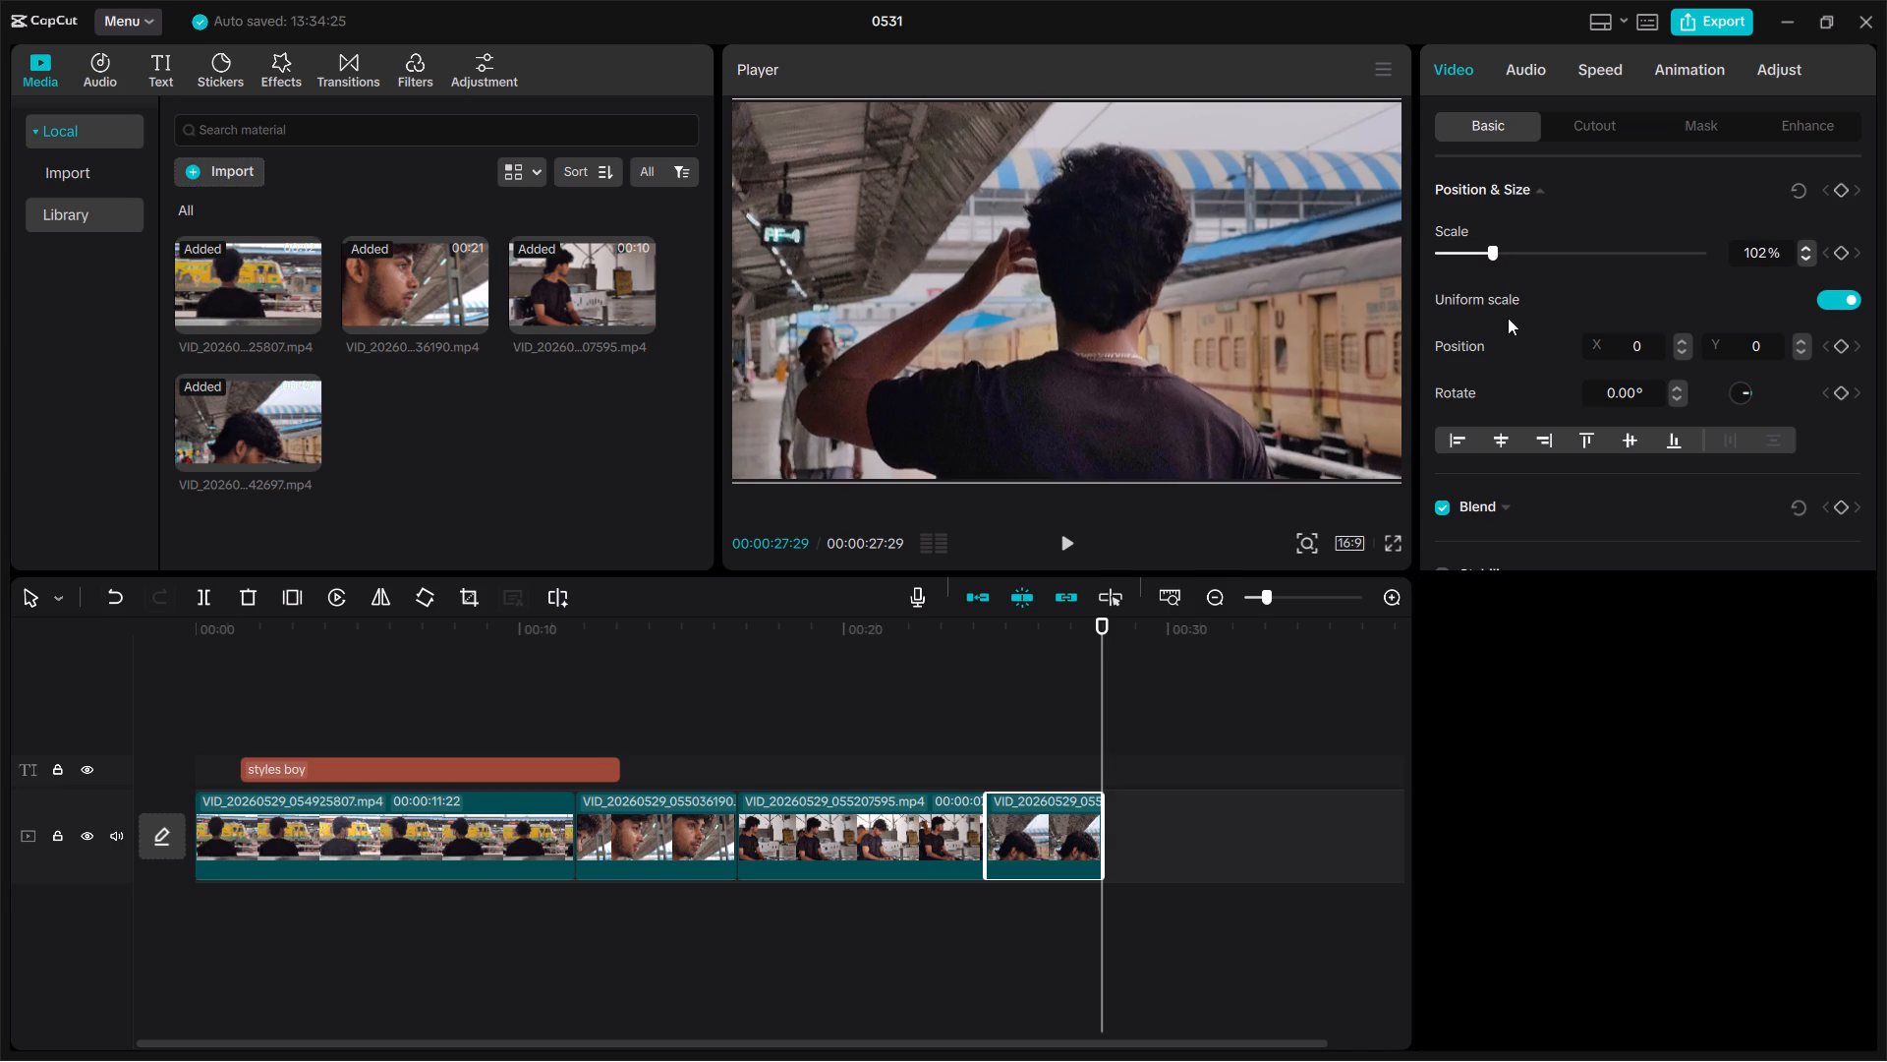
click(1293, 259)
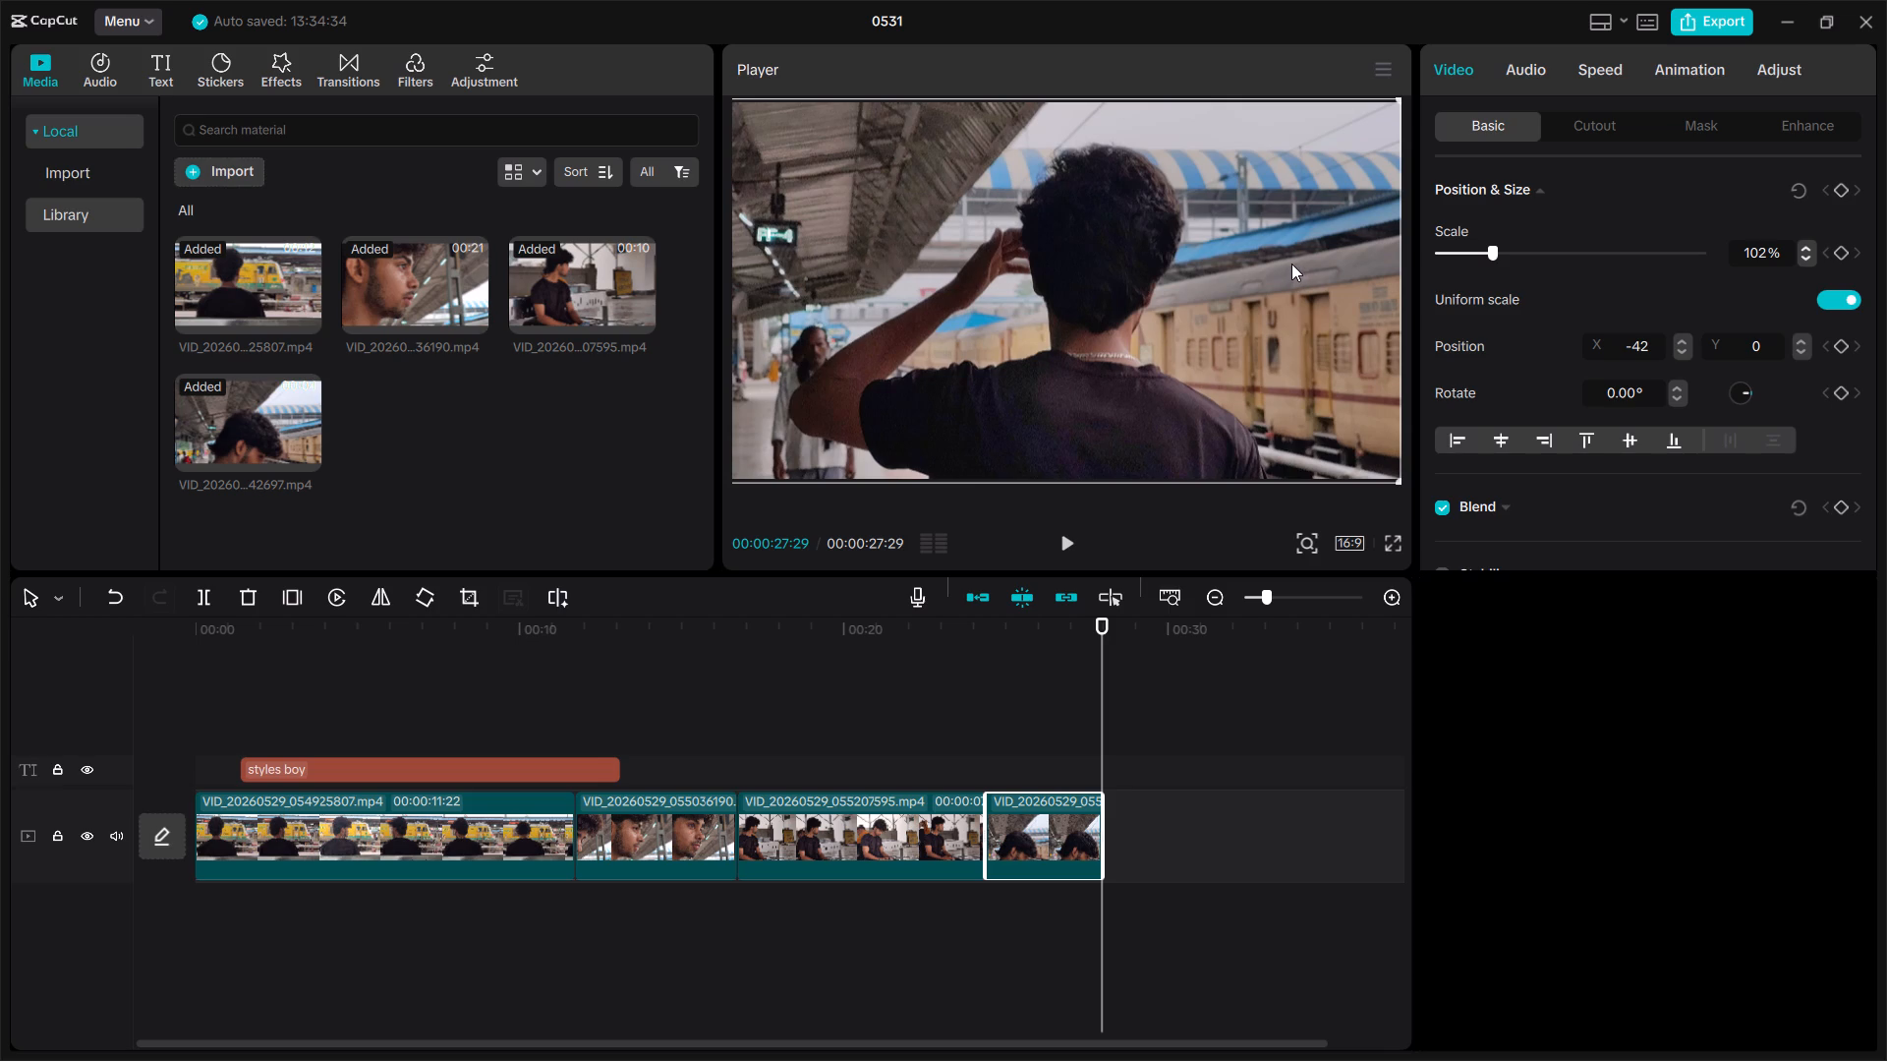
click(1555, 709)
Scrub the playhead back into the third clip, to about 00:00:20:23.
drag(1099, 738, 885, 739)
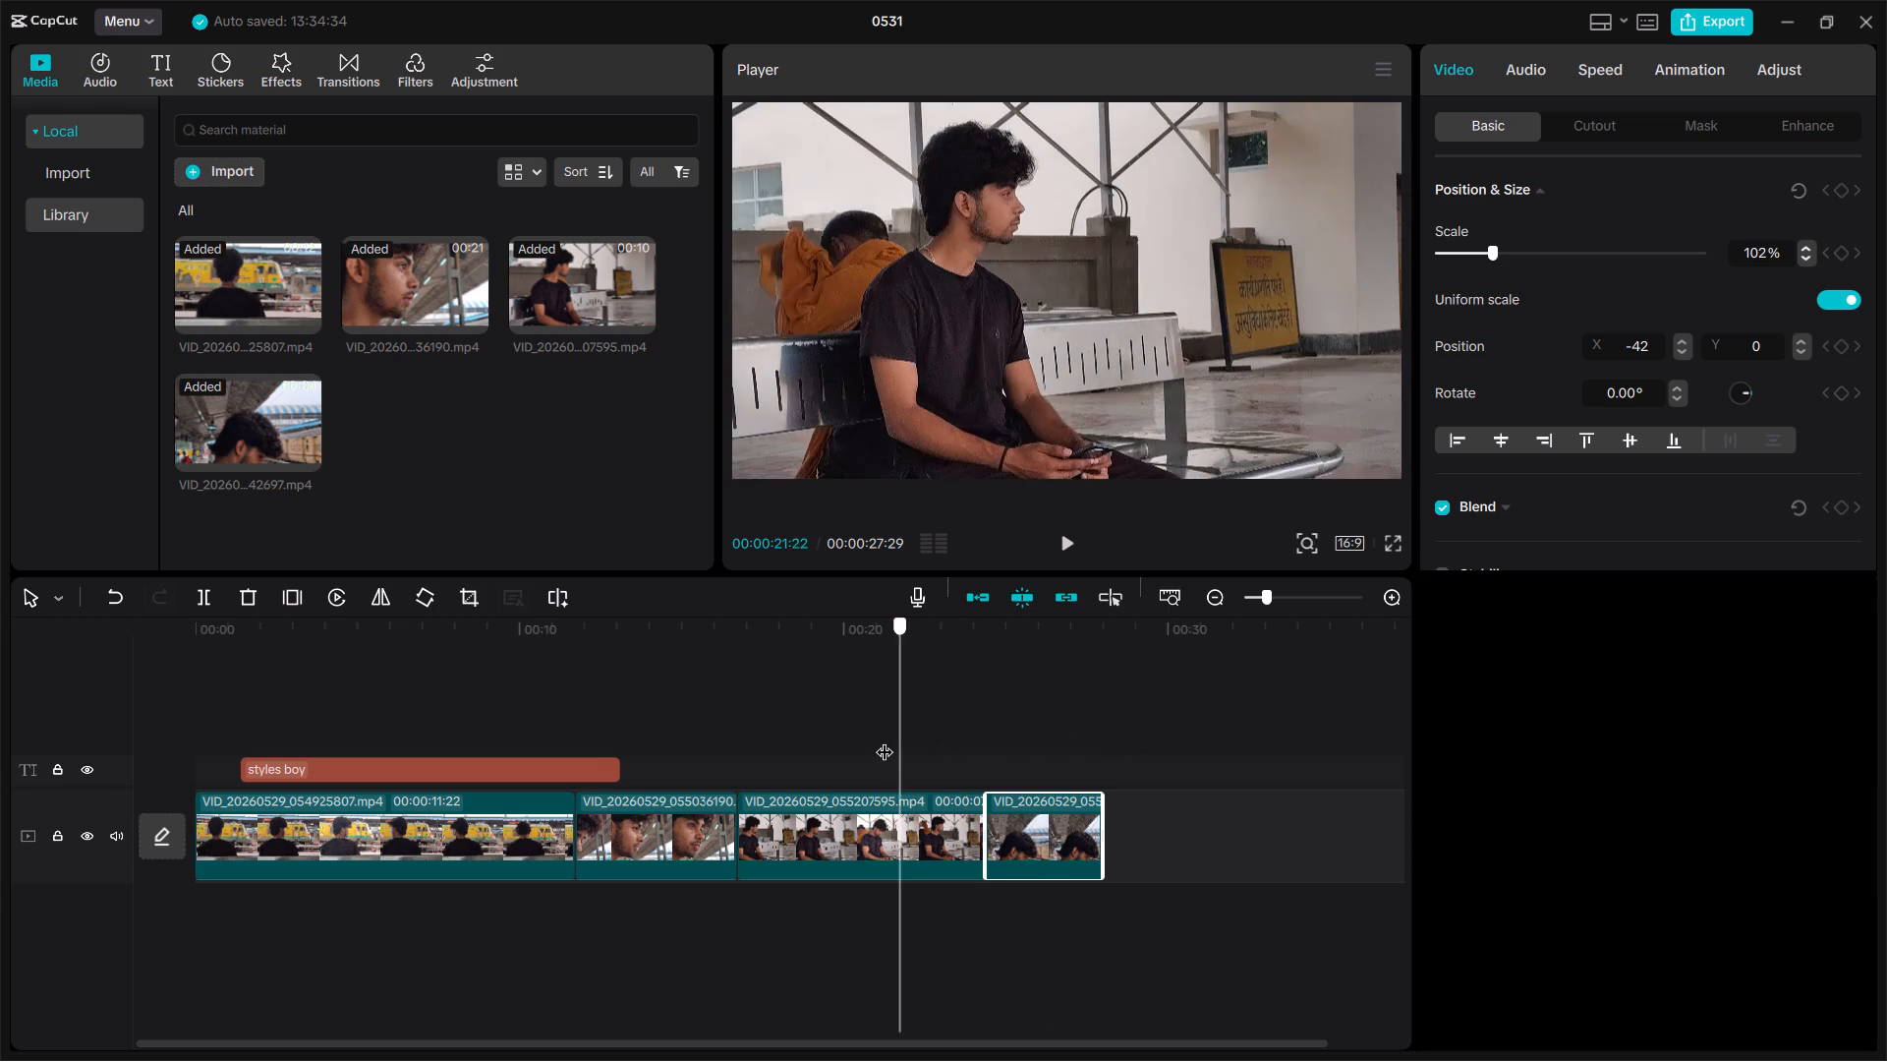
drag(885, 739, 869, 739)
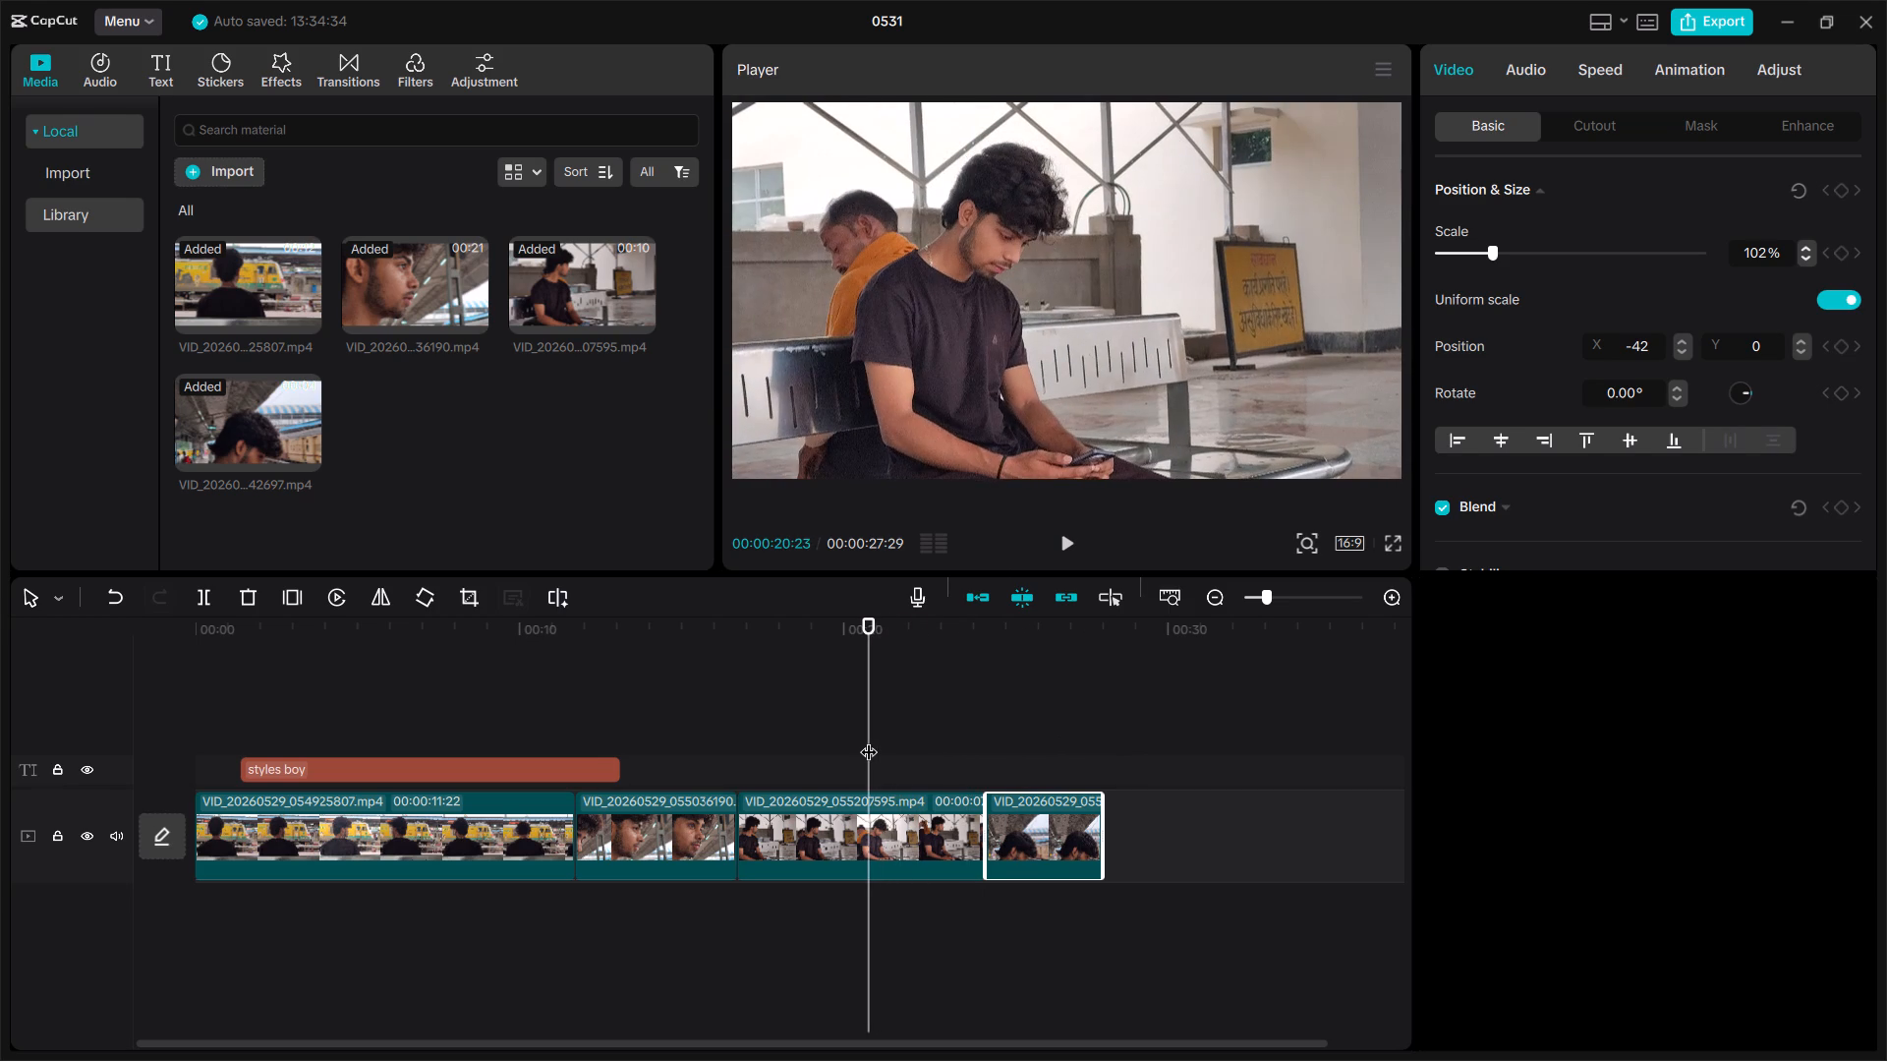
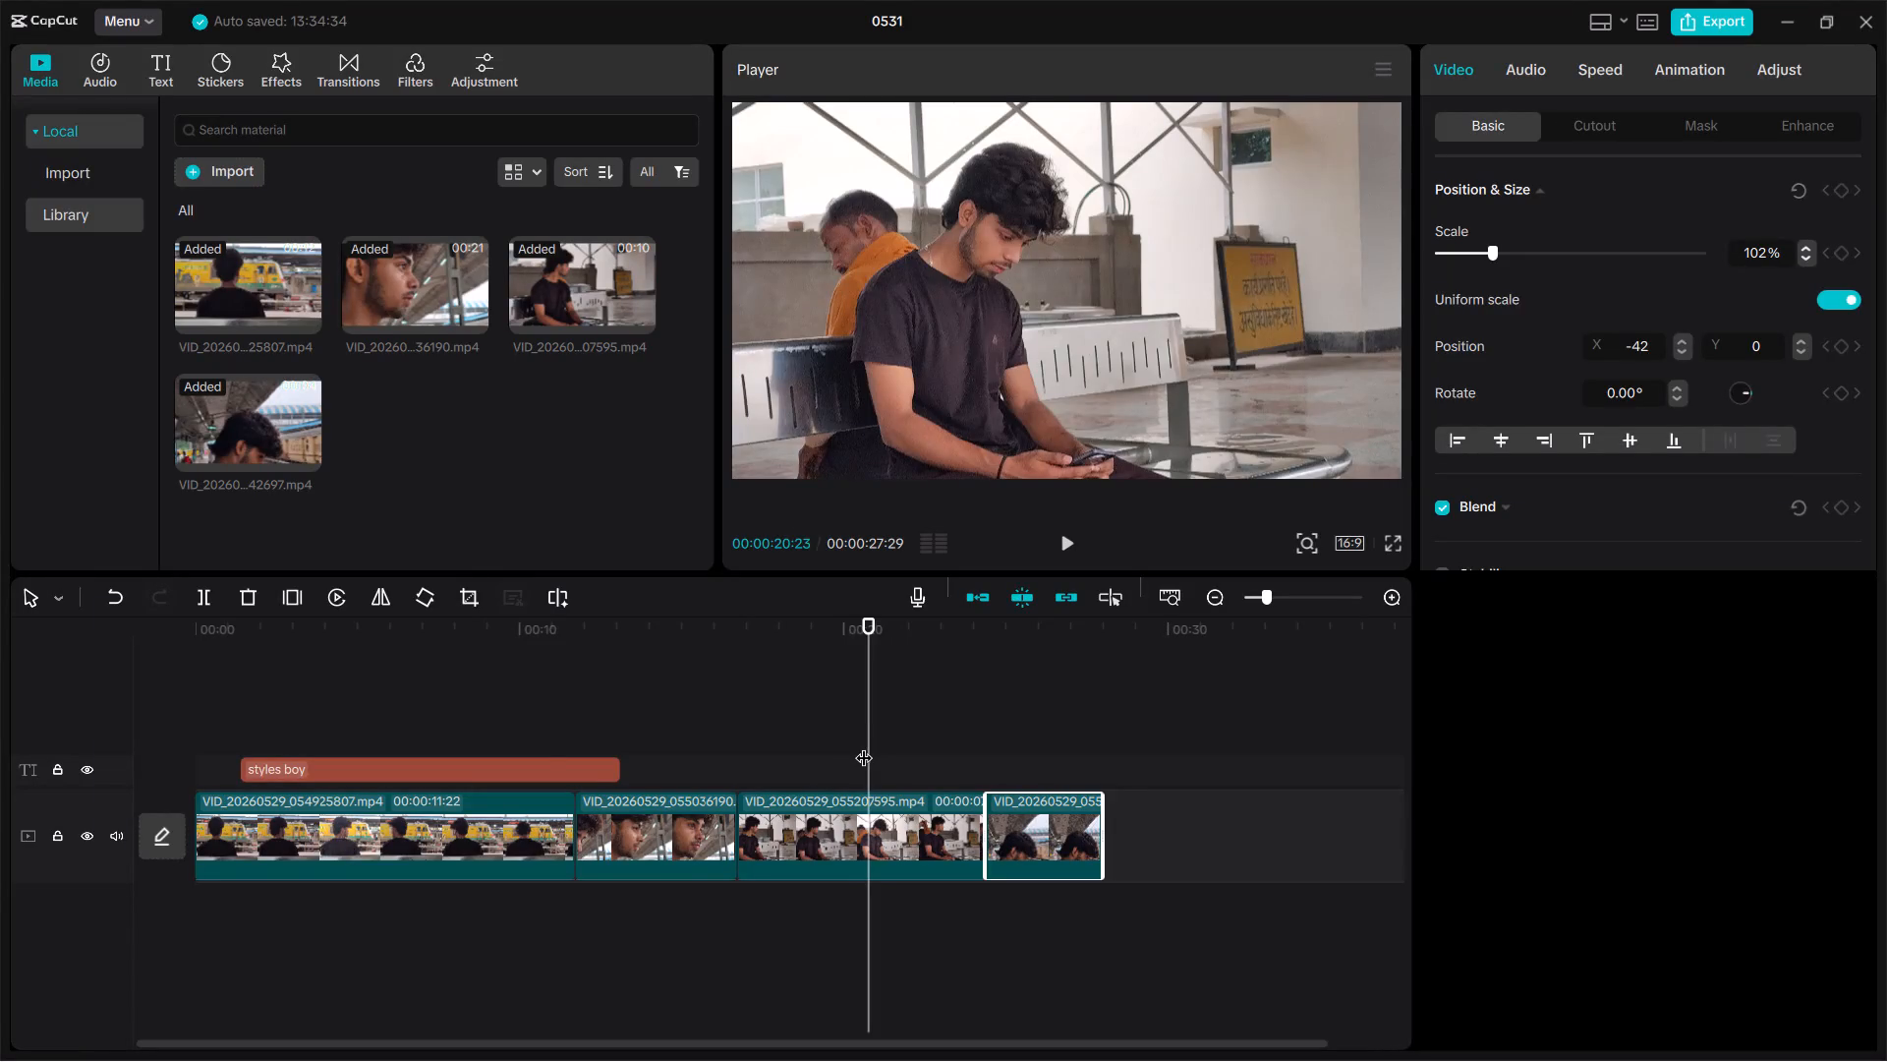
Scrub the playhead back to the very start of the timeline at 00:00:00:00.
drag(865, 745, 380, 749)
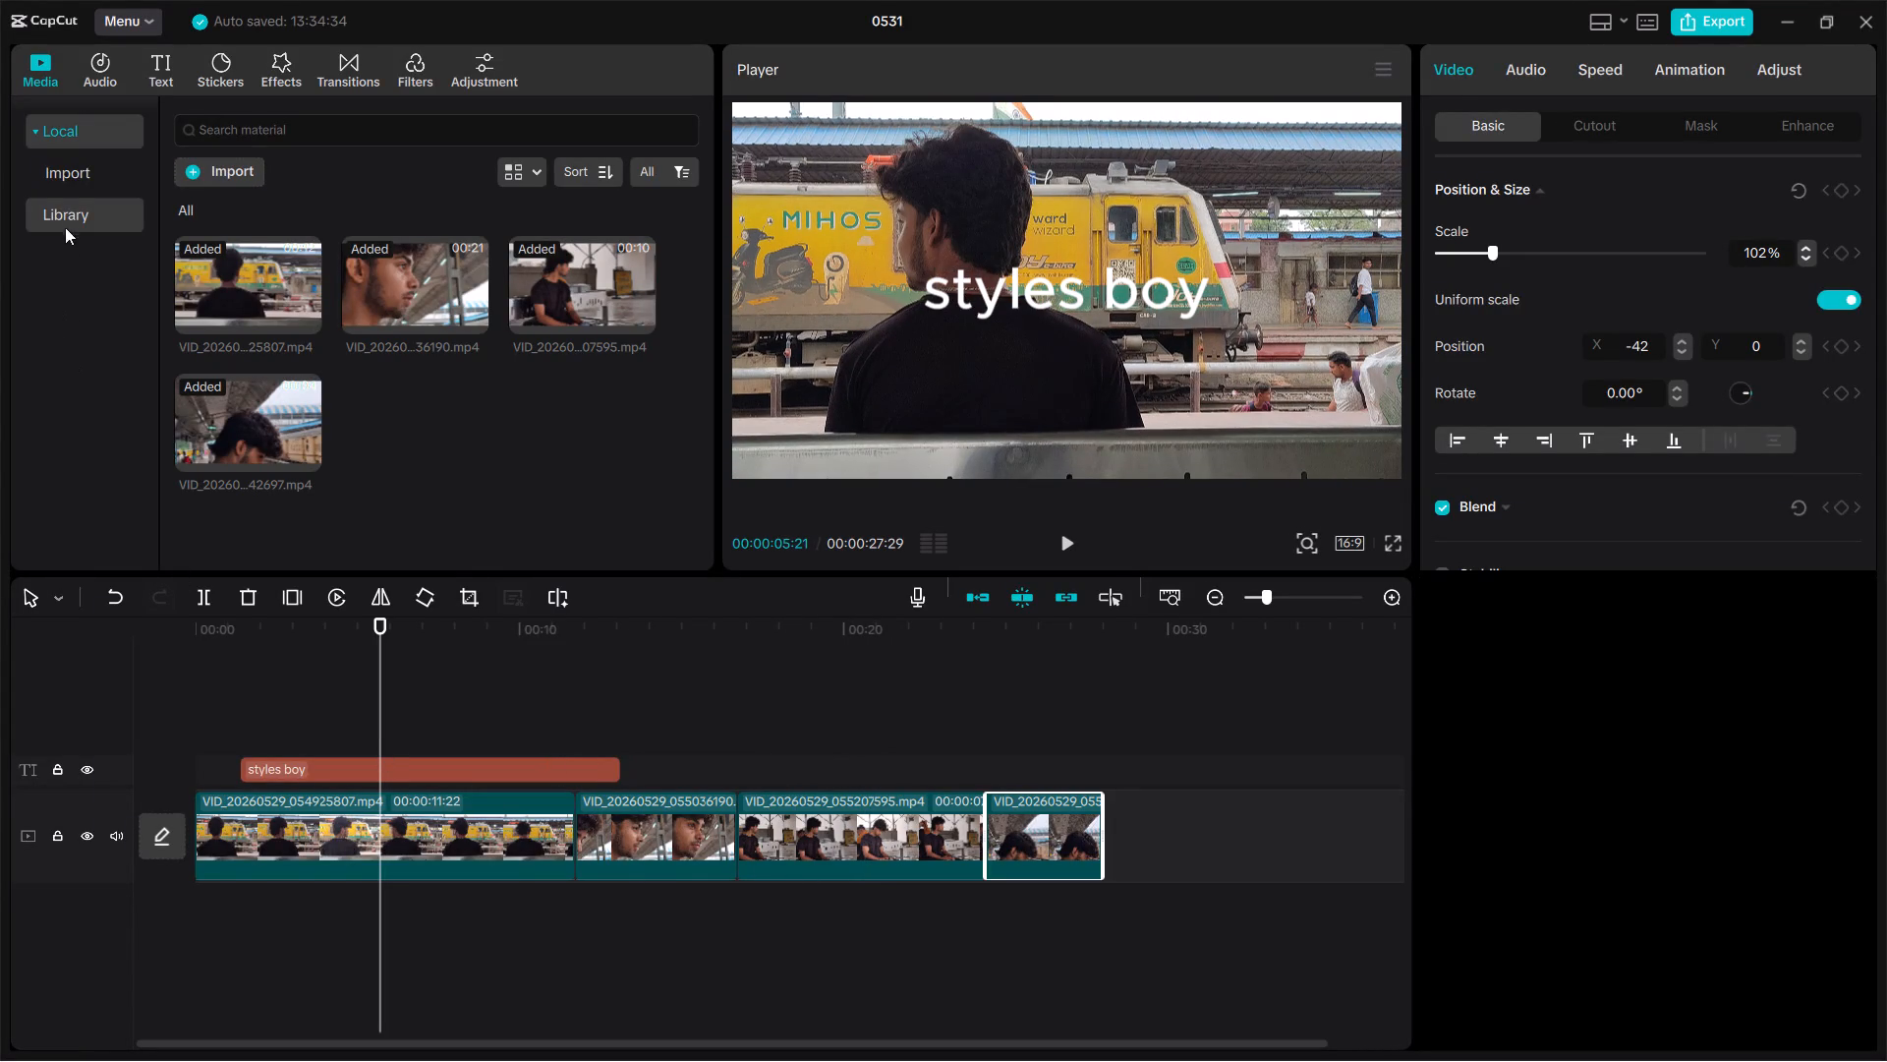
click(75, 172)
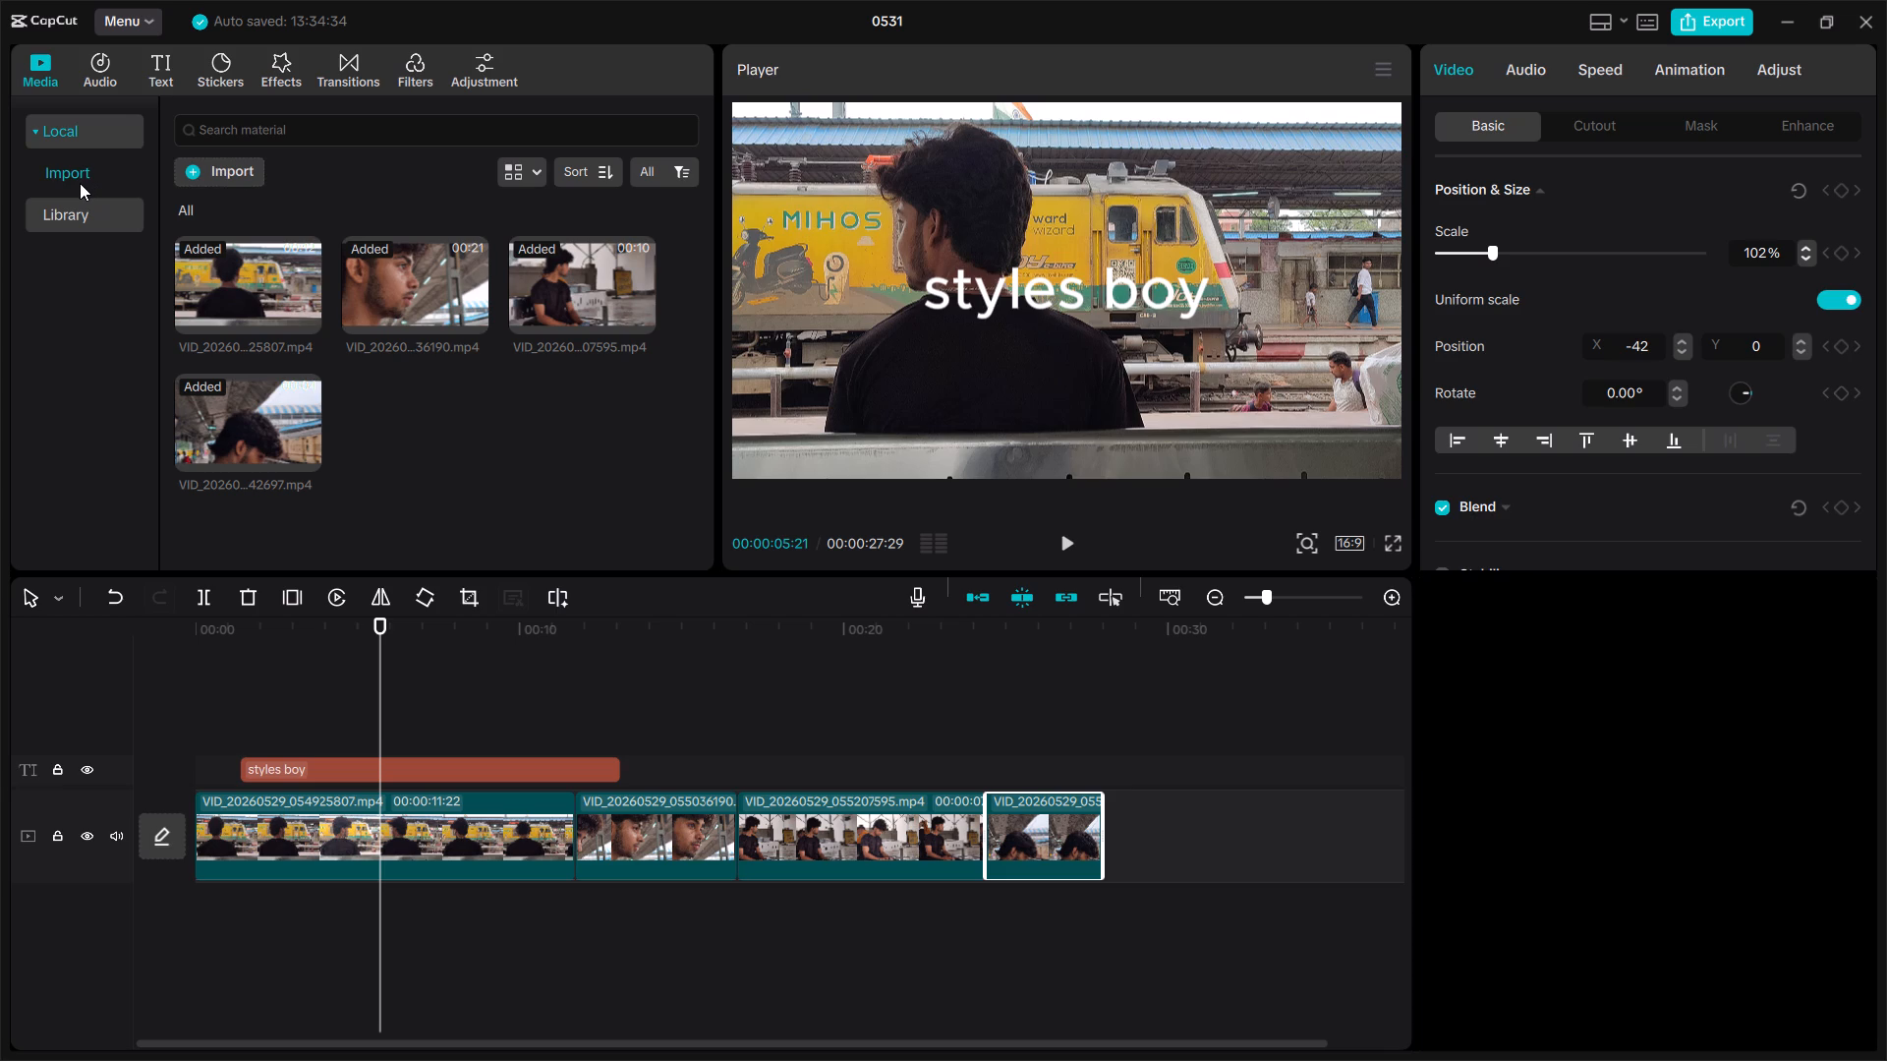
double_click(86, 169)
scroll(443, 508, down, 1)
scroll(480, 747, left, 1)
scroll(498, 738, right, 5)
drag(386, 685, 330, 684)
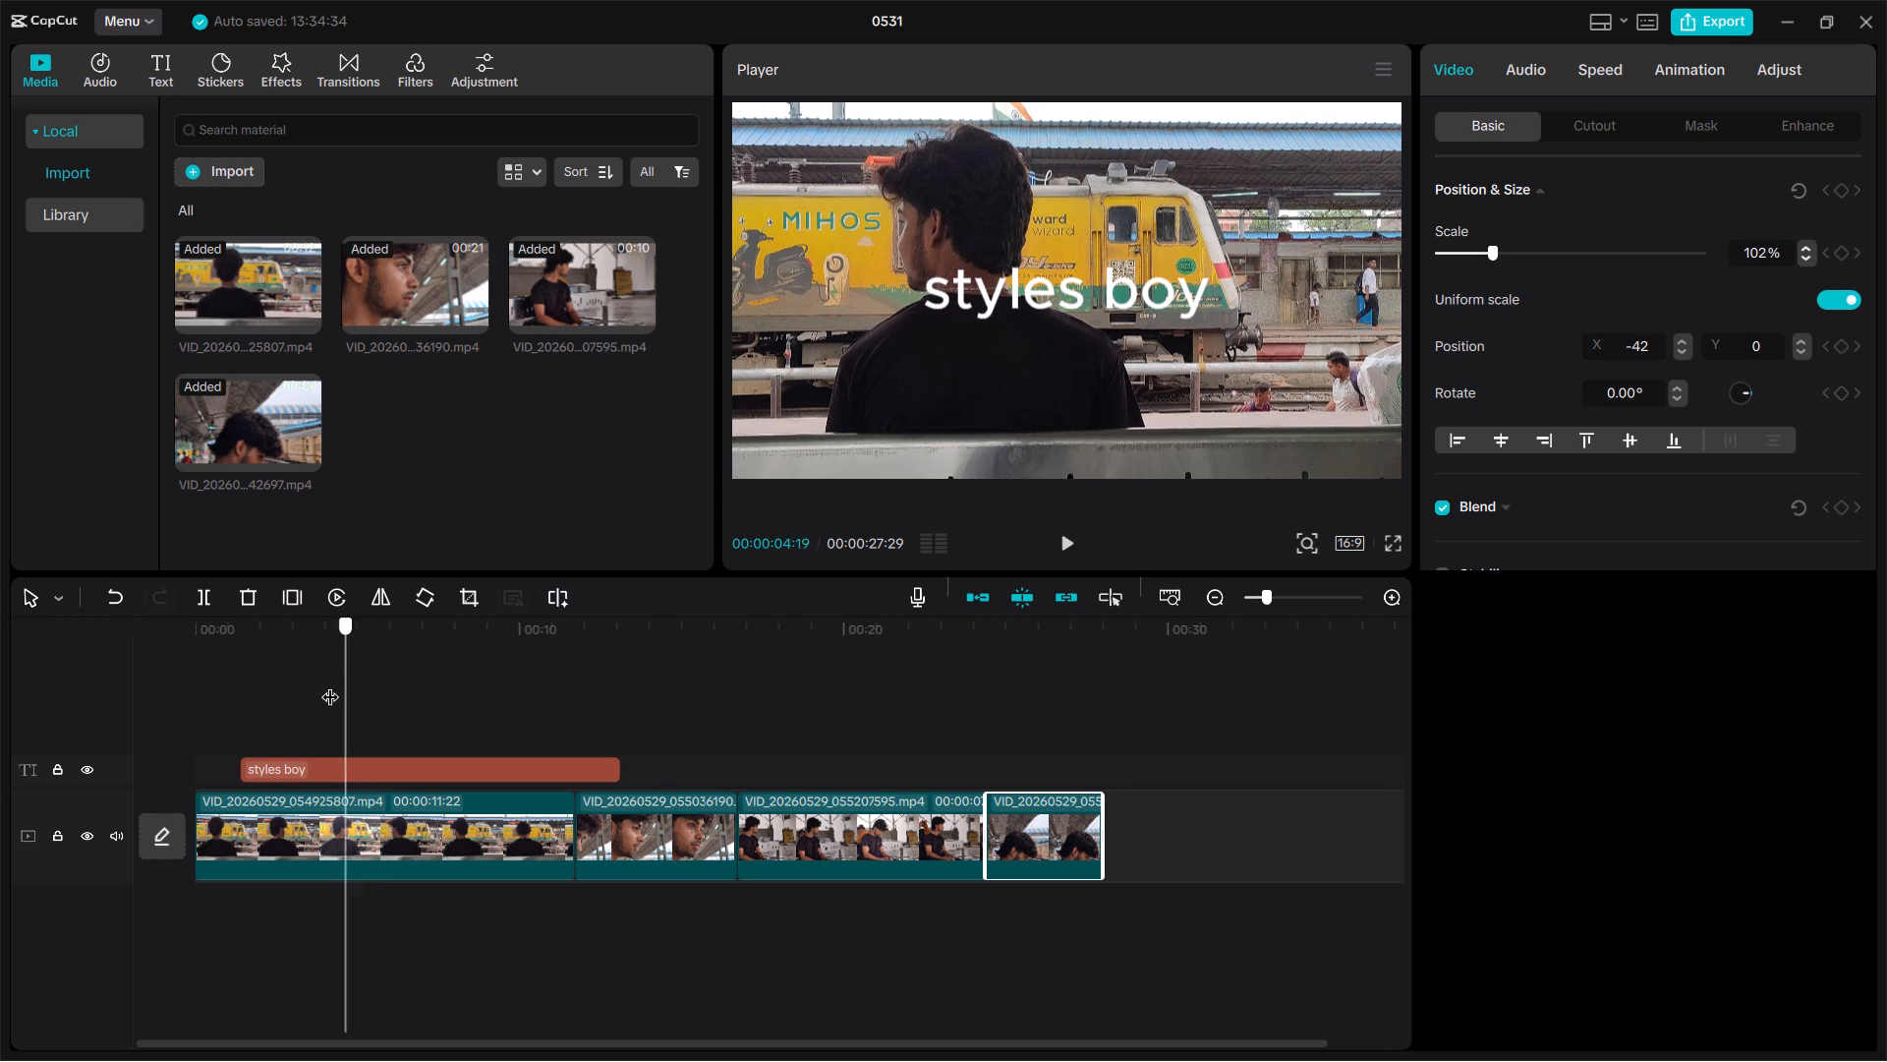
drag(330, 684, 181, 689)
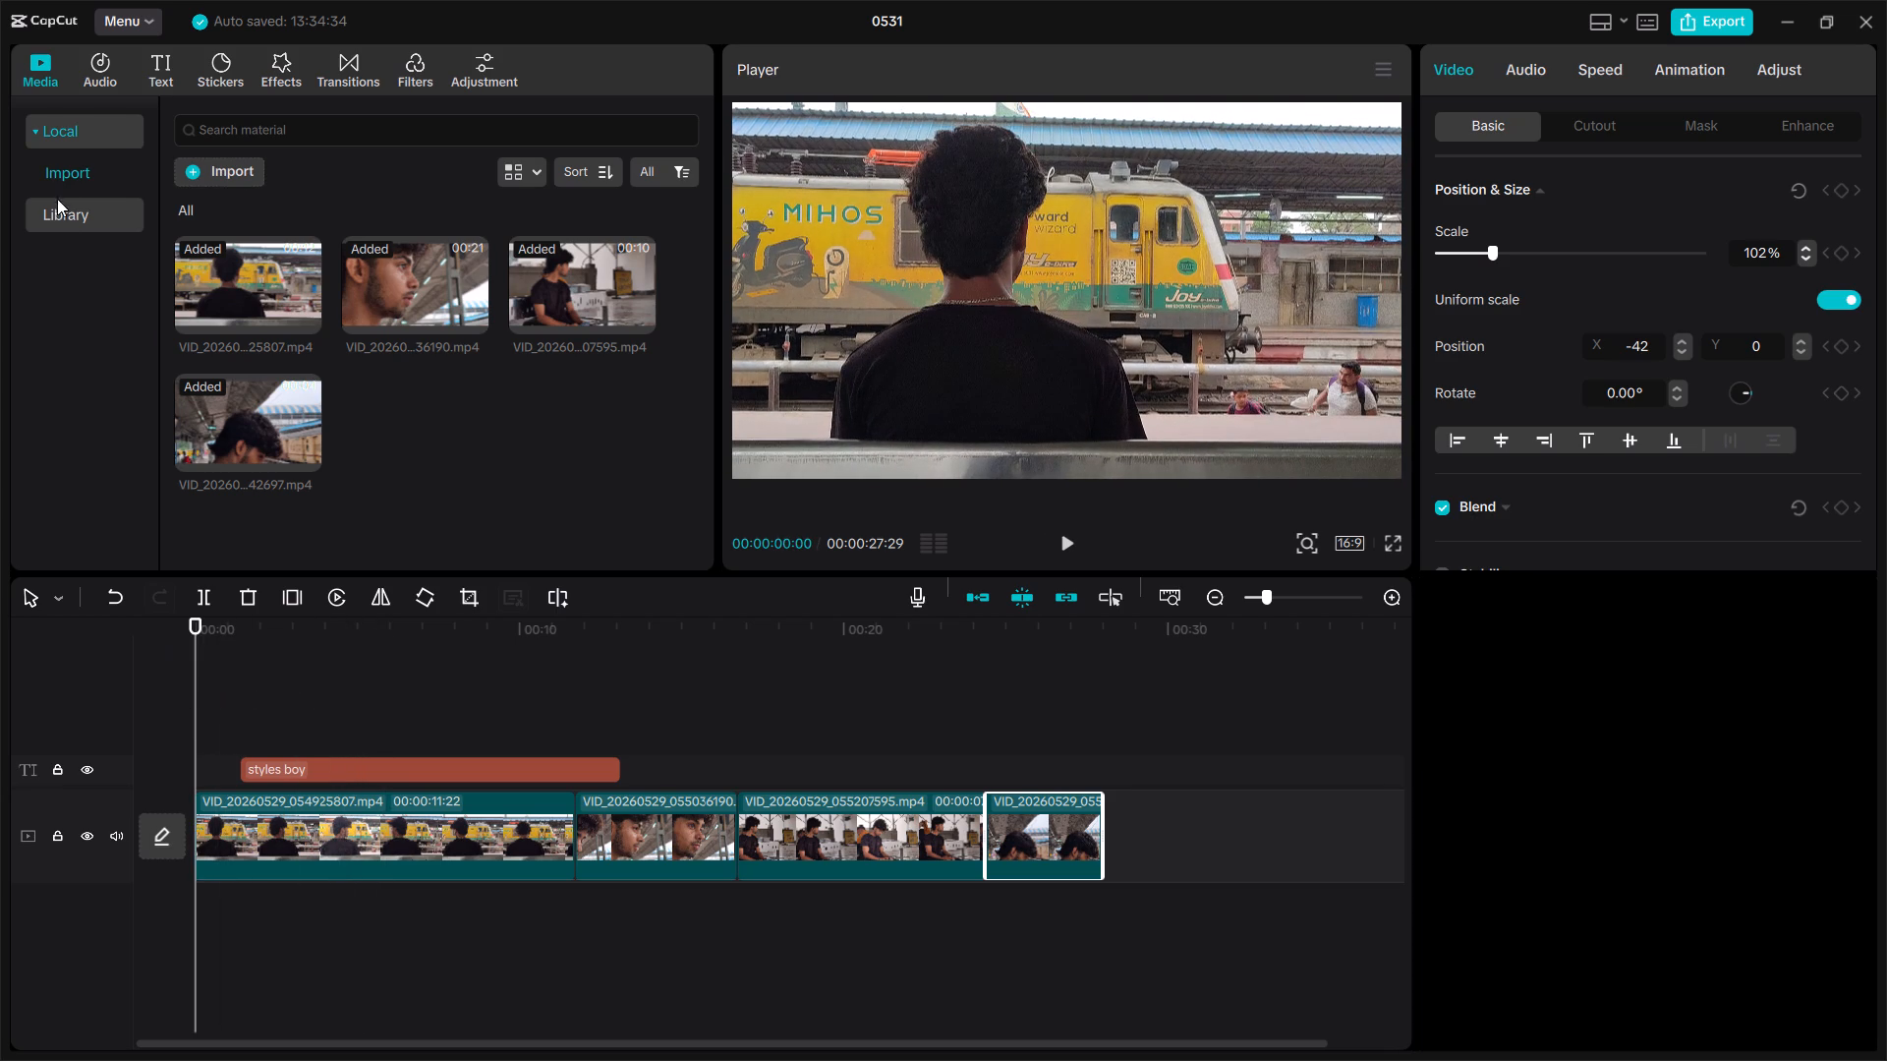
Open the file browser for extracting audio from a video.
click(81, 163)
drag(81, 163, 85, 59)
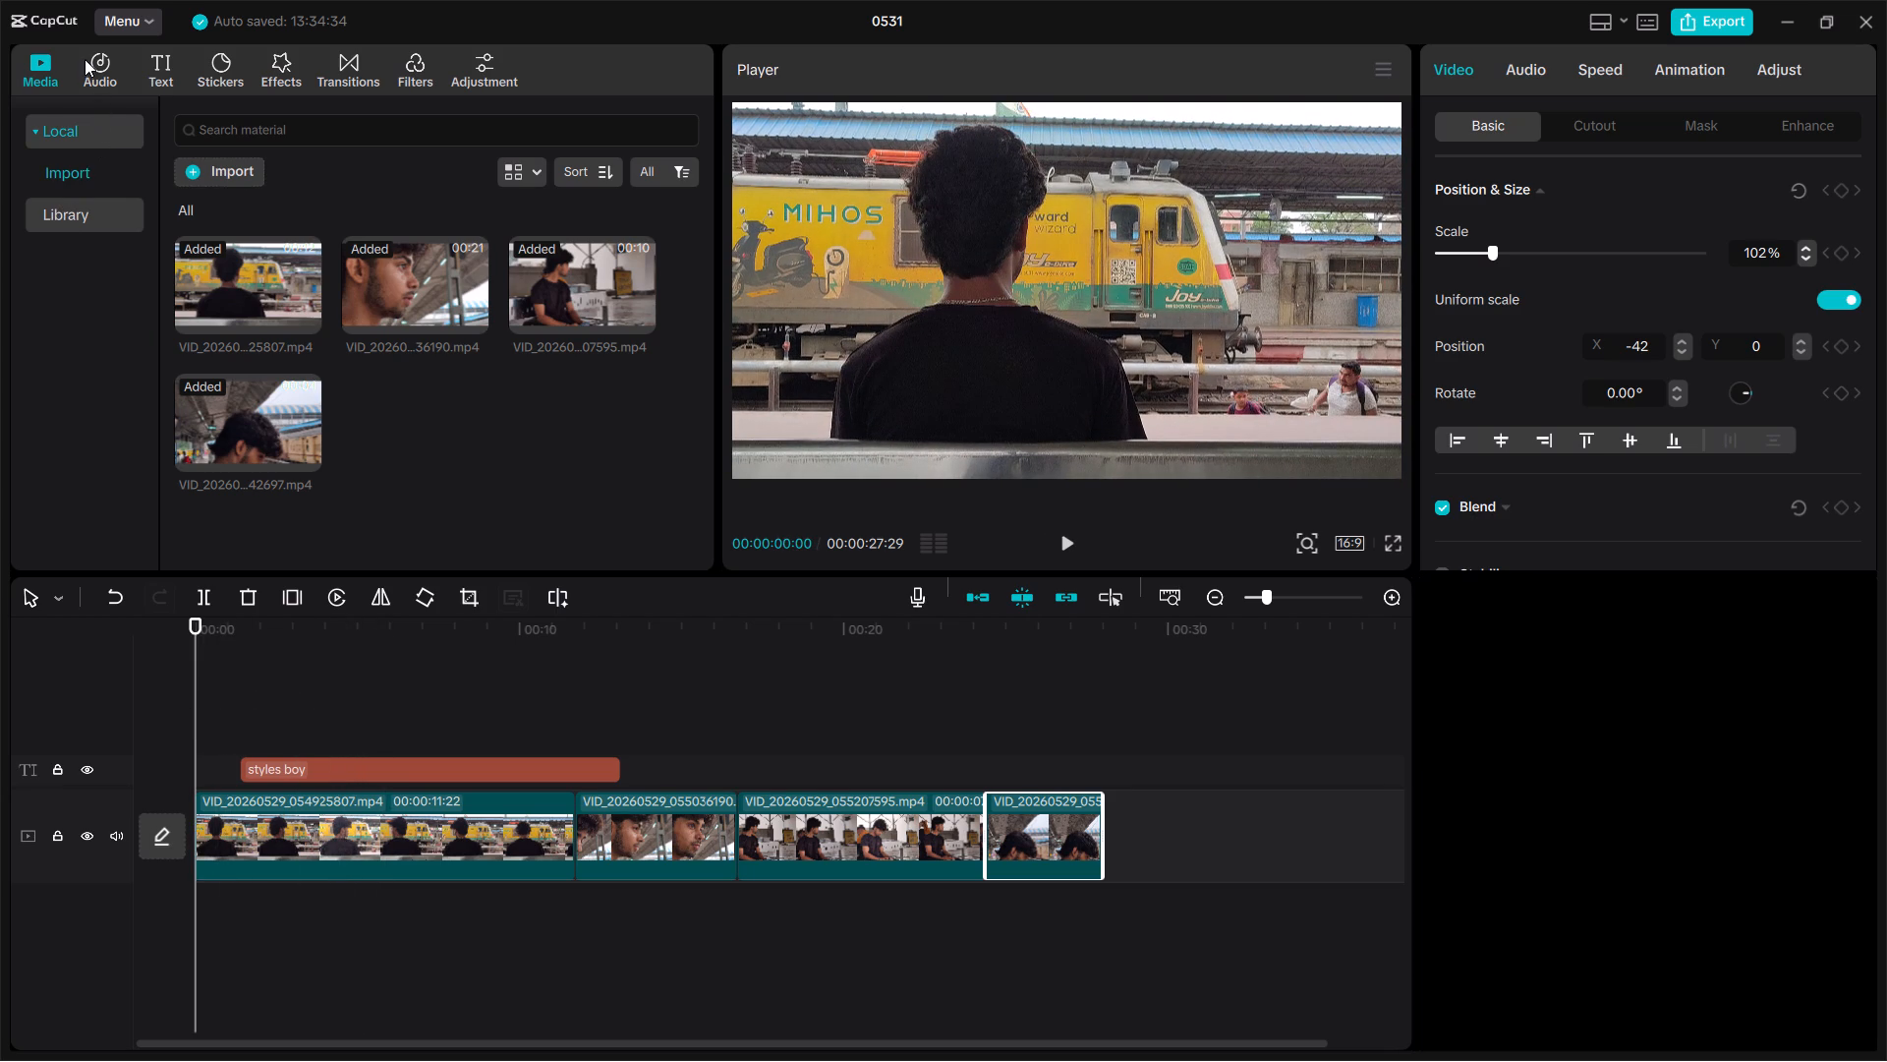
drag(85, 59, 95, 68)
click(95, 68)
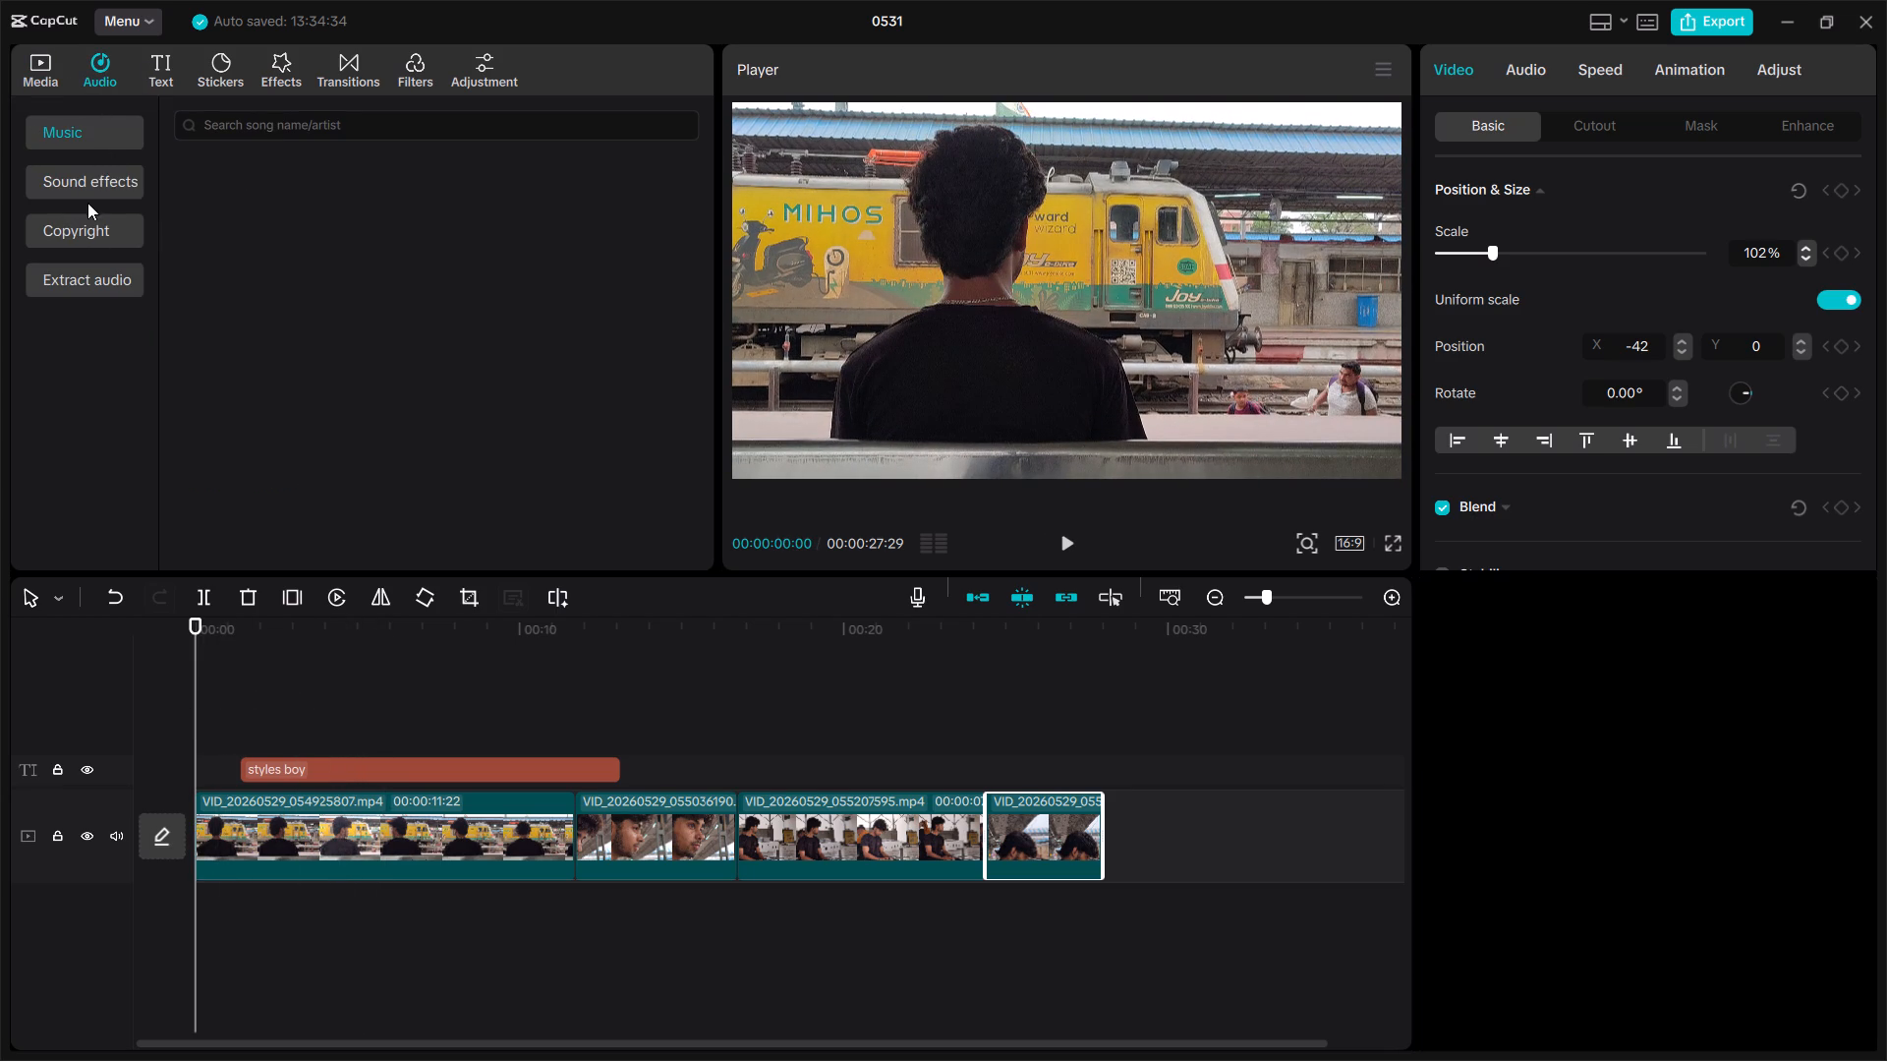
click(82, 282)
click(403, 292)
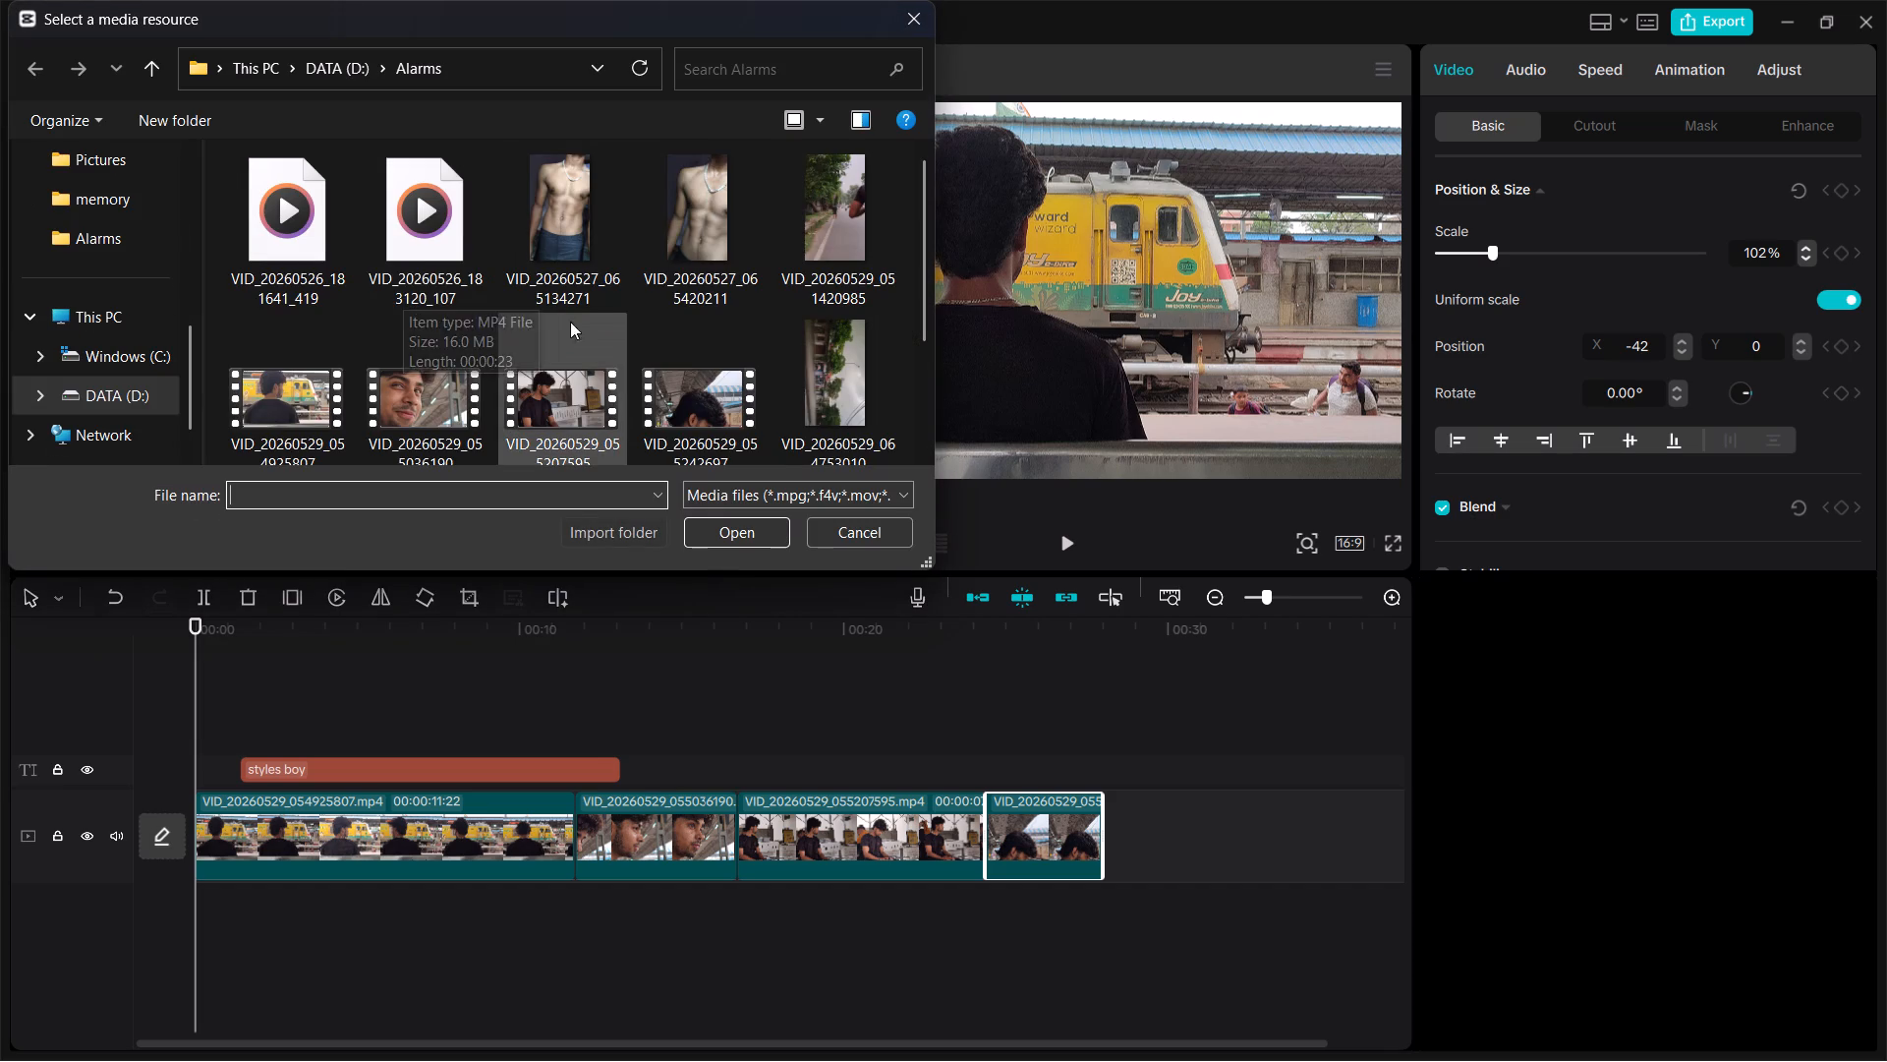
scroll(594, 350, down, 1)
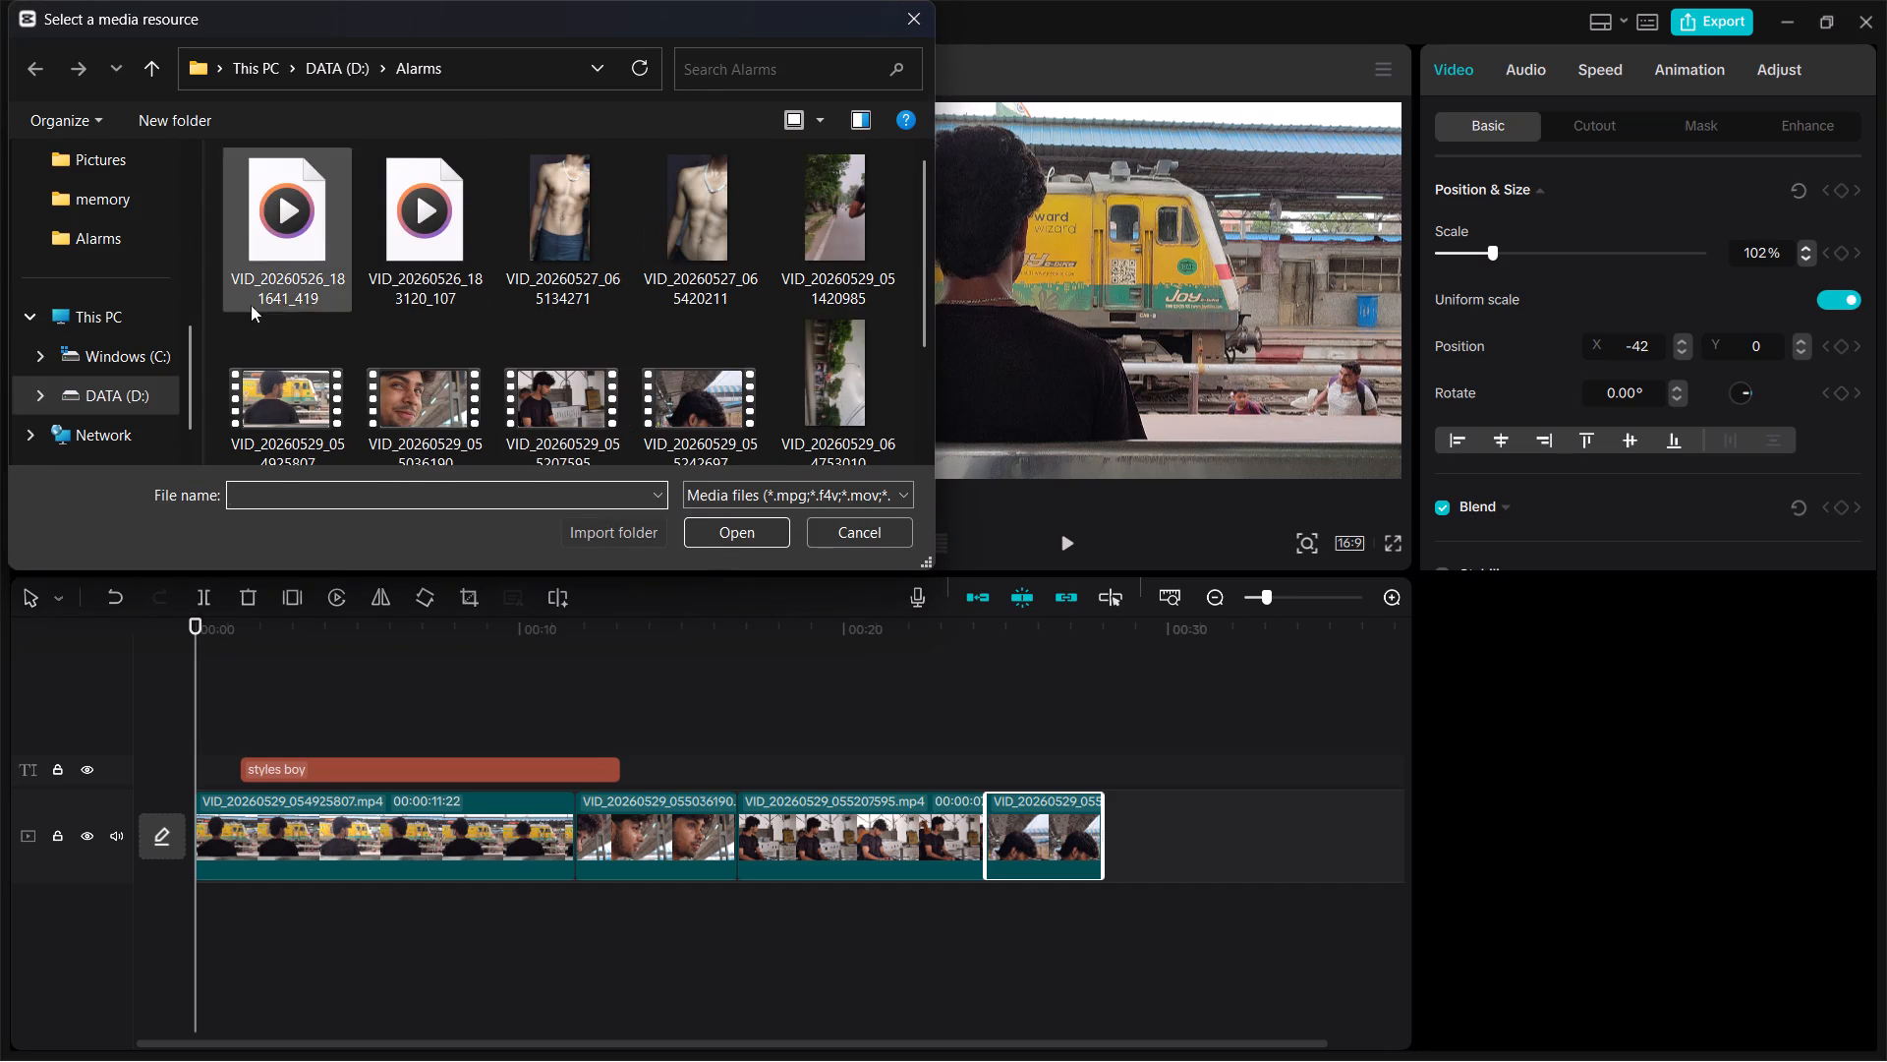
click(137, 382)
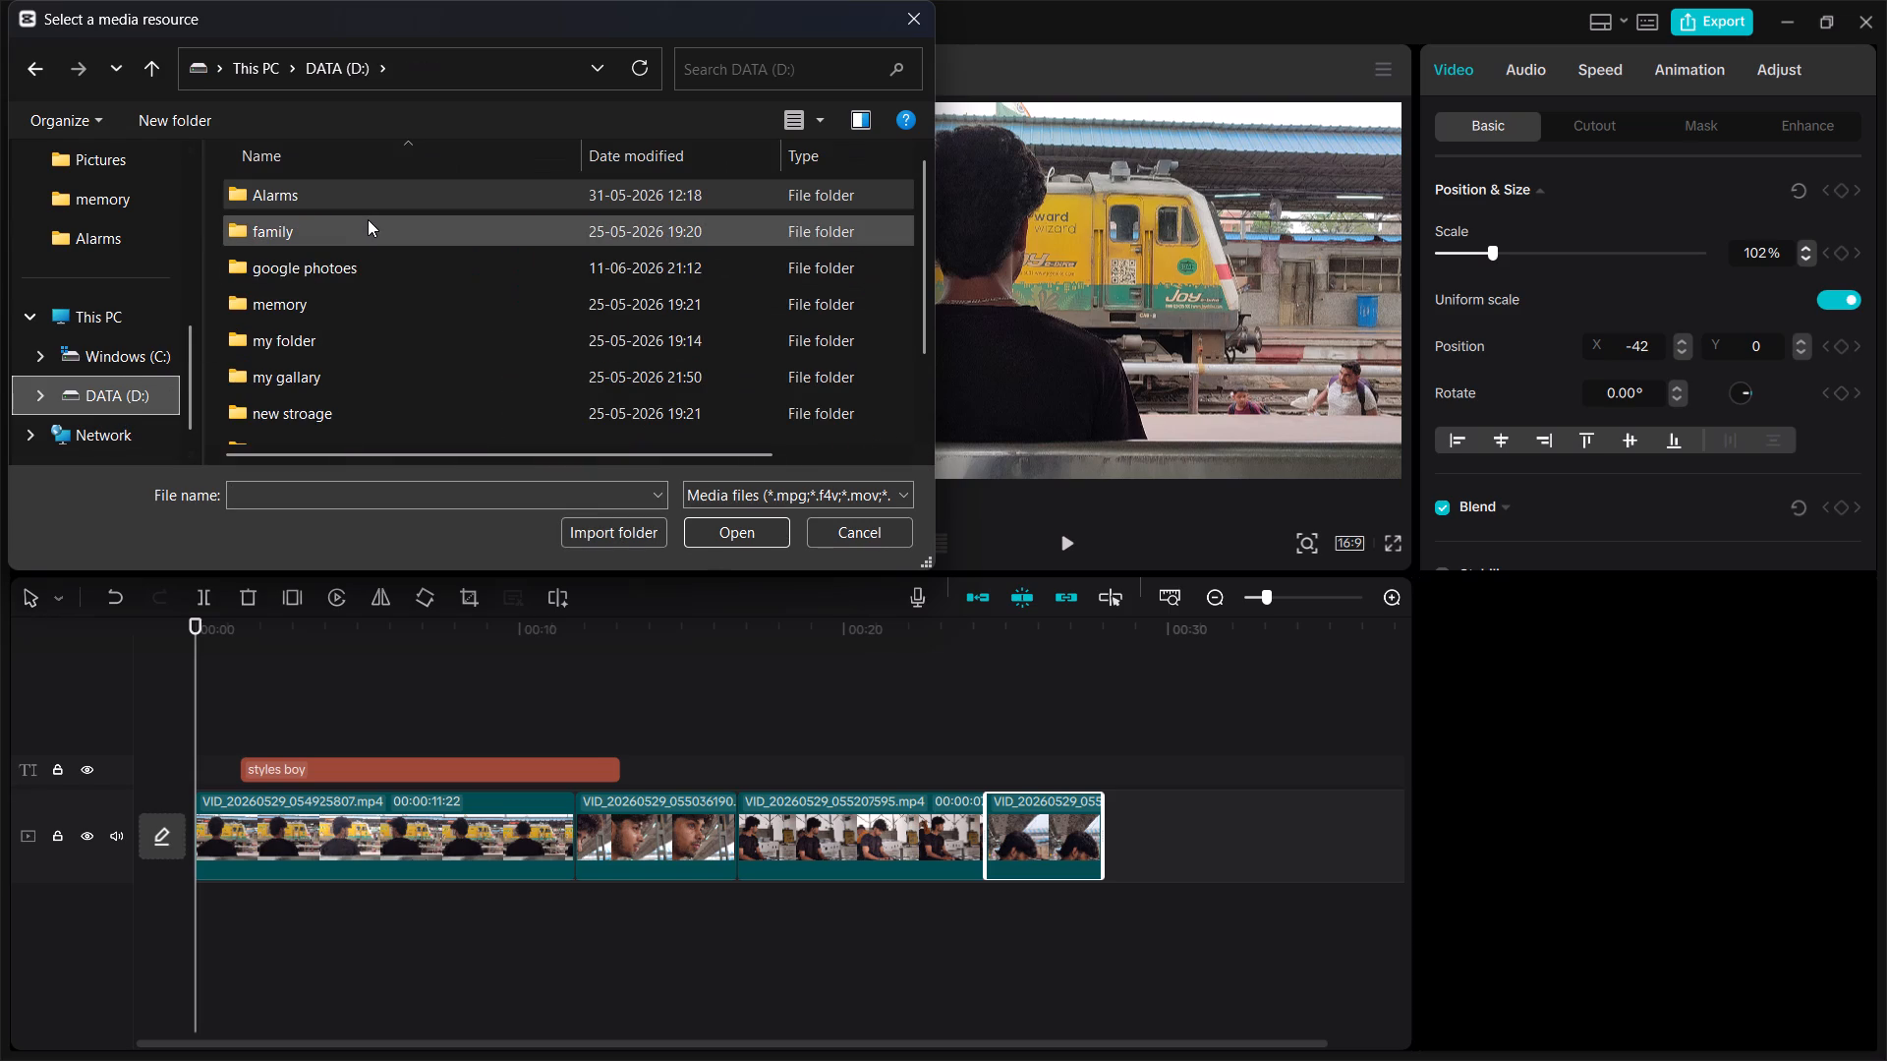
click(383, 201)
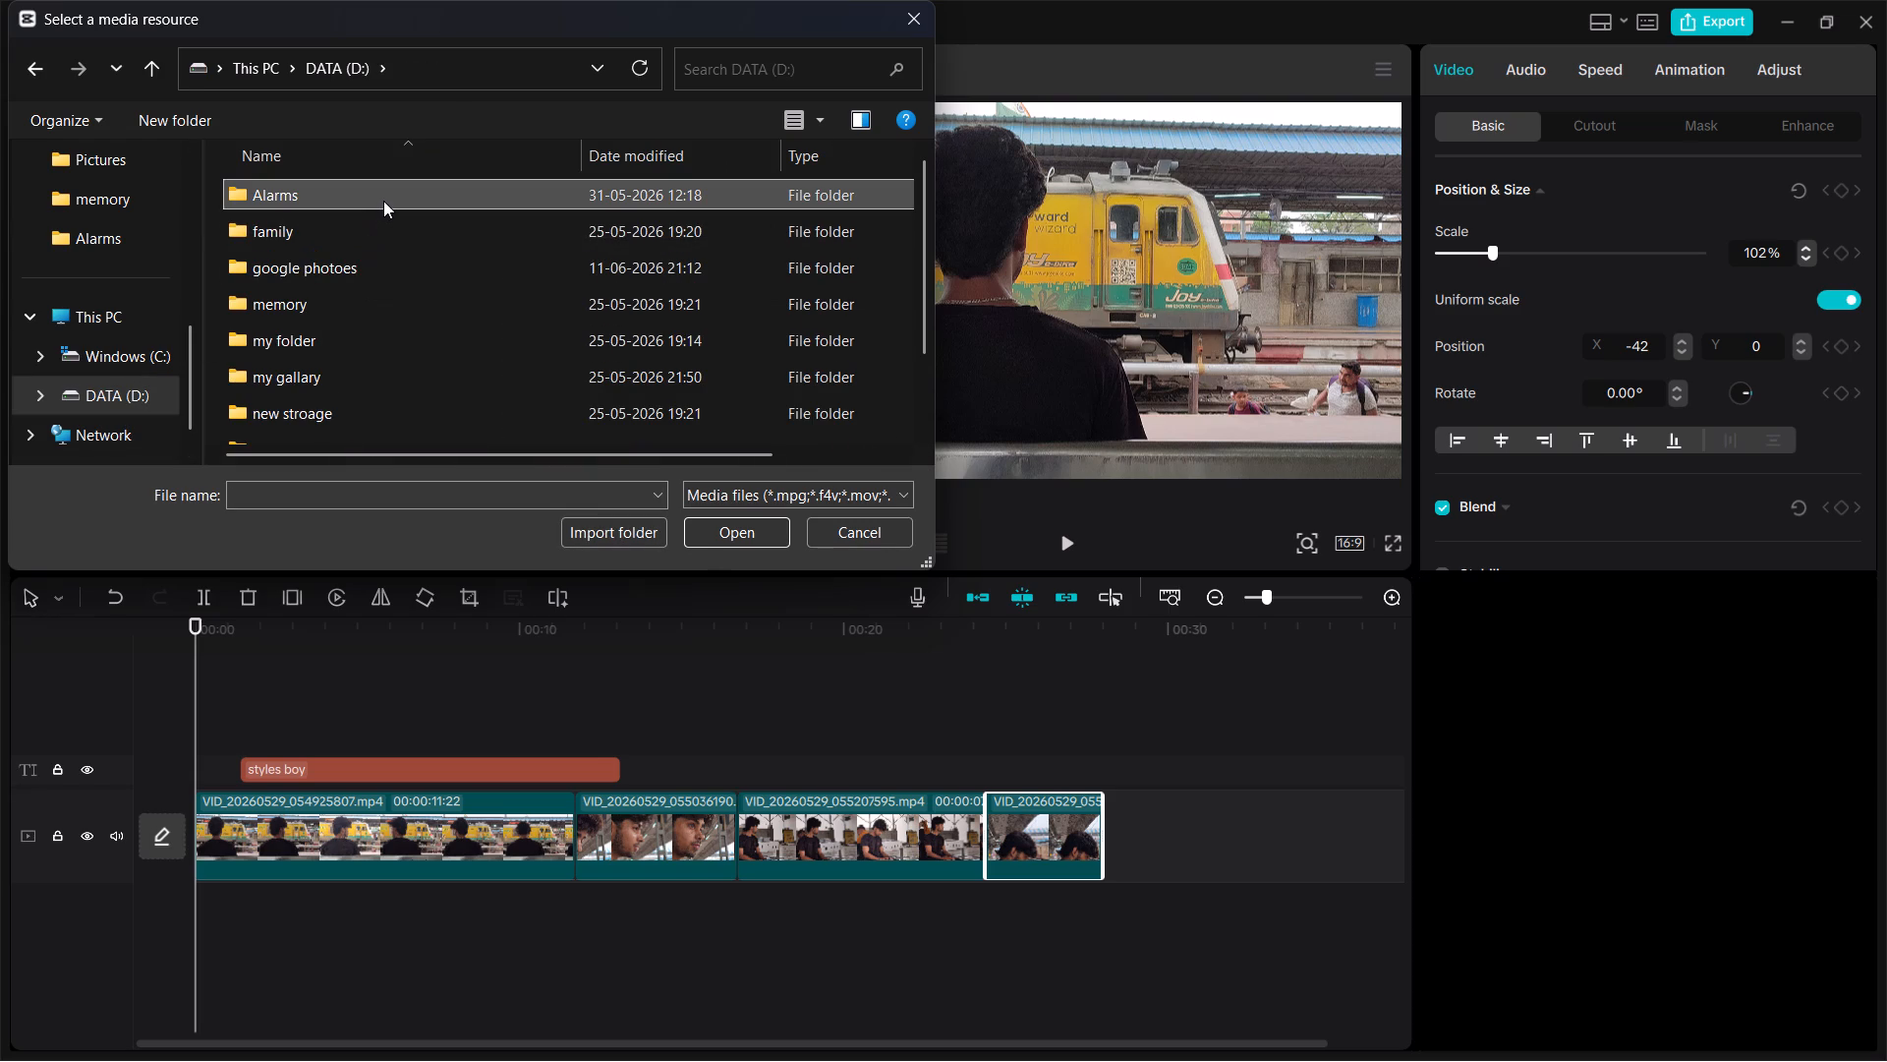
double_click(383, 201)
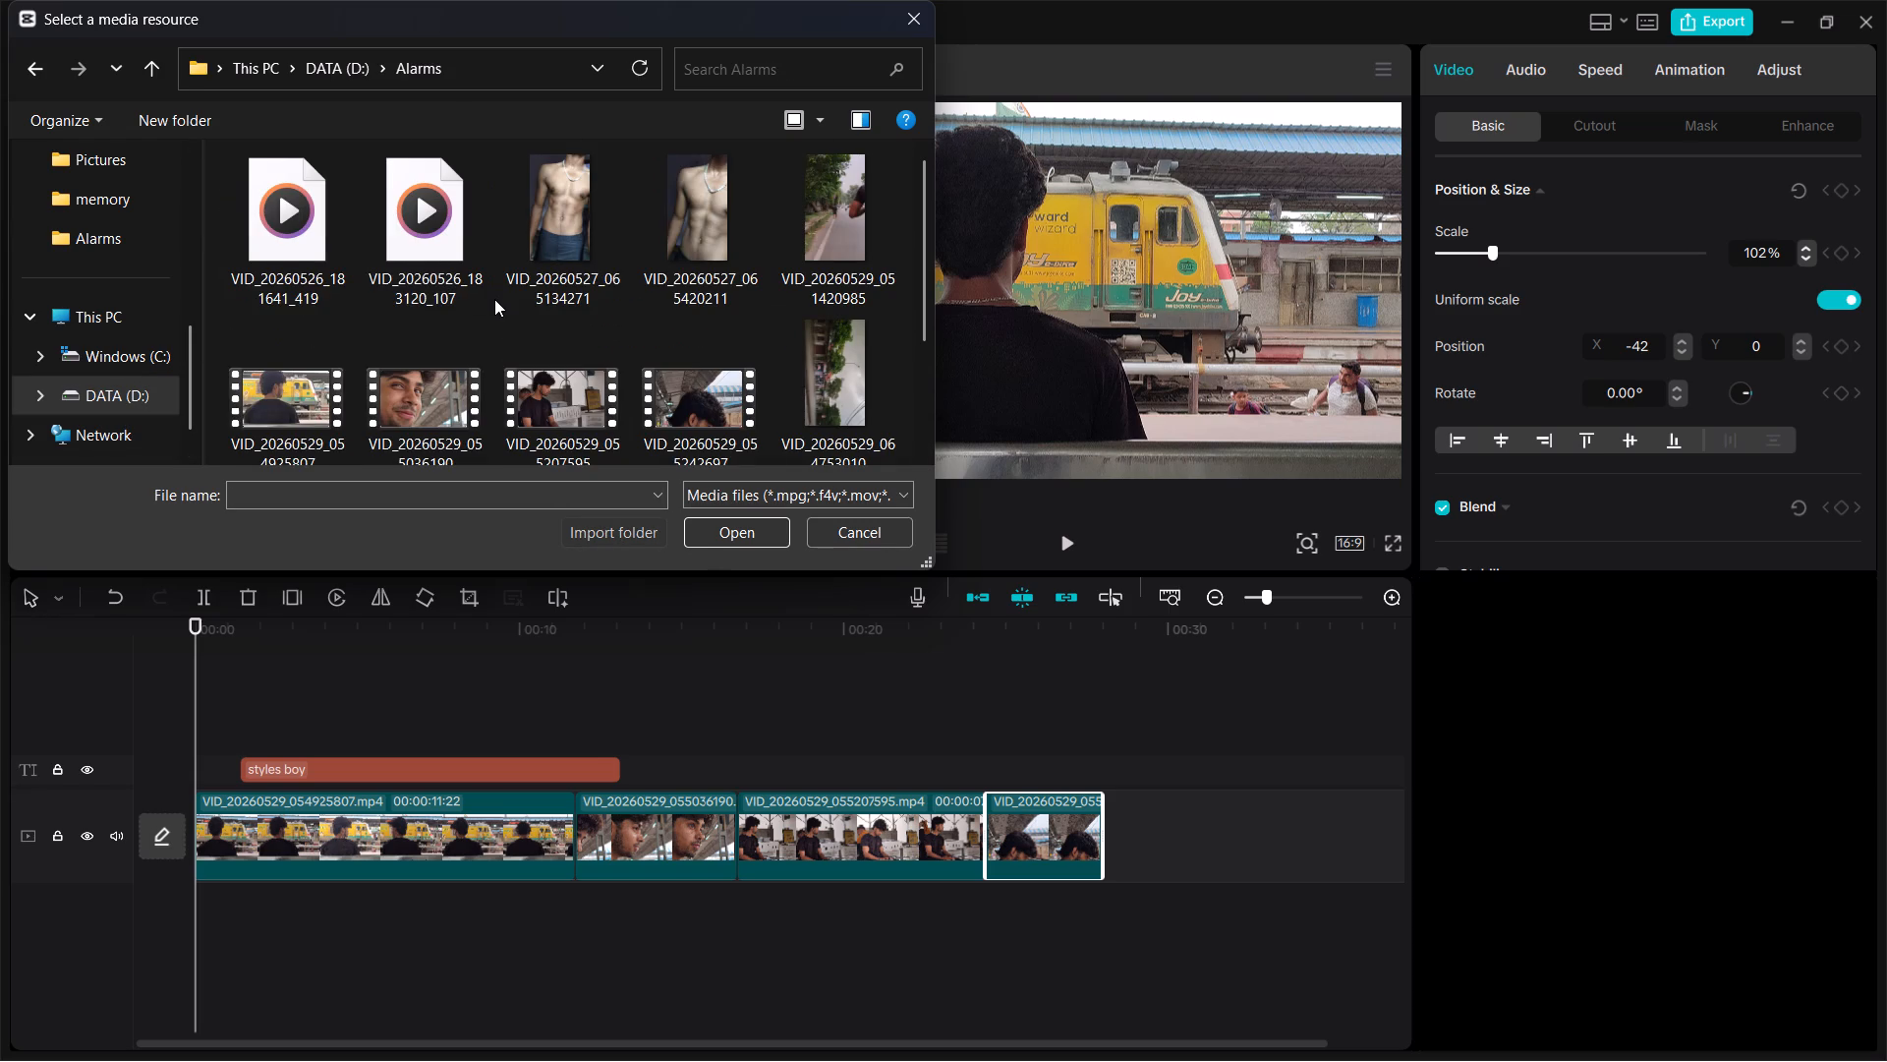
scroll(494, 299, down, 2)
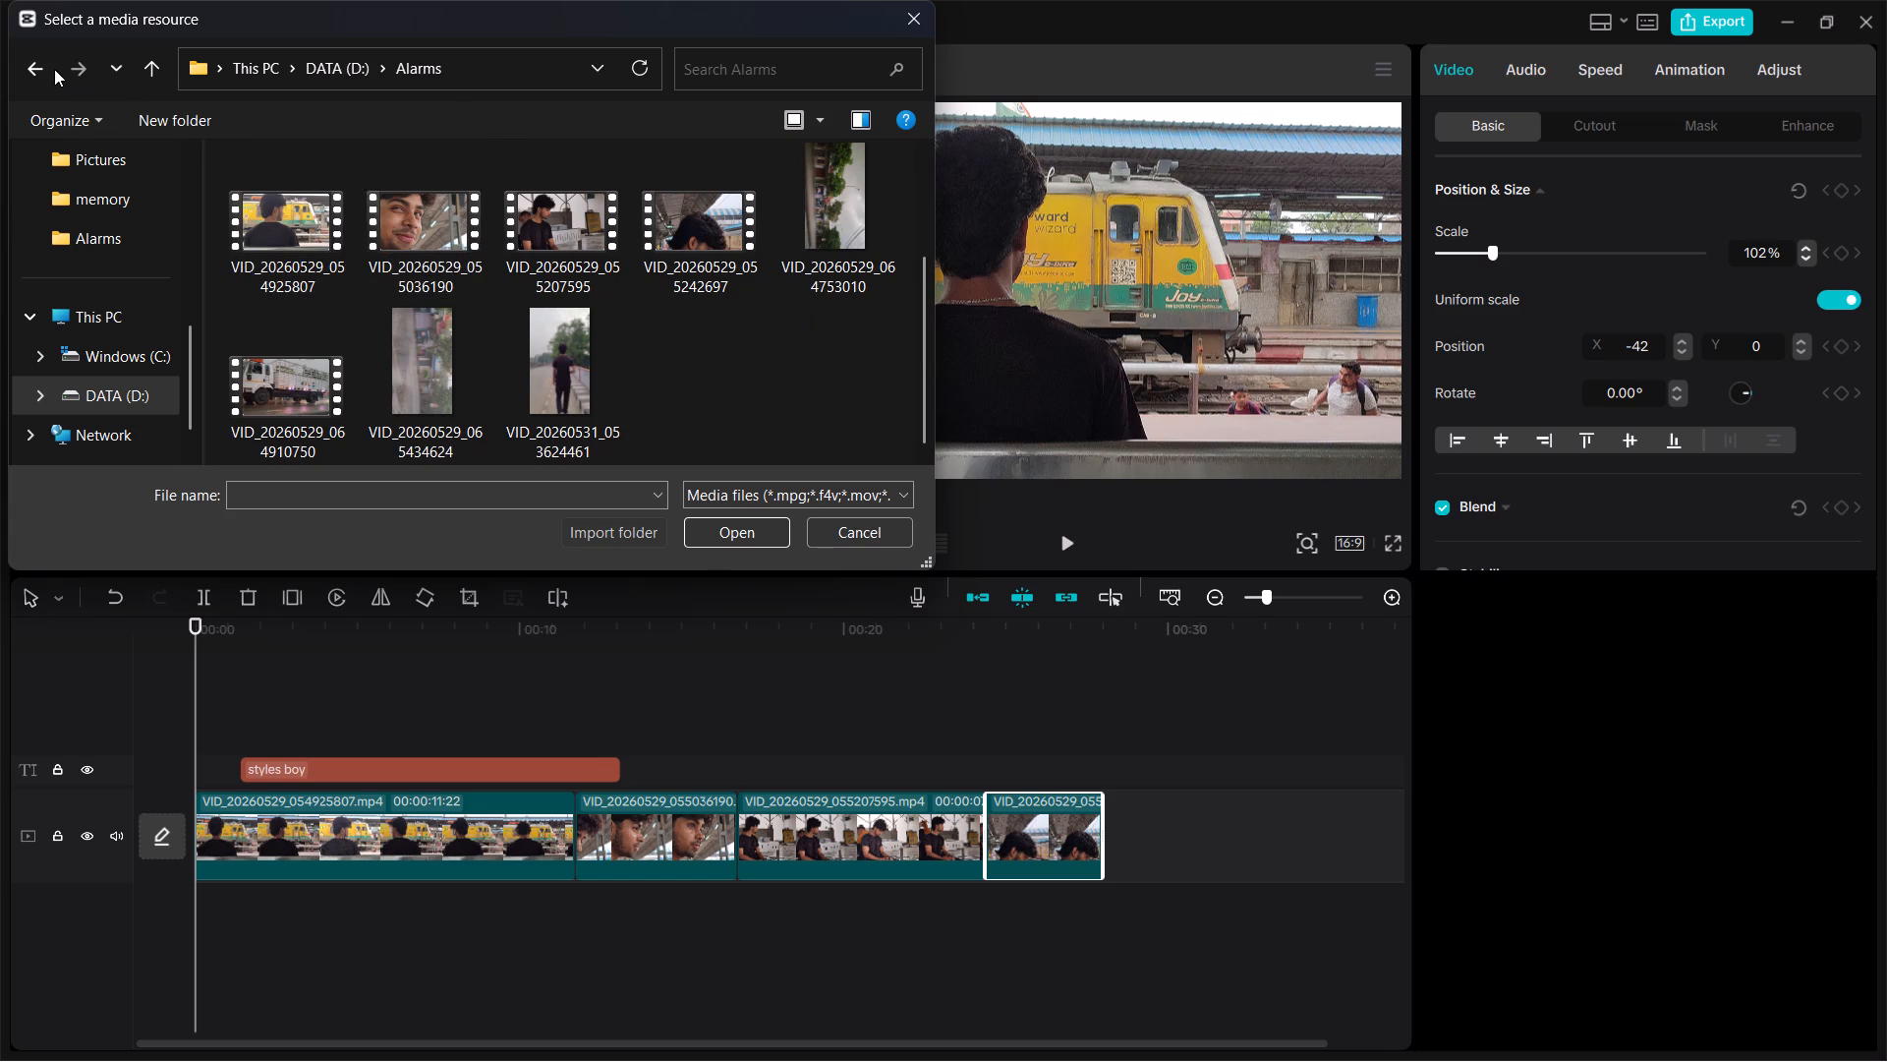
click(46, 68)
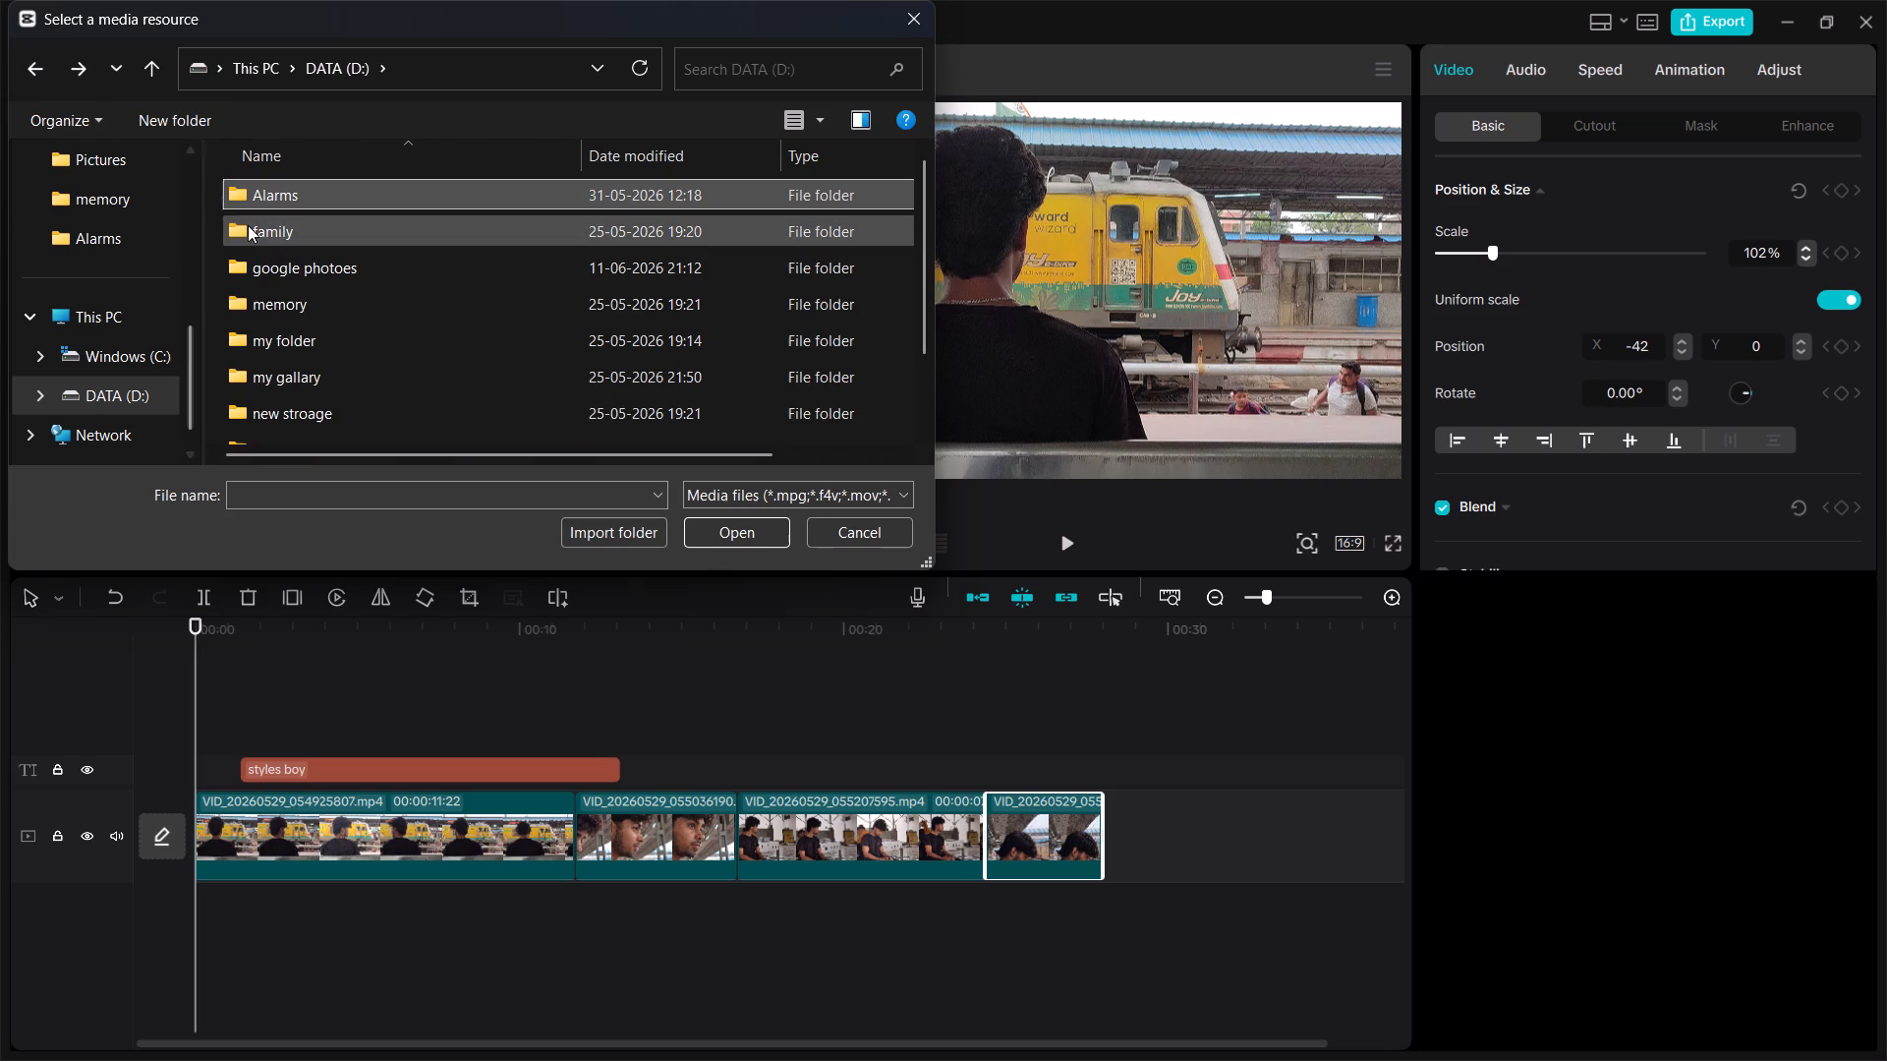
double_click(248, 225)
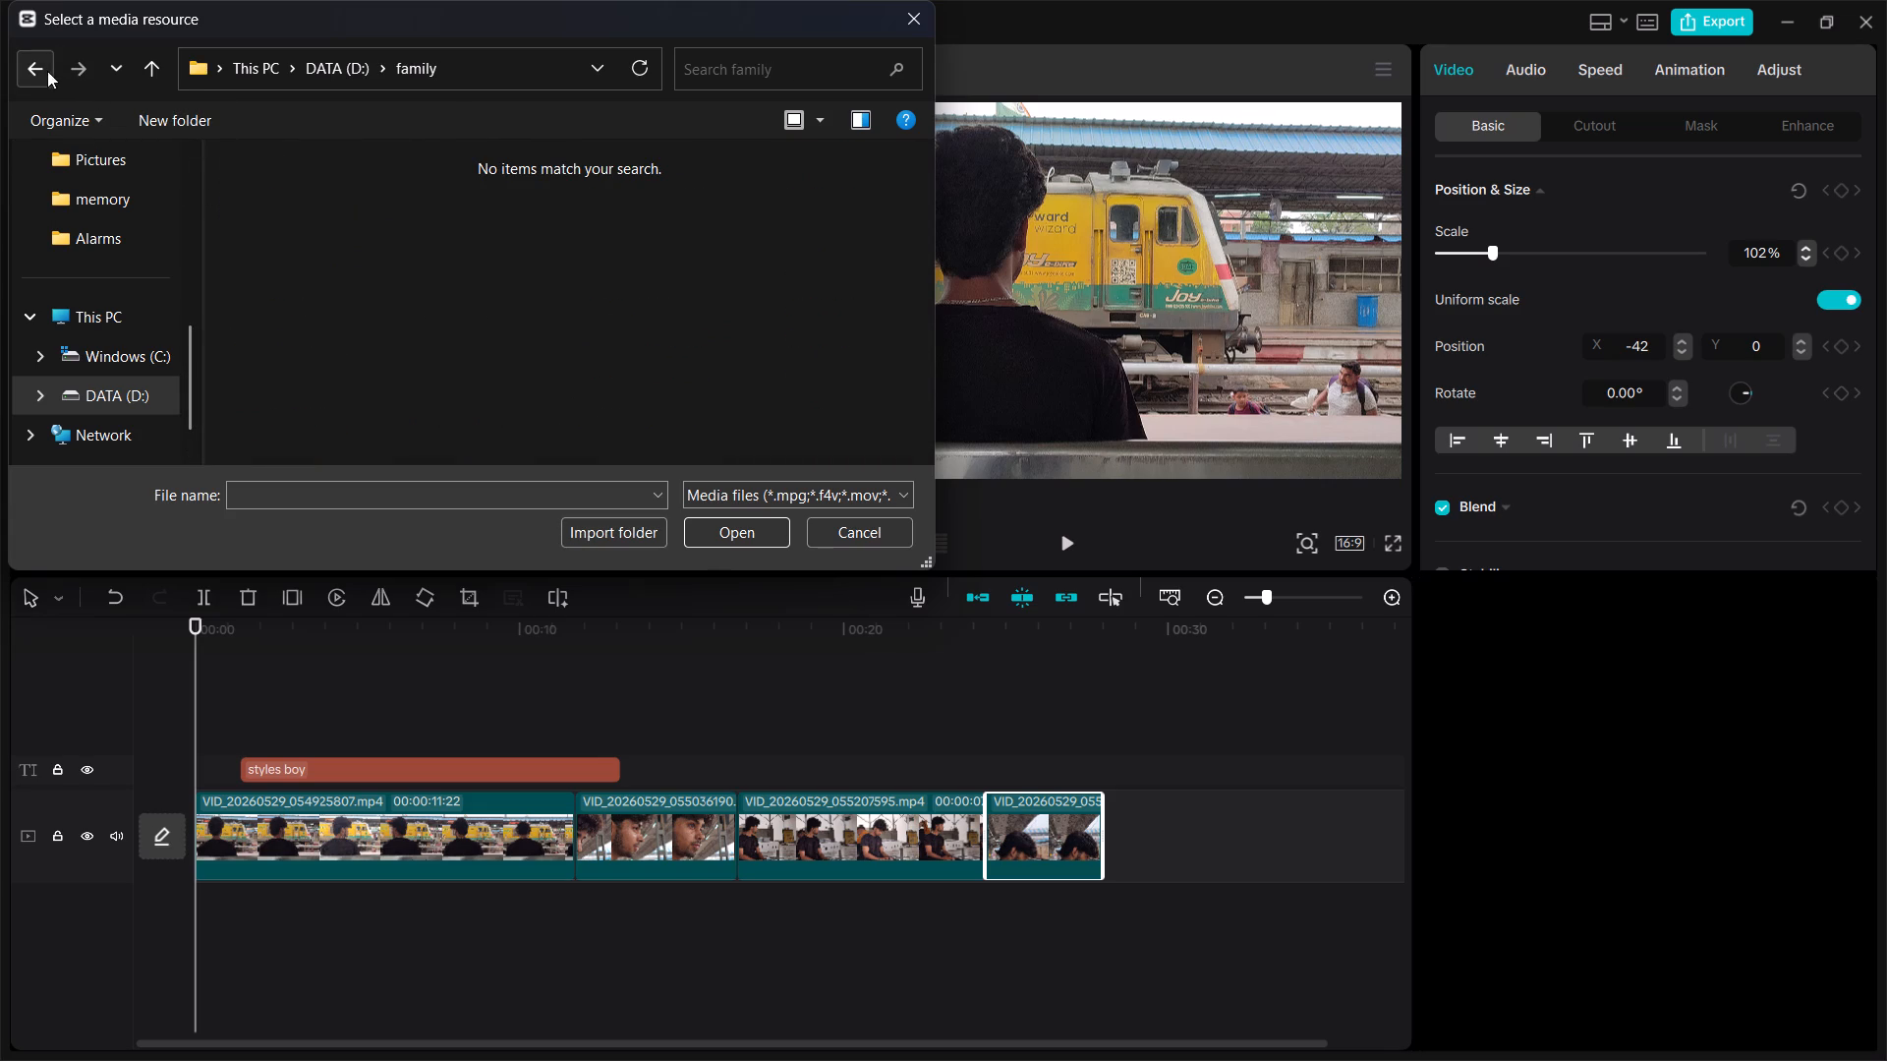
click(32, 66)
double_click(259, 274)
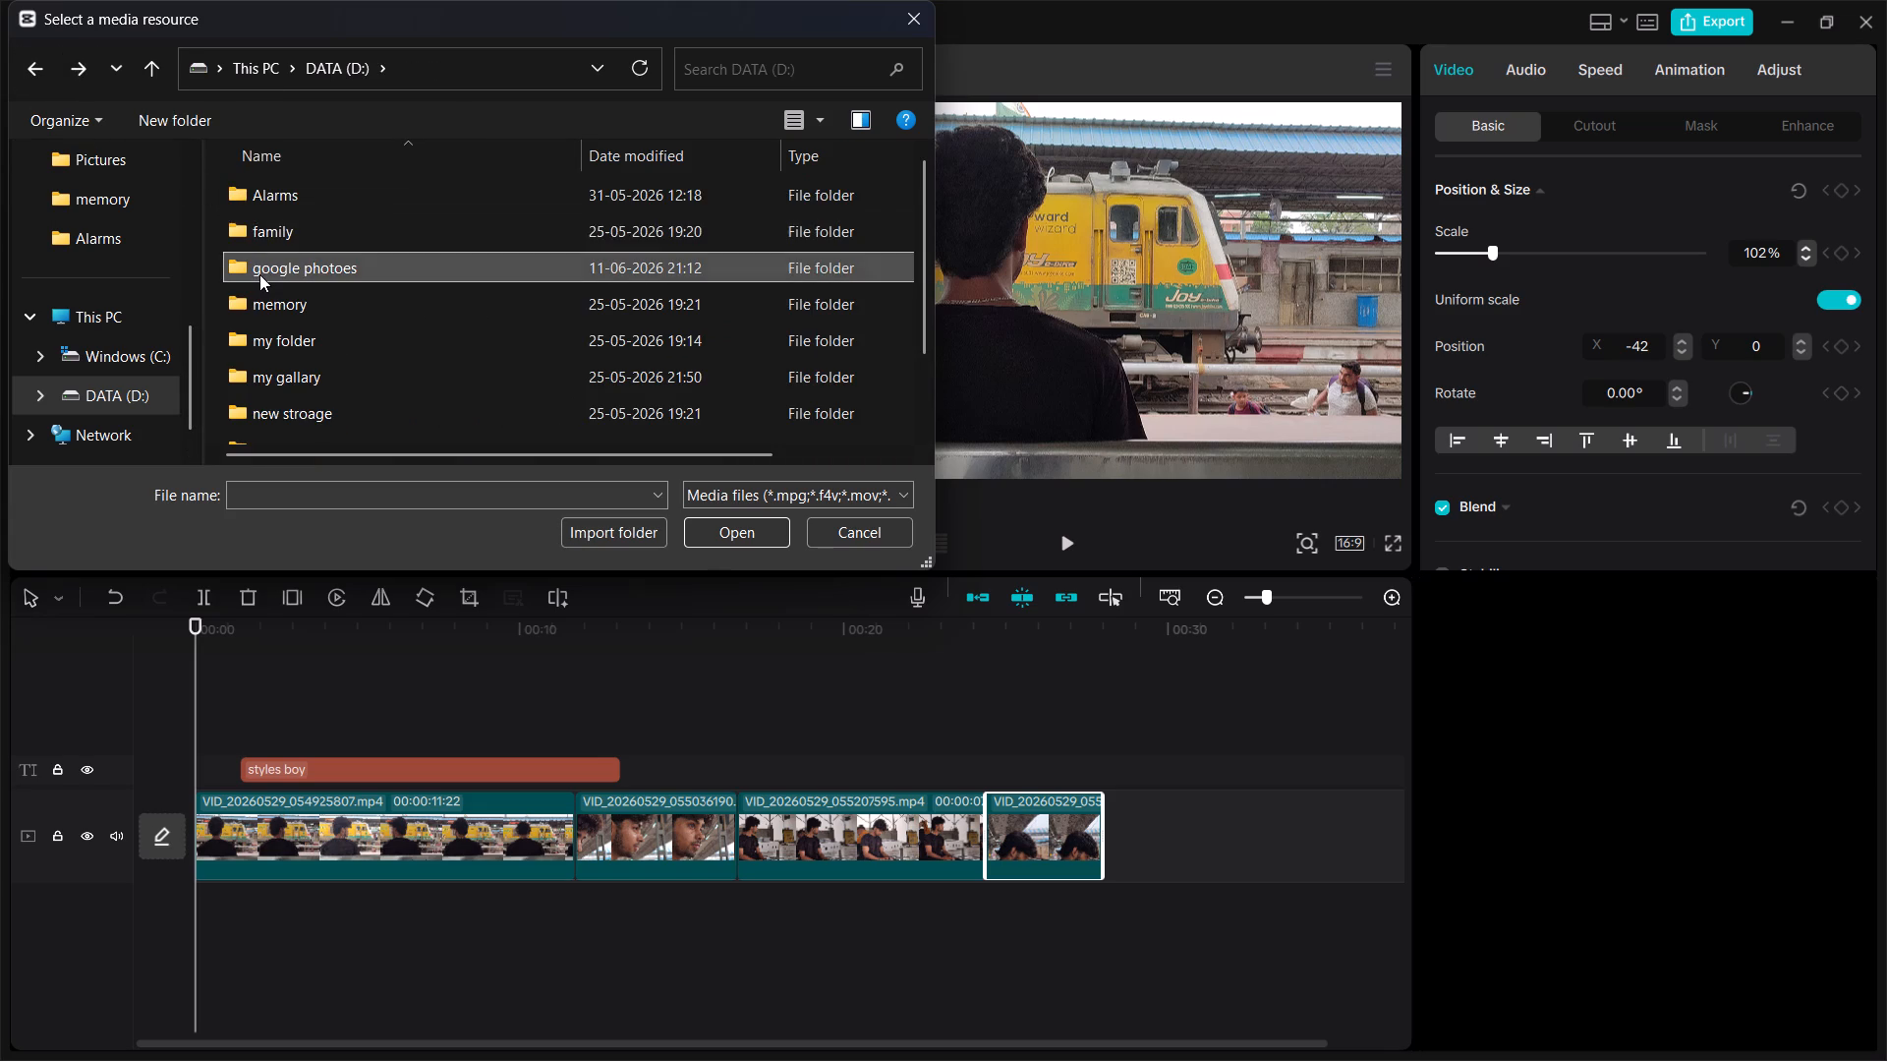
double_click(337, 281)
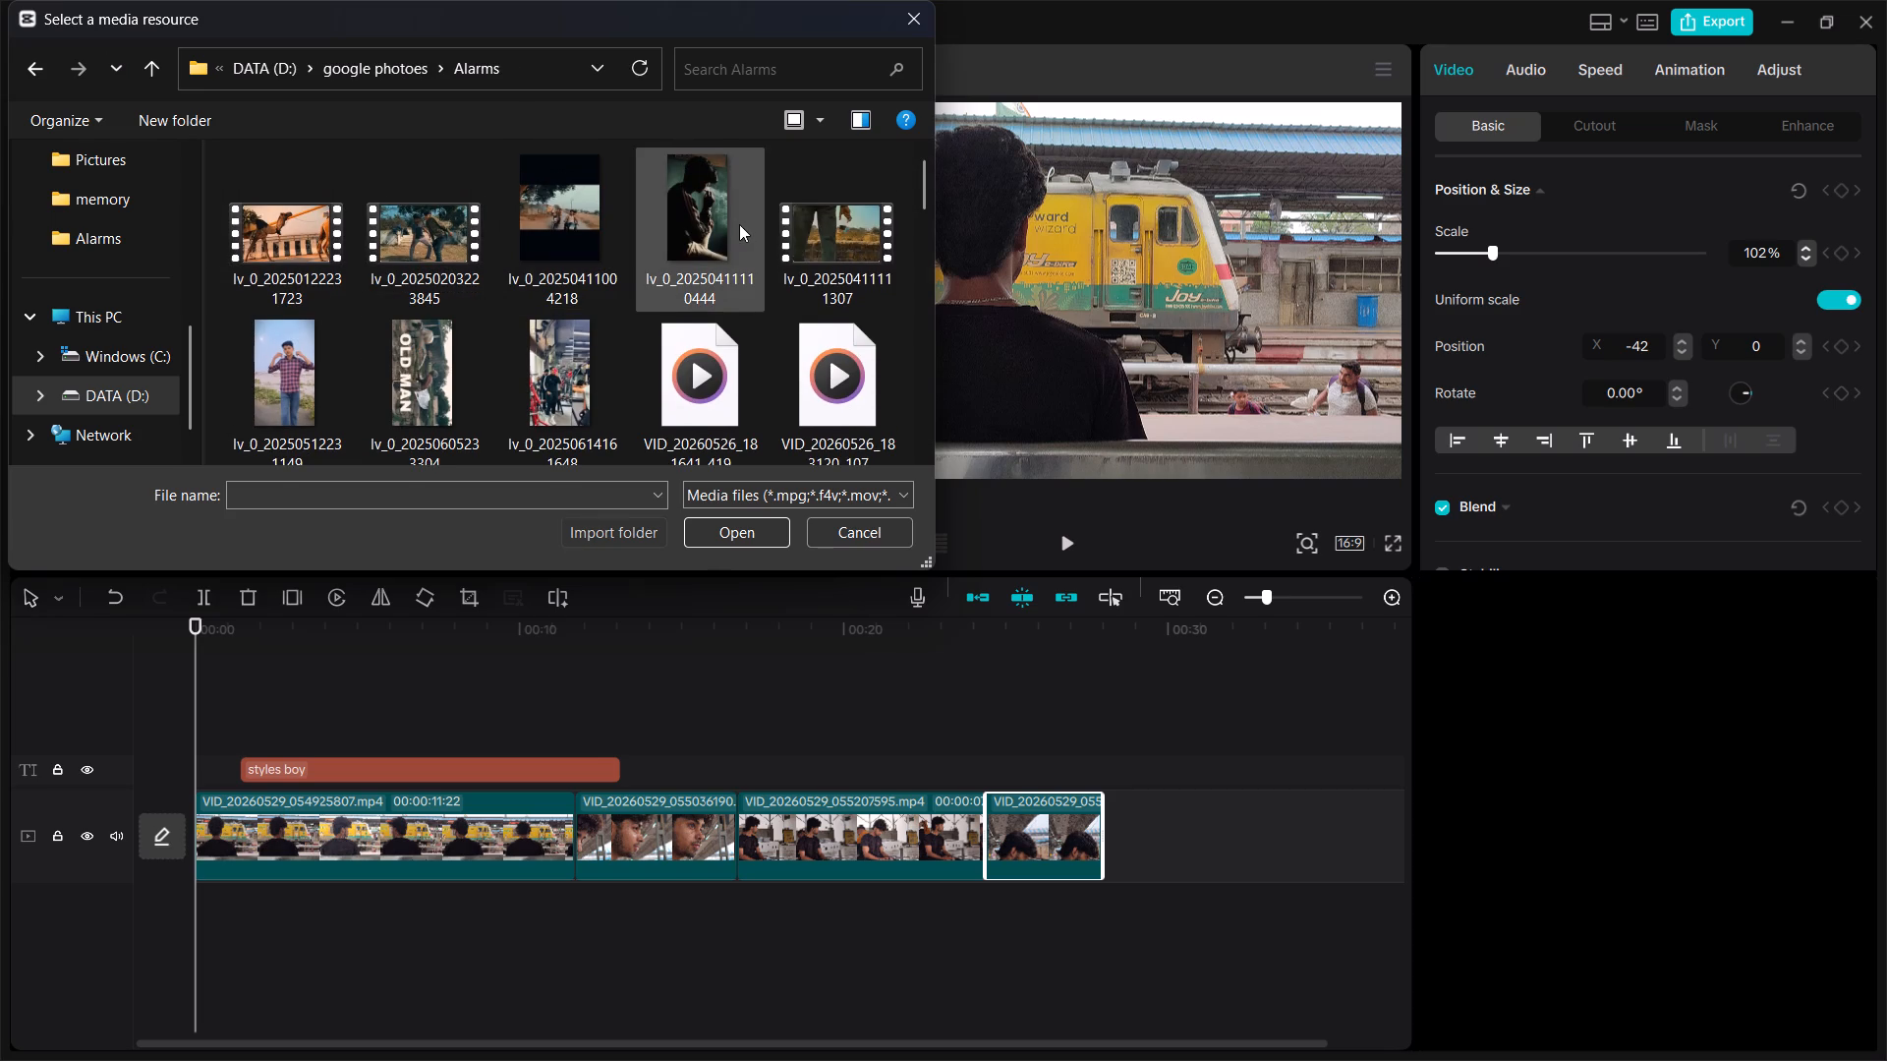
double_click(810, 229)
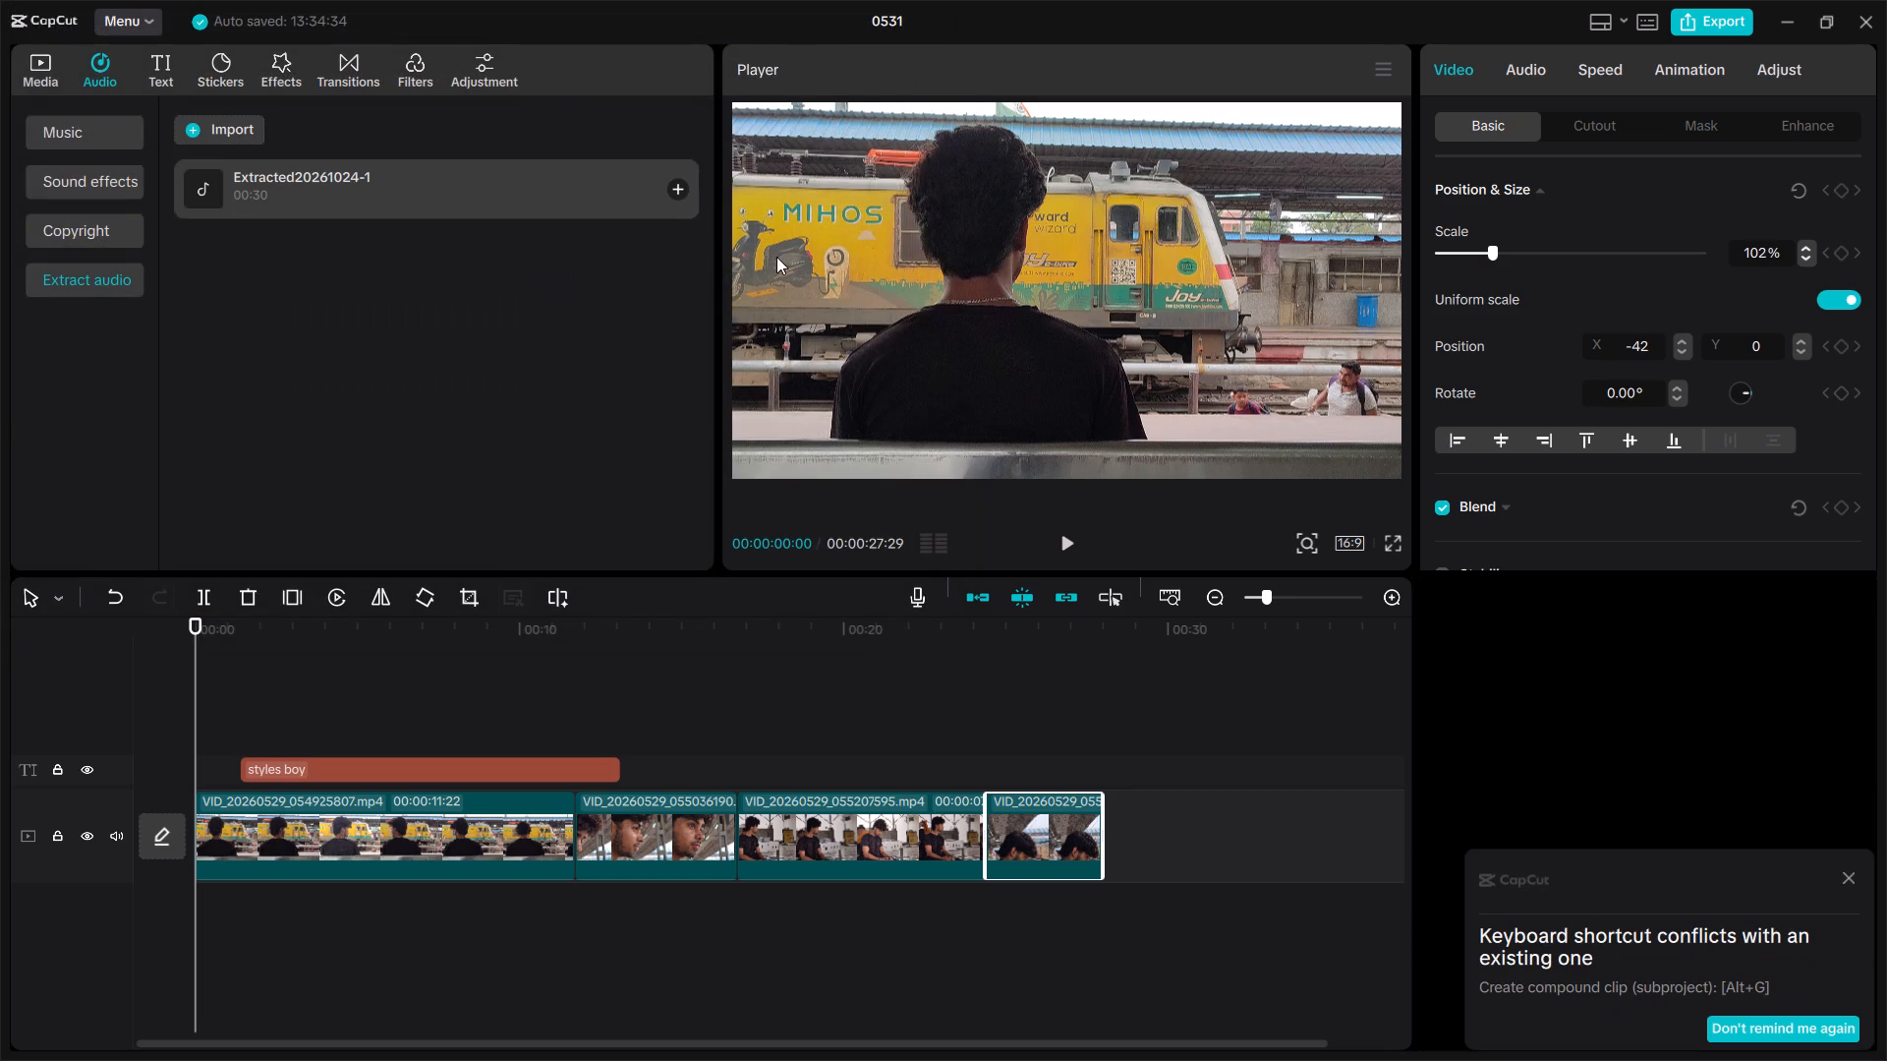
Preview the extracted audio, replaying it from near its beginning.
click(519, 194)
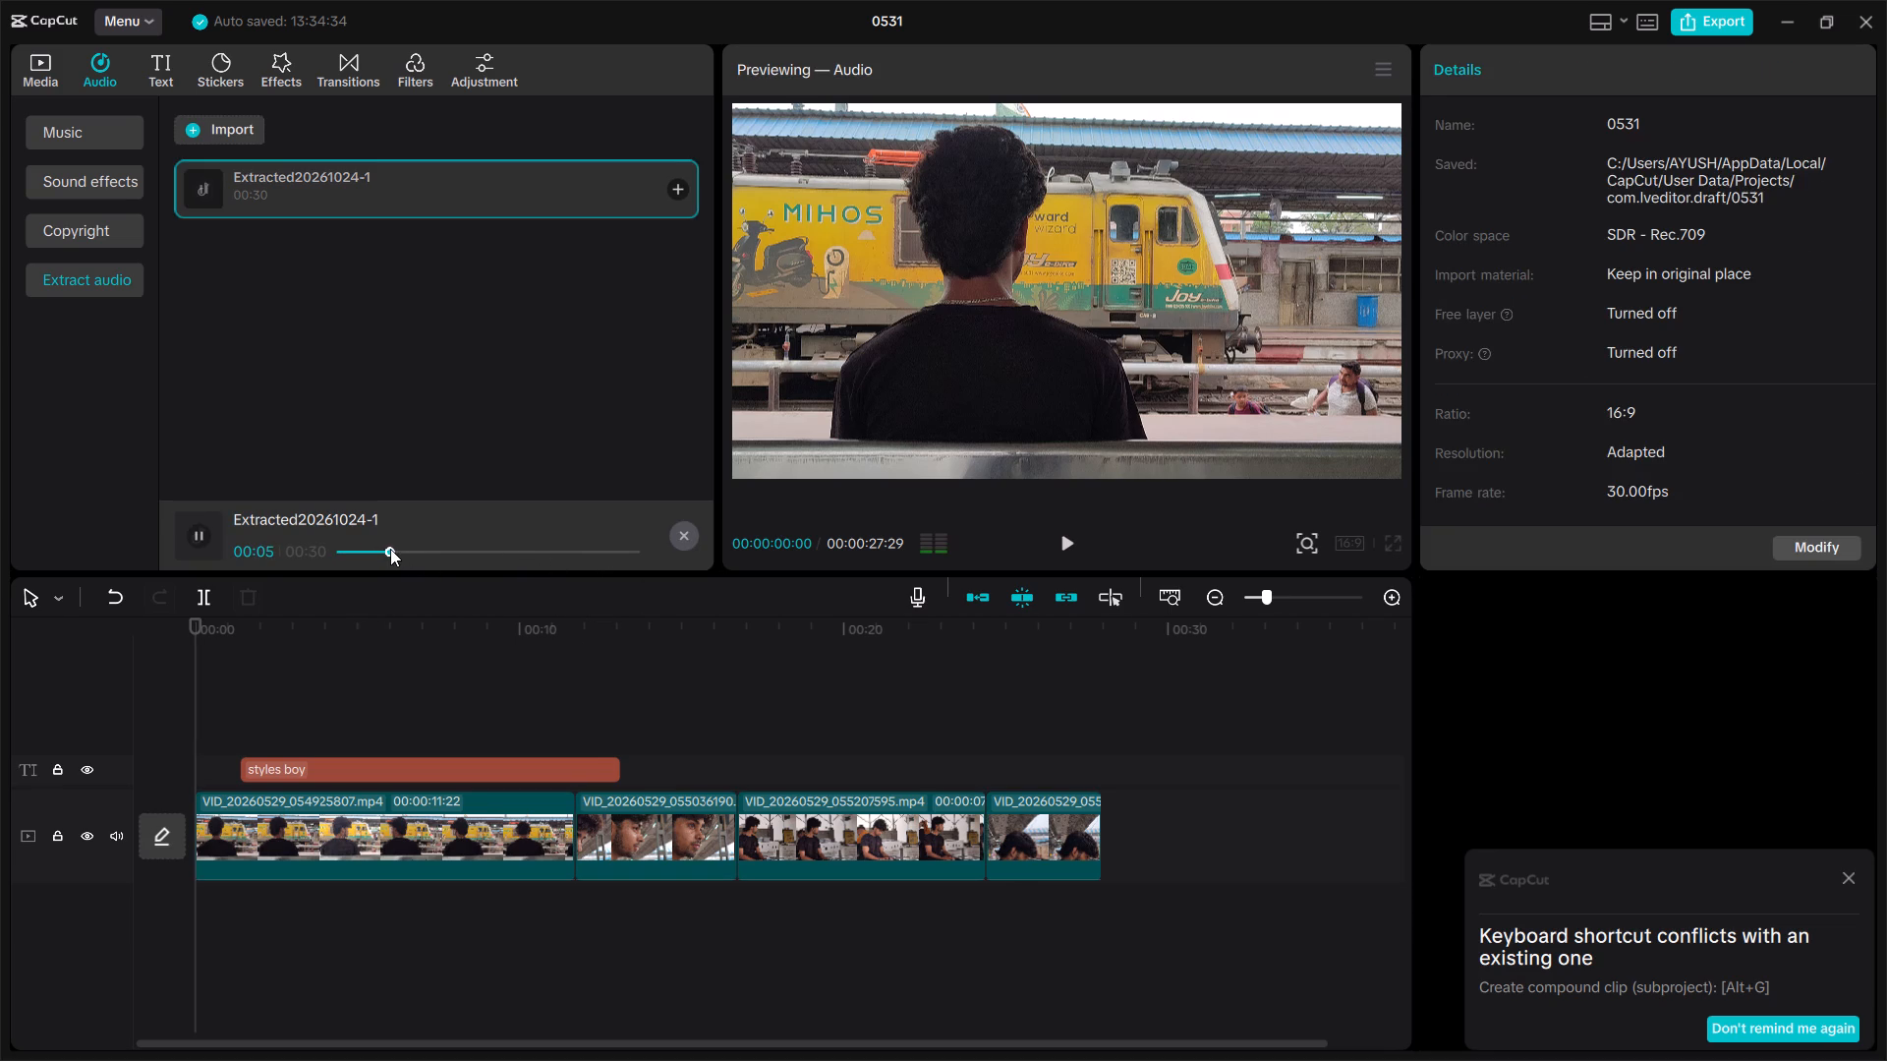
drag(390, 549, 304, 564)
key(space)
drag(348, 517, 442, 524)
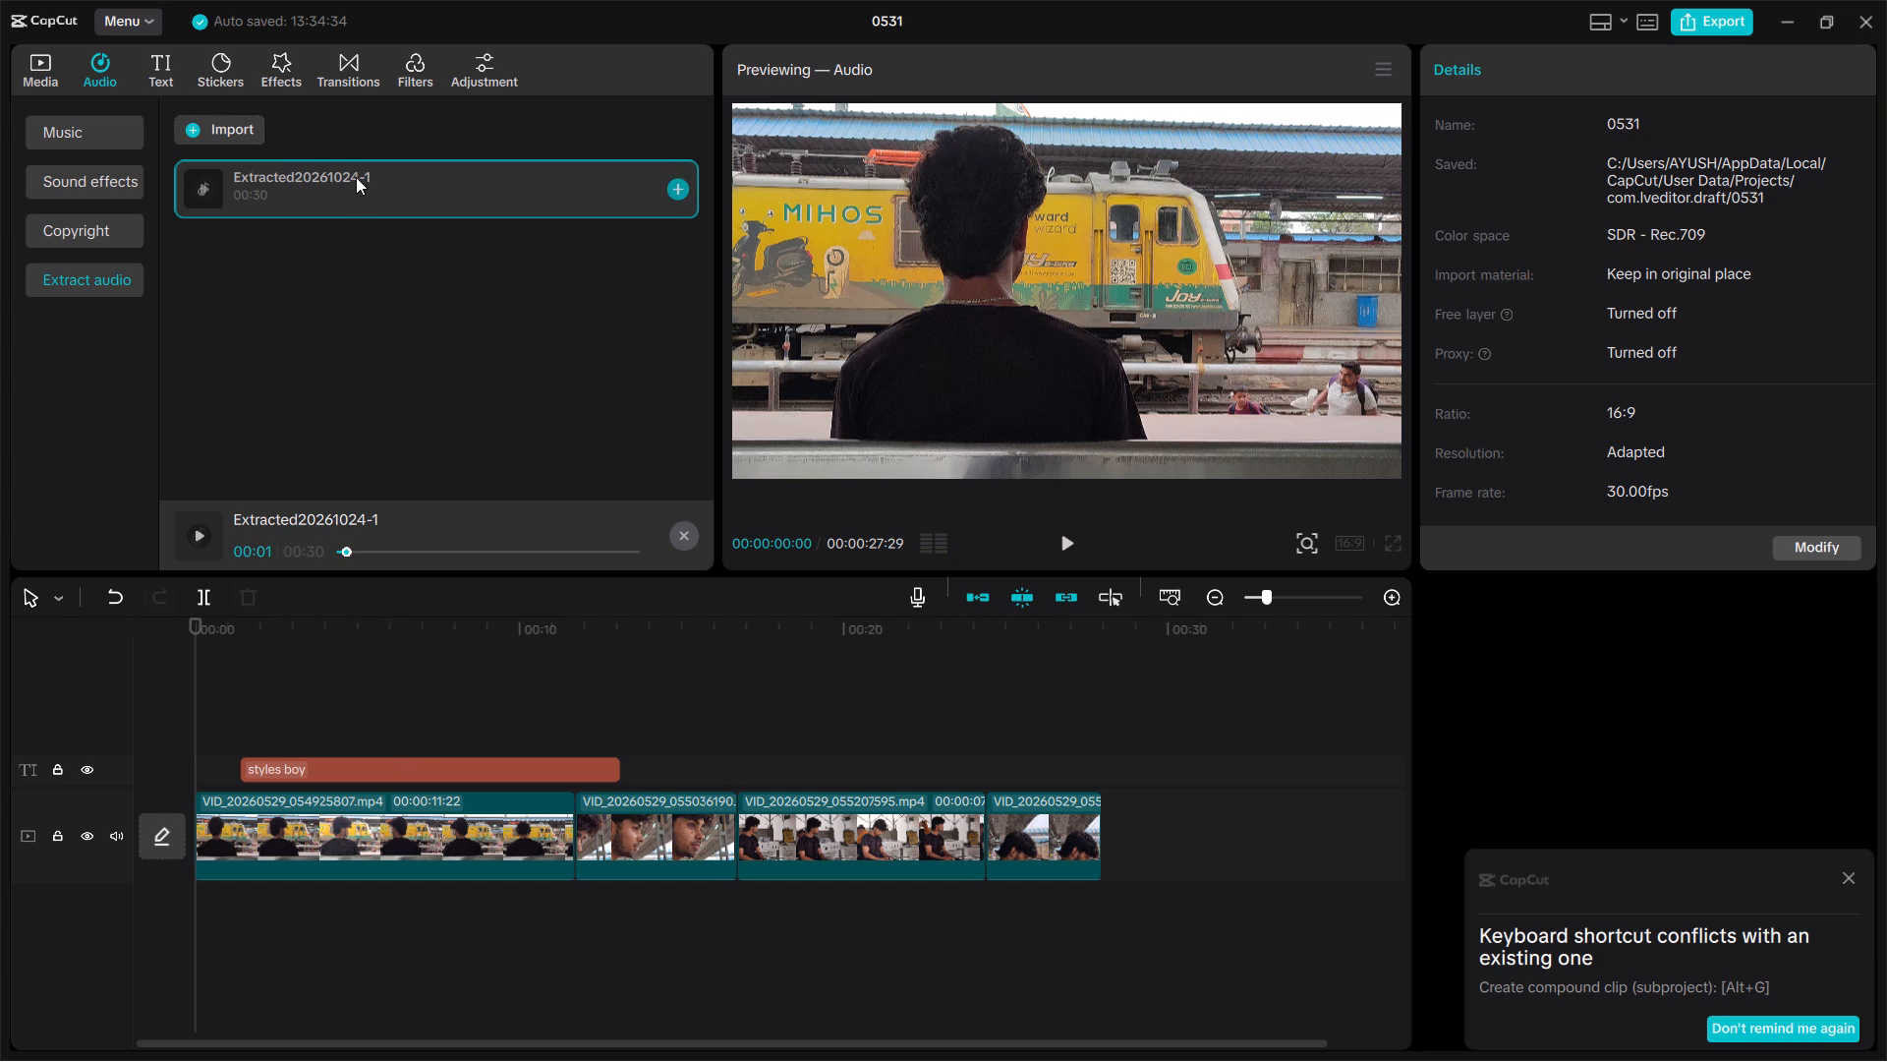
Place the extracted audio on a new track beneath the video clips, starting at 00:00.
drag(356, 177, 354, 757)
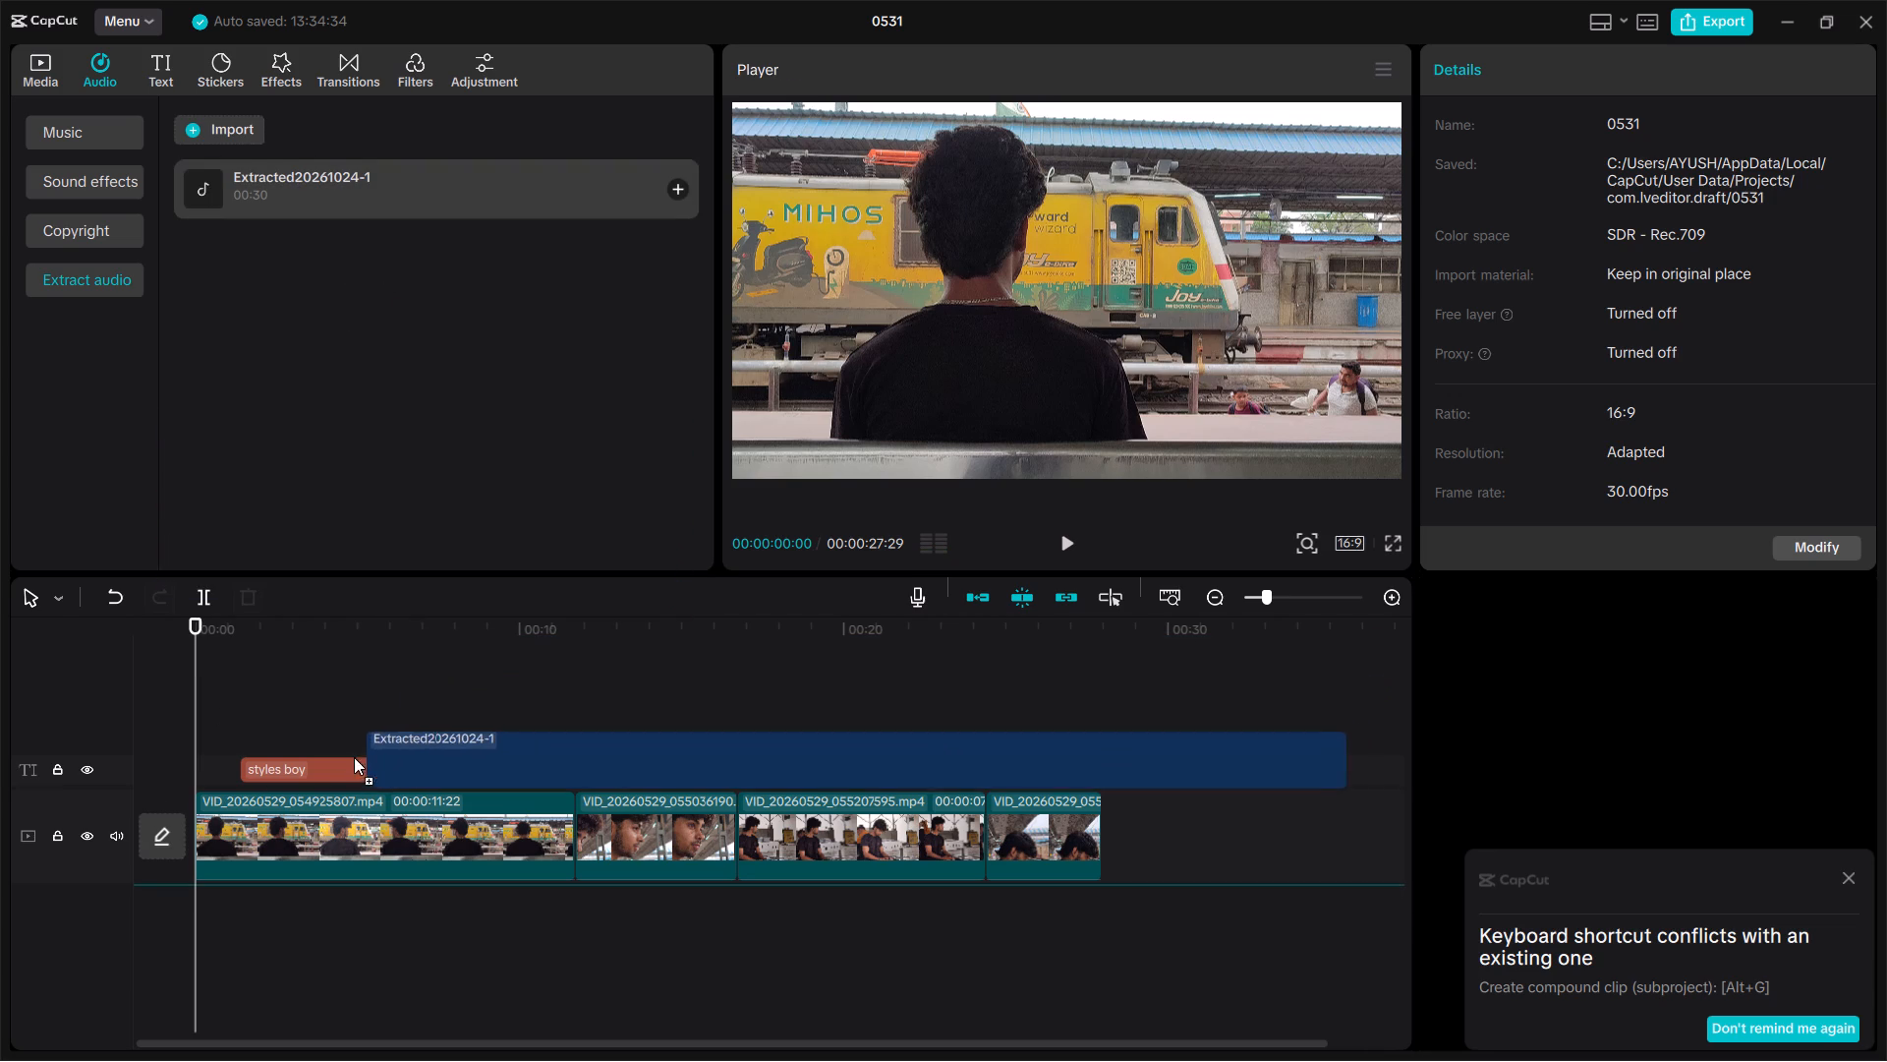
drag(354, 757, 208, 920)
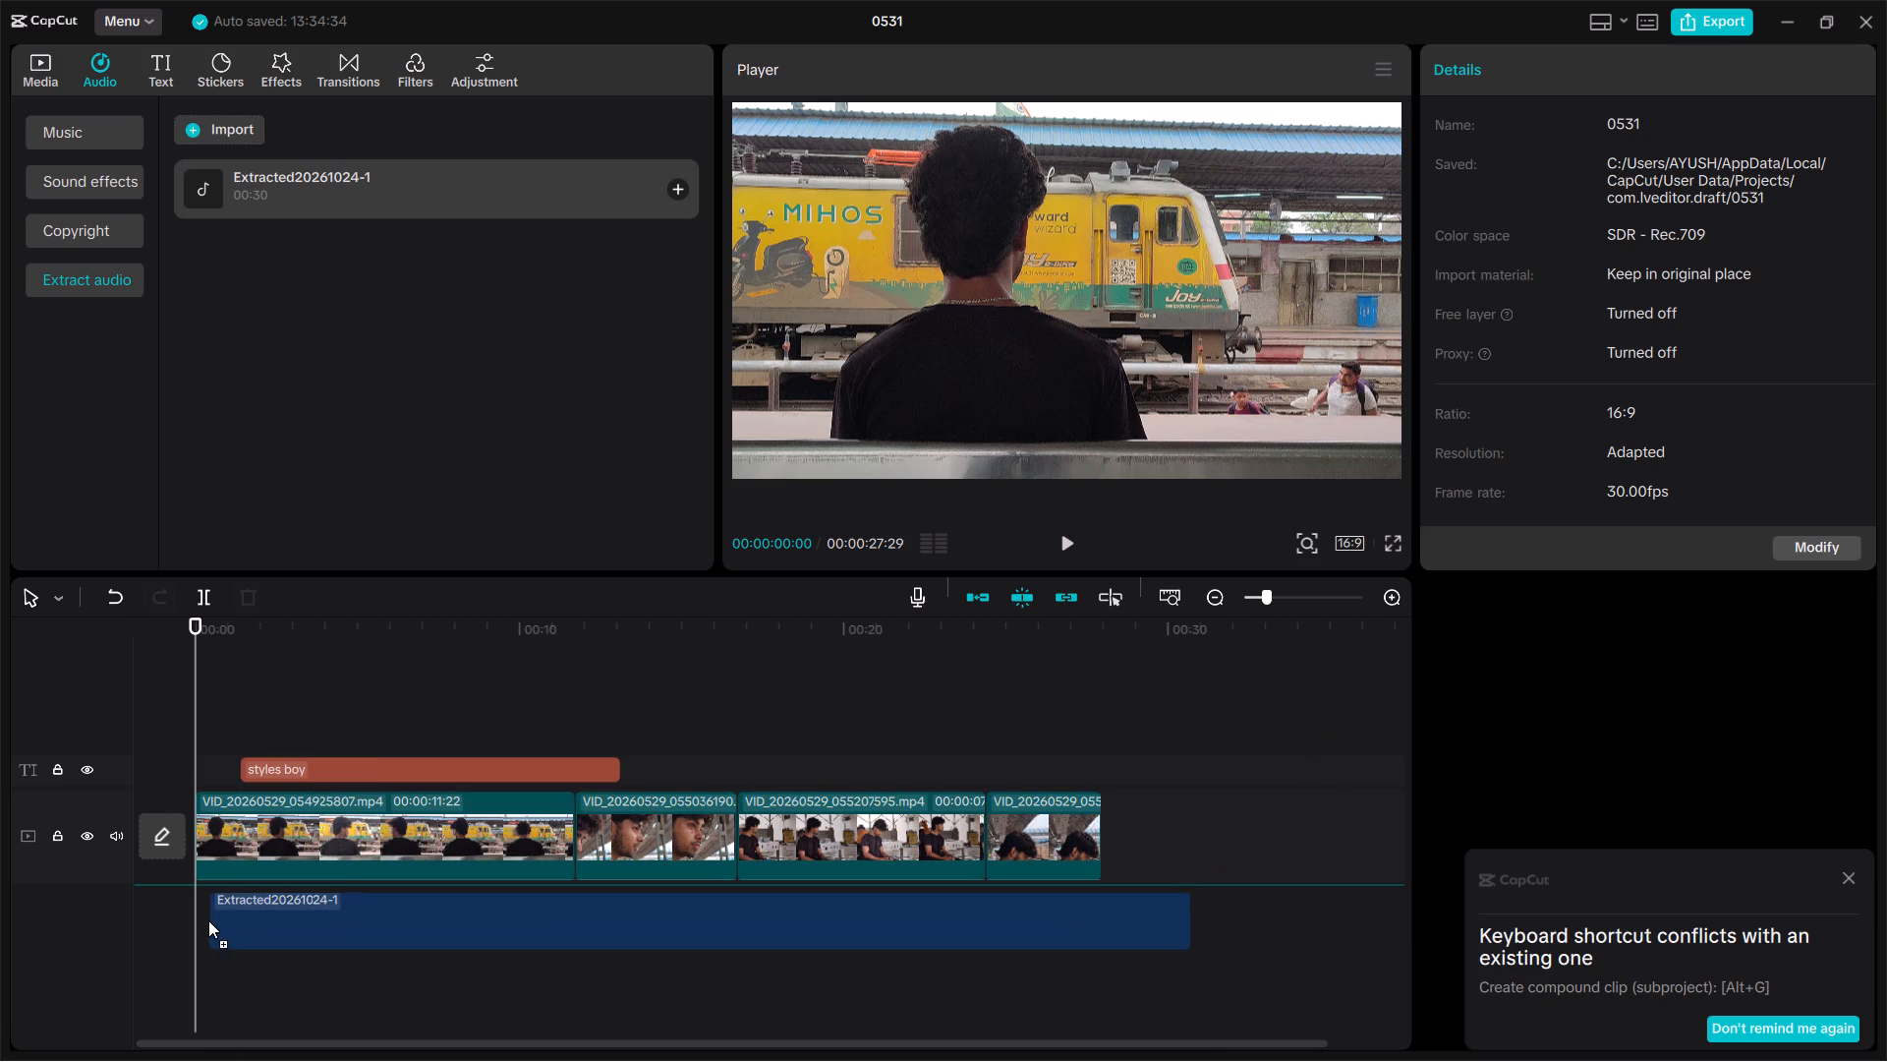
drag(208, 920, 194, 916)
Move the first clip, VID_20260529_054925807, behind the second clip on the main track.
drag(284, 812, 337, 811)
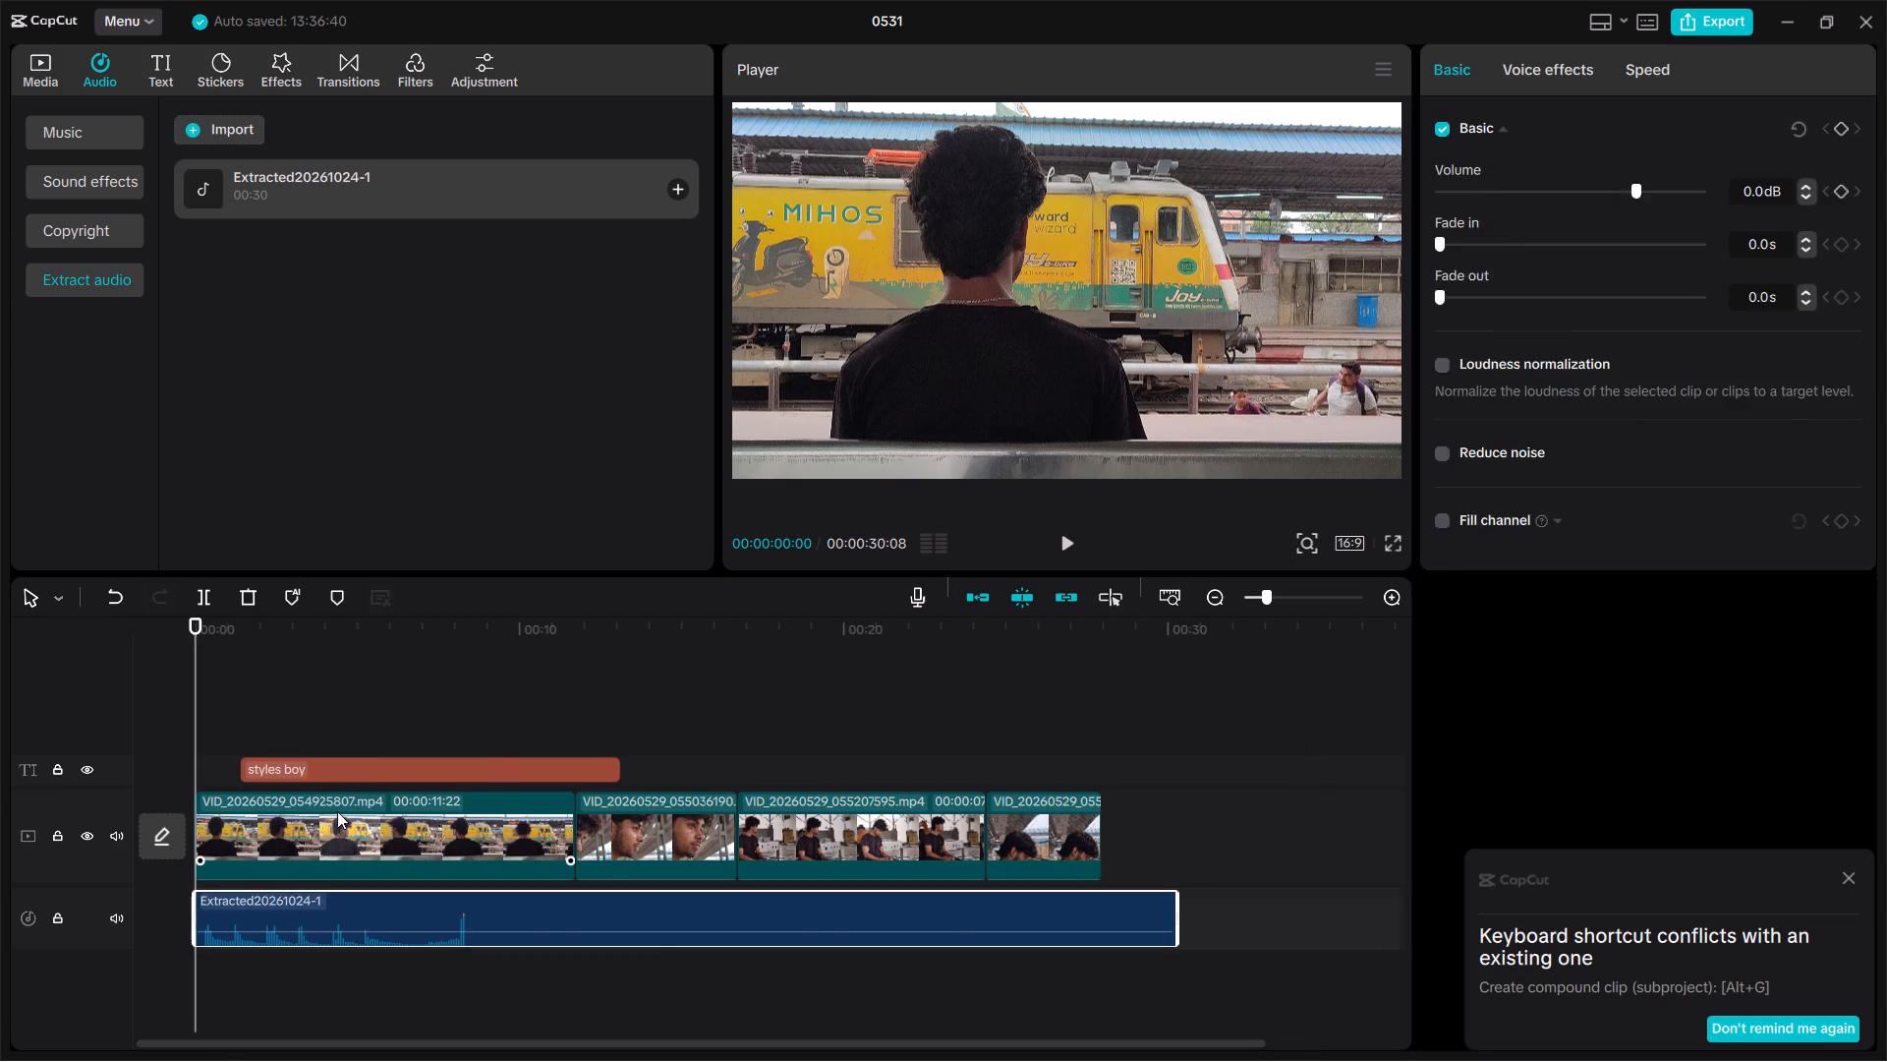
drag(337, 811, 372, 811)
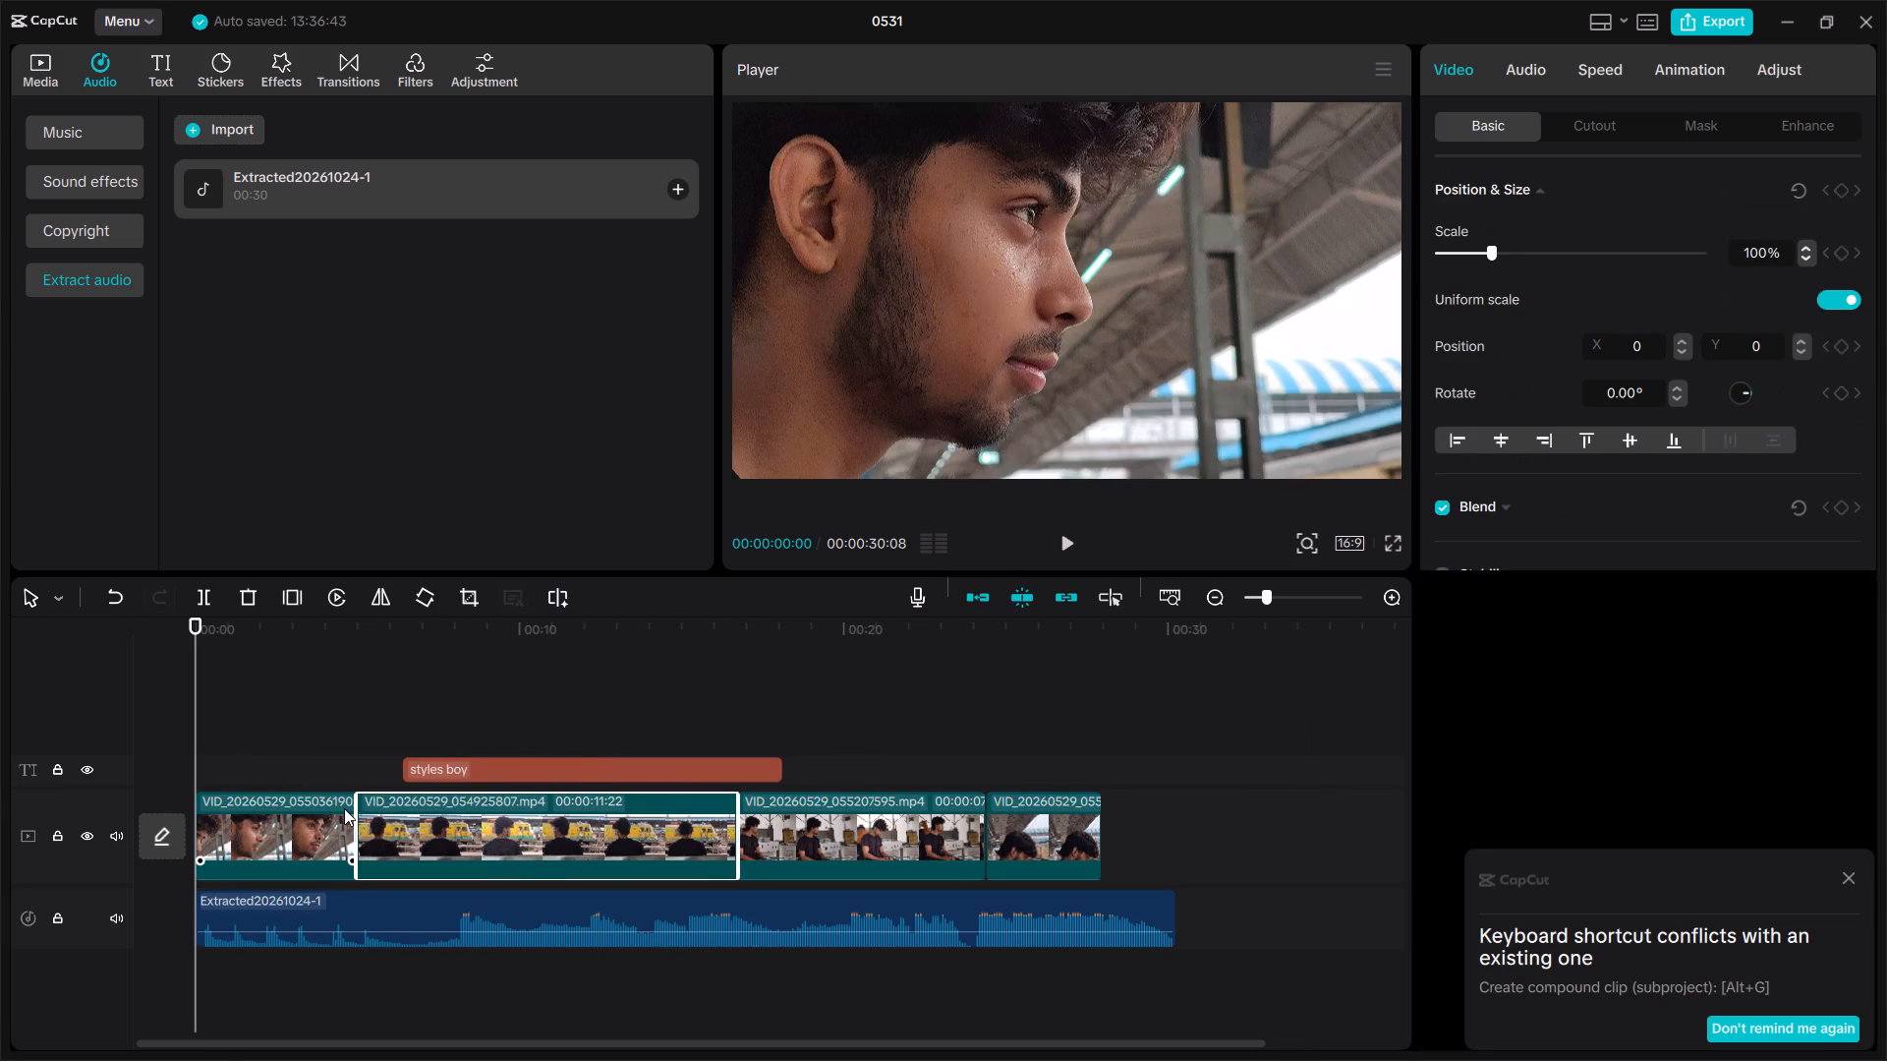
Play the timeline from the start to check the new clip order against the audio.
scroll(440, 745, right, 1)
key(space)
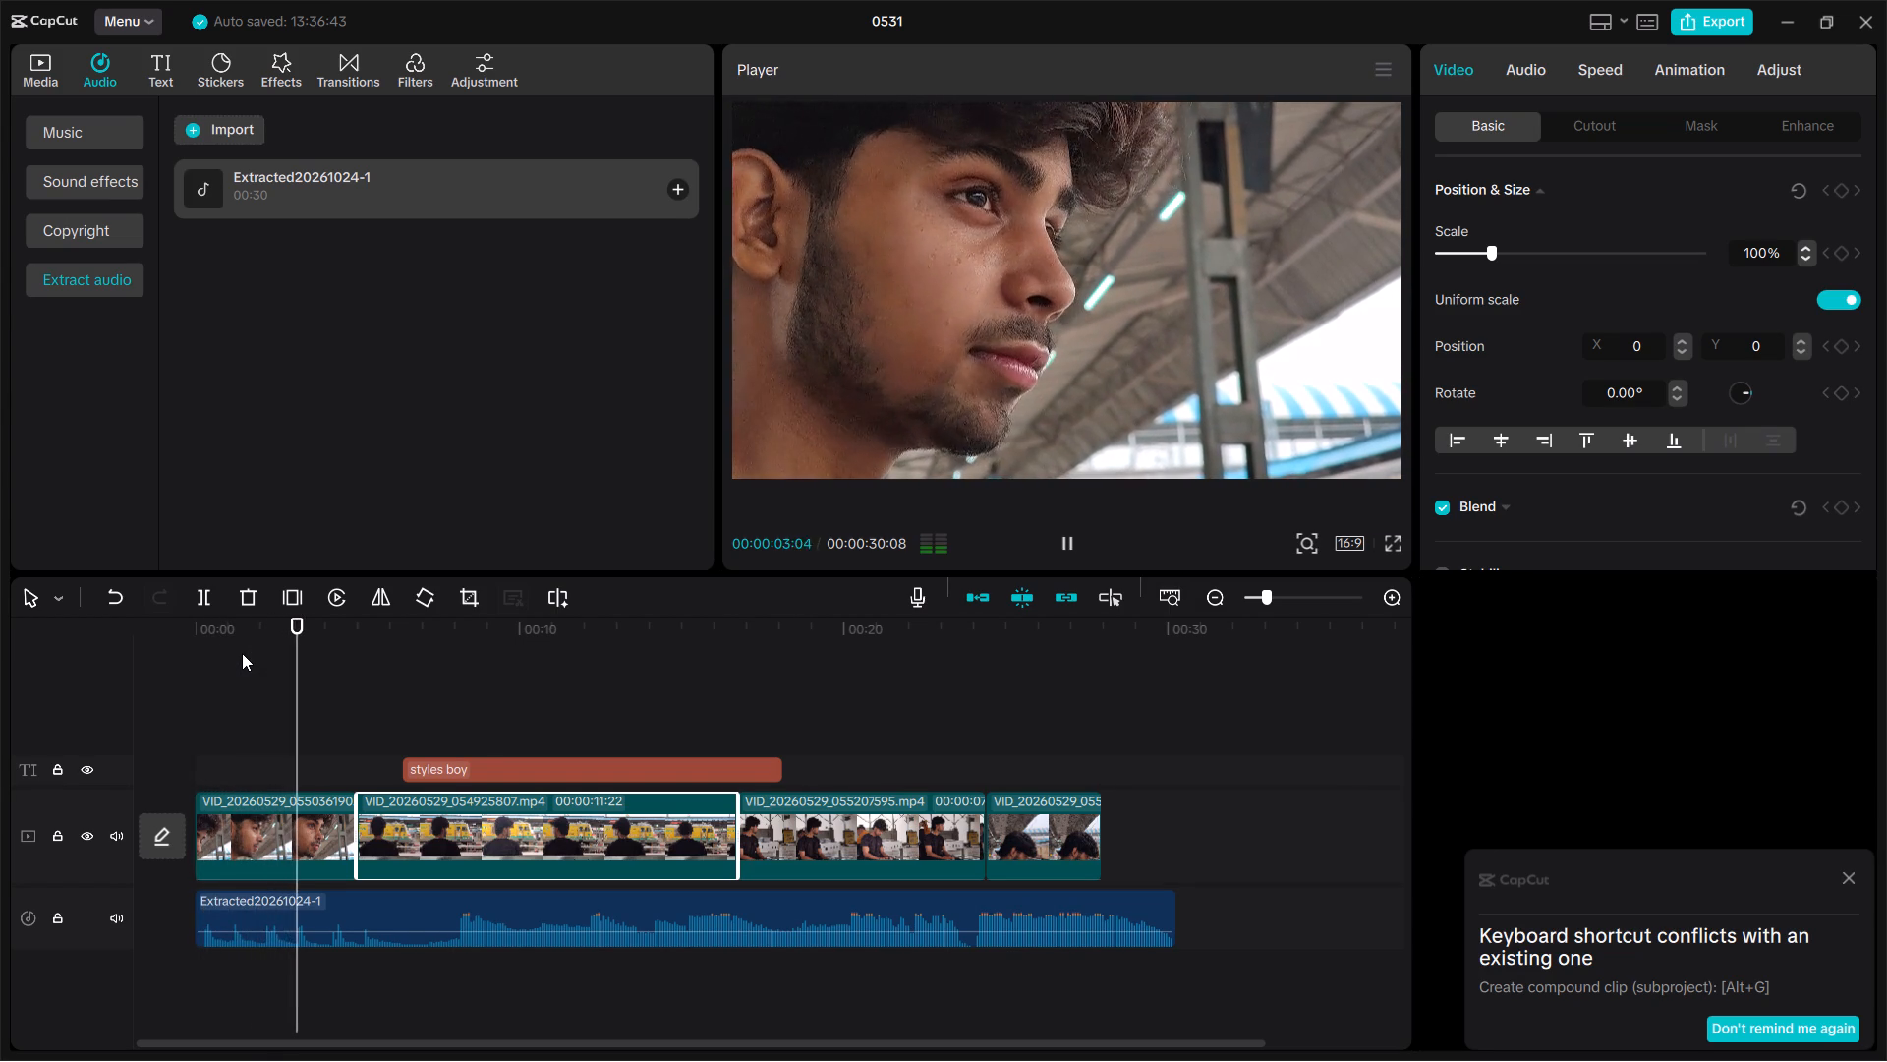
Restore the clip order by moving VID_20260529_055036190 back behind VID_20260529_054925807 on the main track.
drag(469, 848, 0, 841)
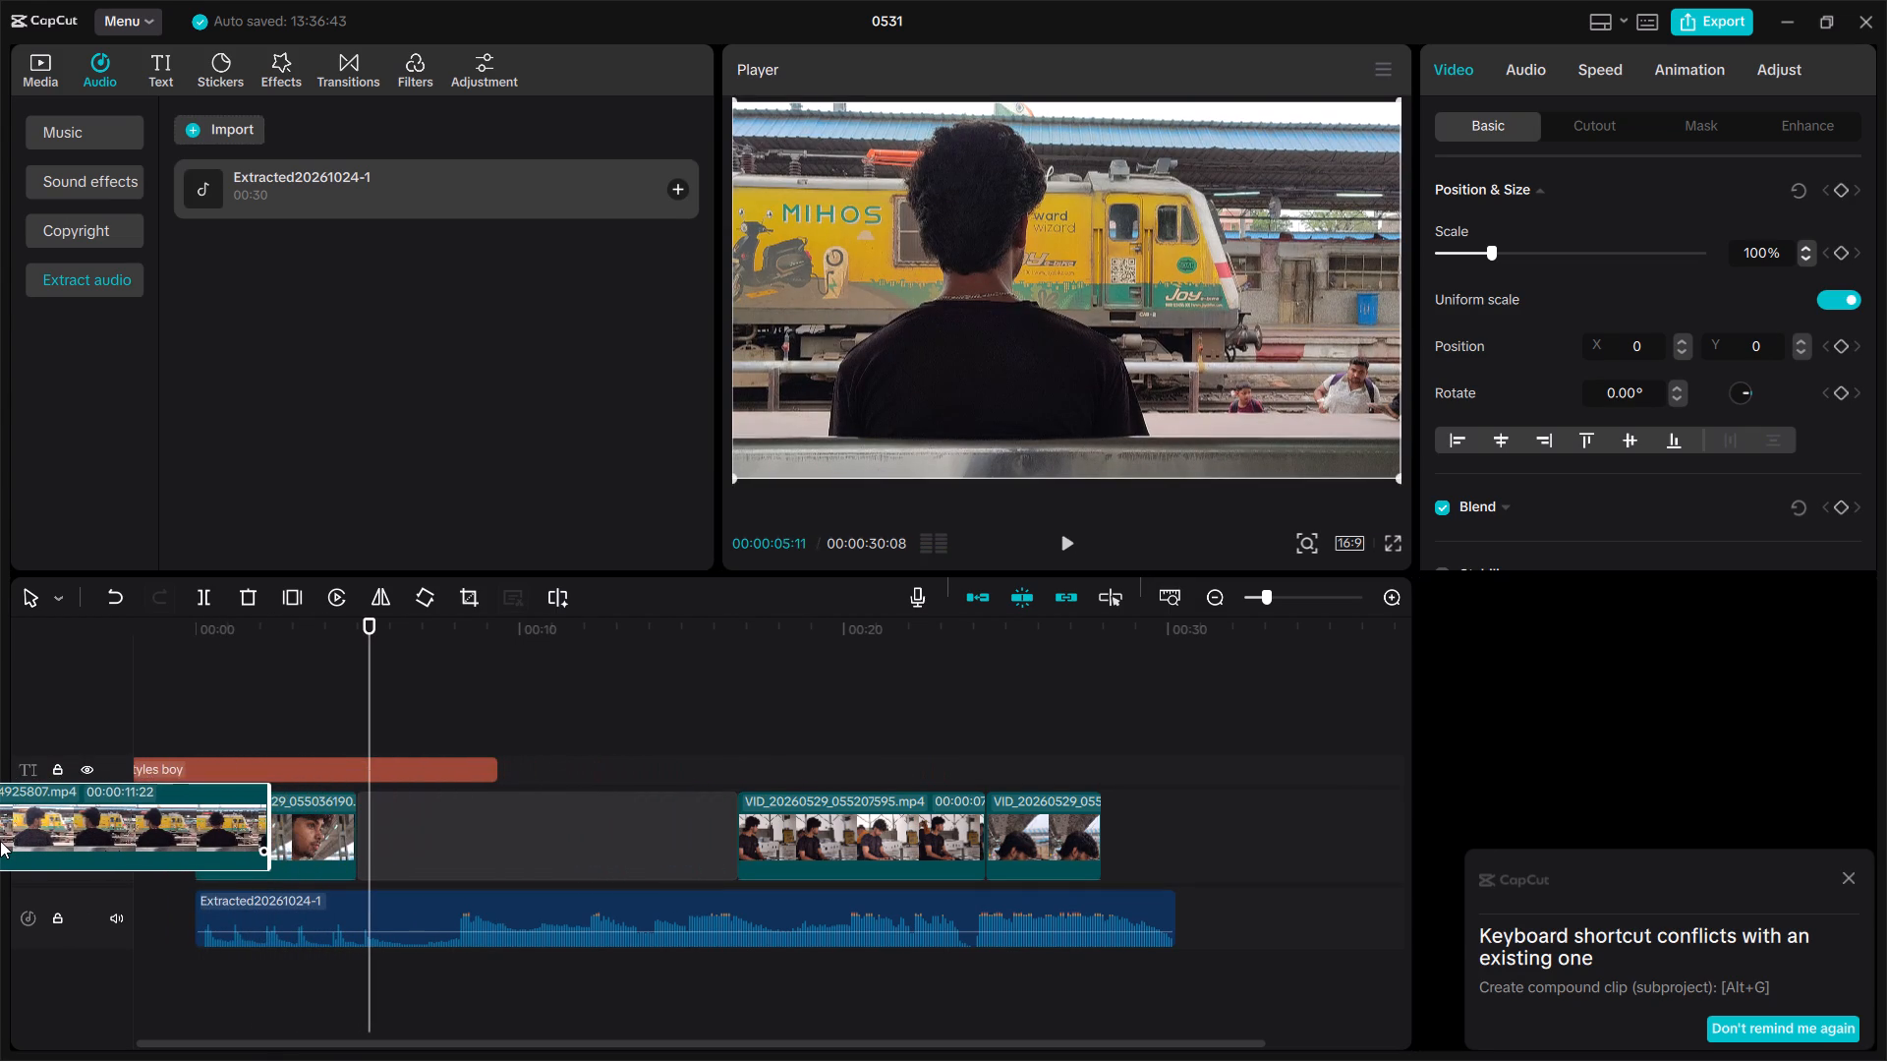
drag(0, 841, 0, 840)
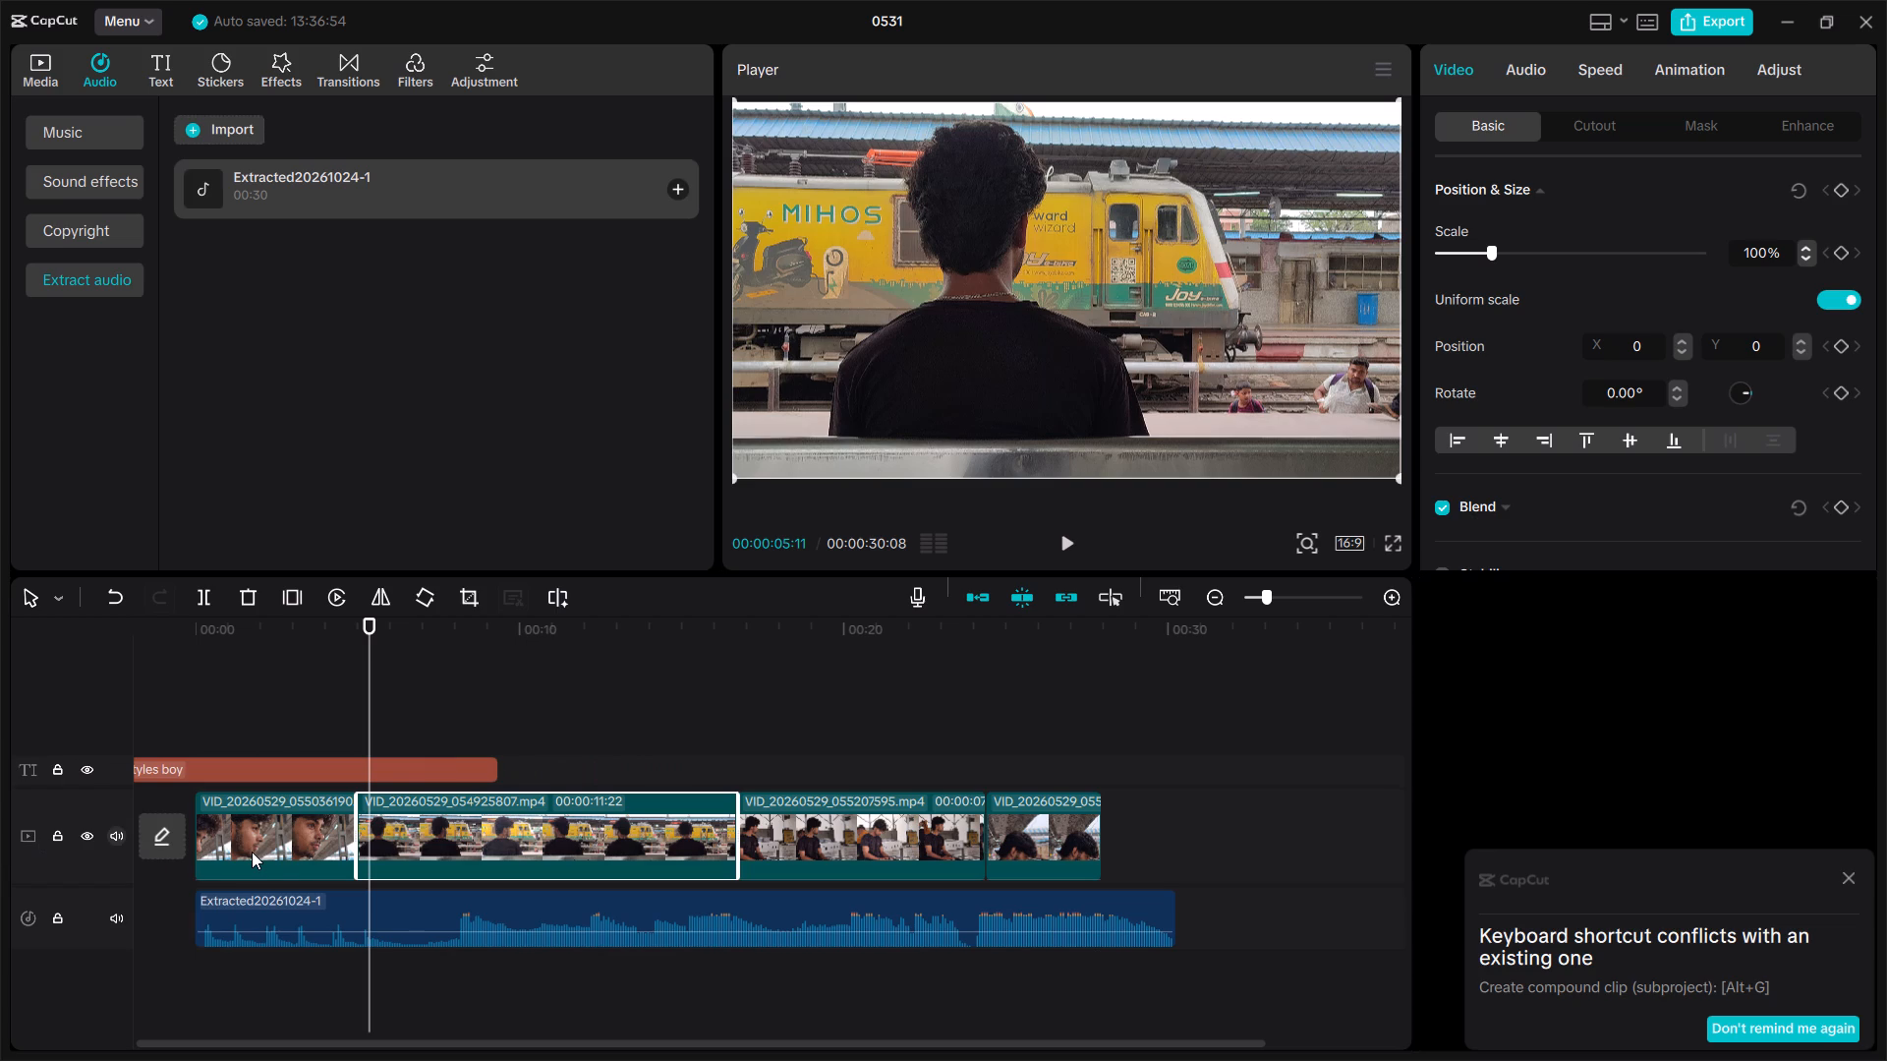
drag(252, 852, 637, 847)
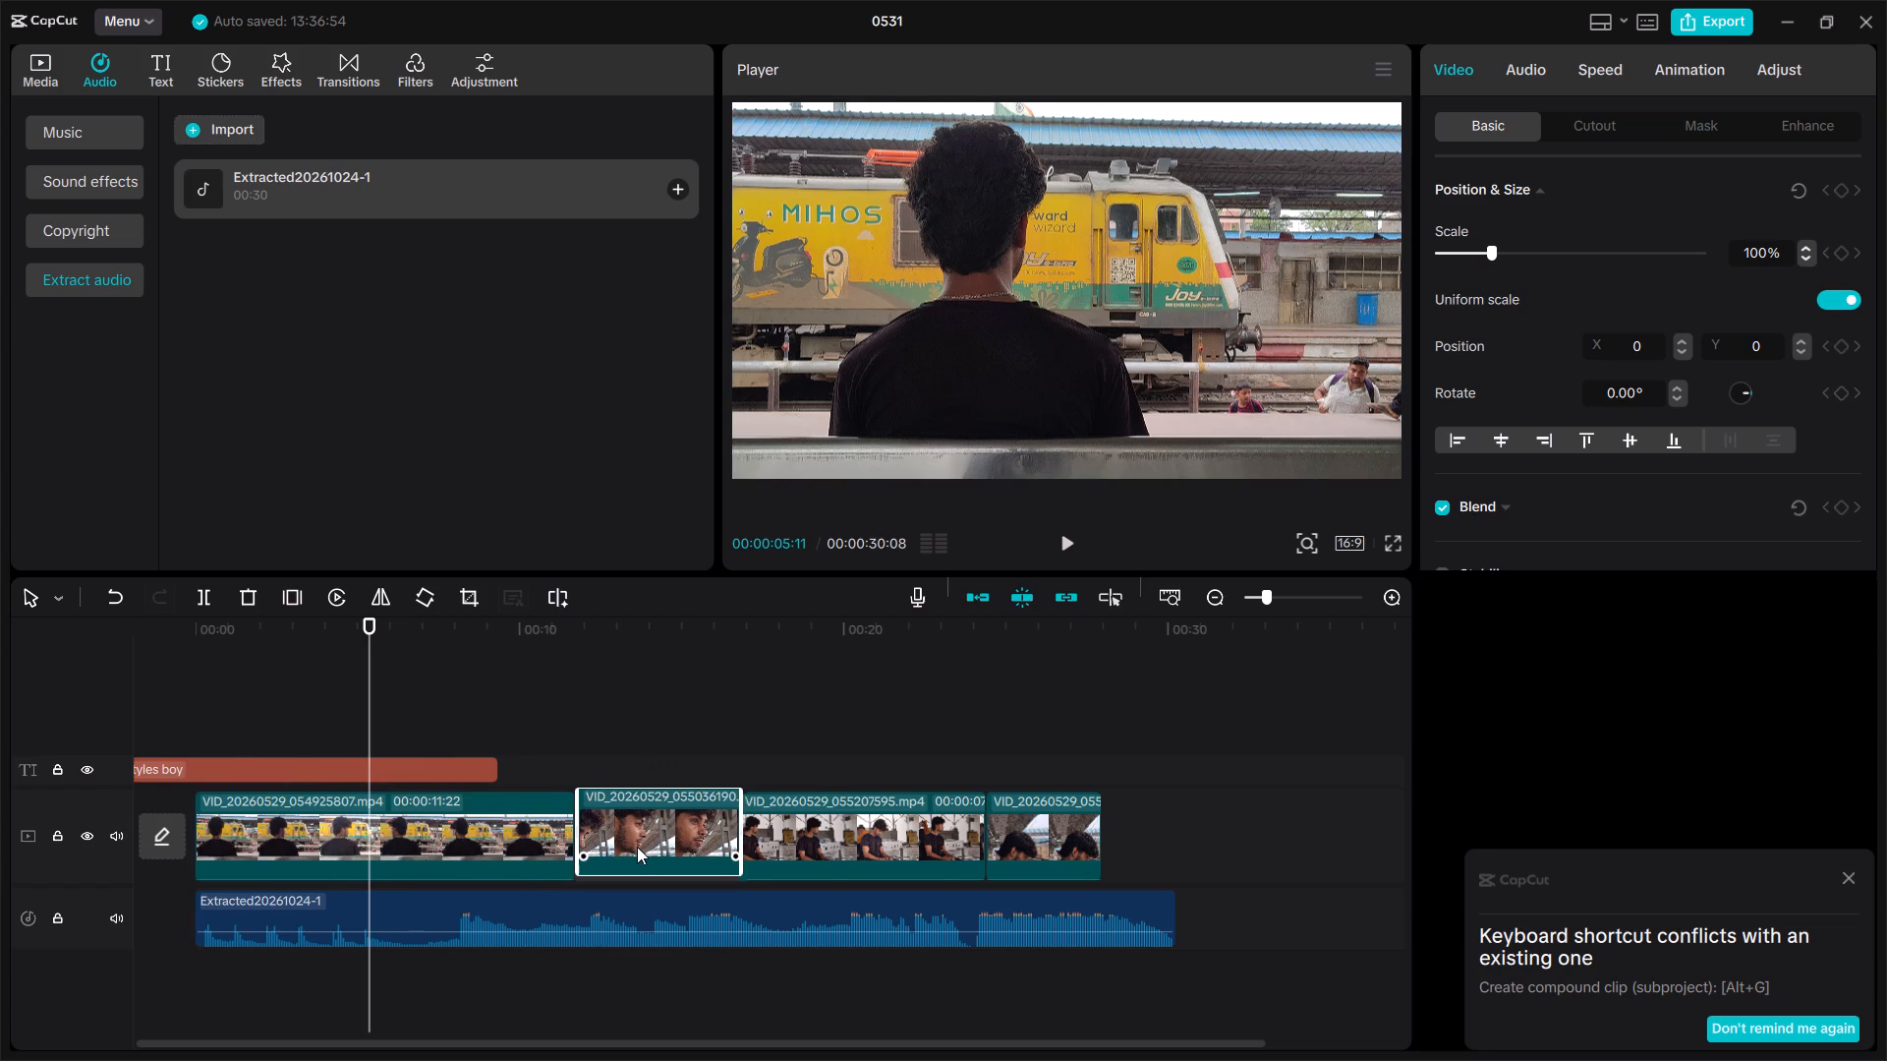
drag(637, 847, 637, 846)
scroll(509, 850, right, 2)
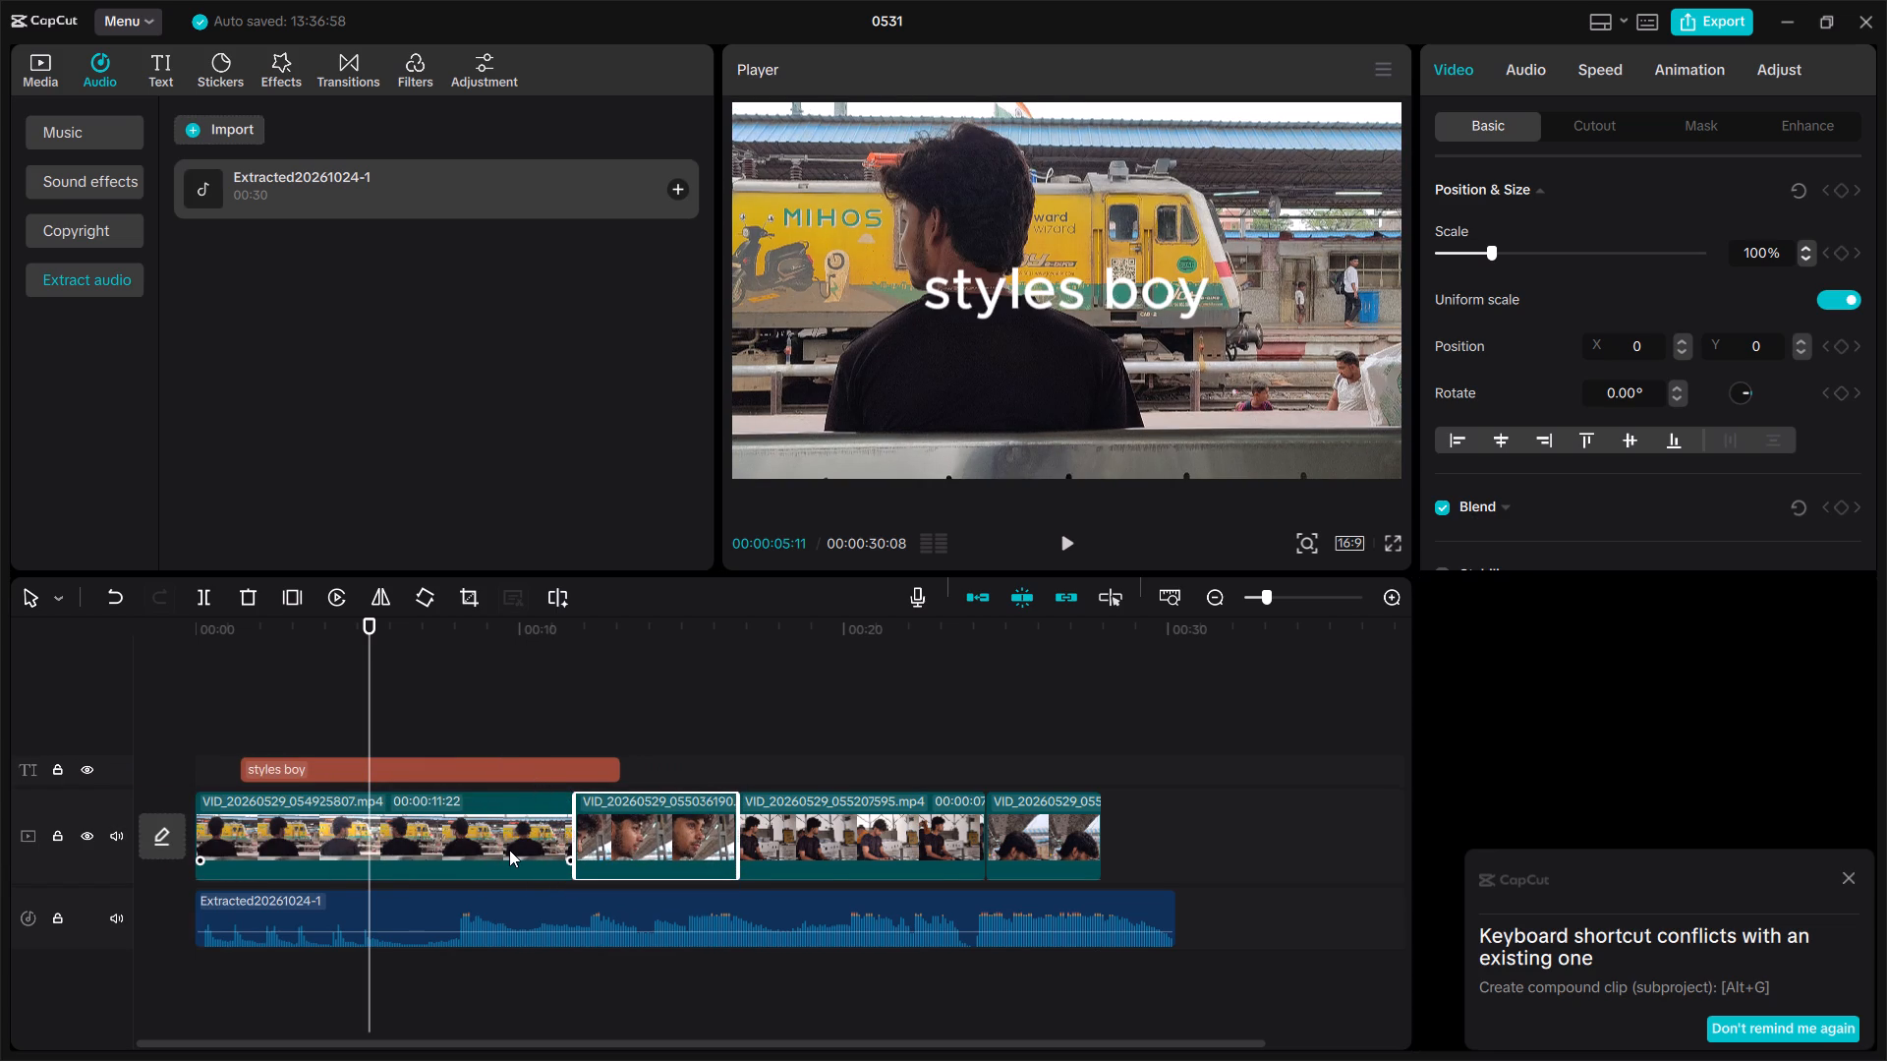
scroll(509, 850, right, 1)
Play the timeline from the start to check the restored clip order against the audio.
drag(369, 740, 114, 734)
key(space)
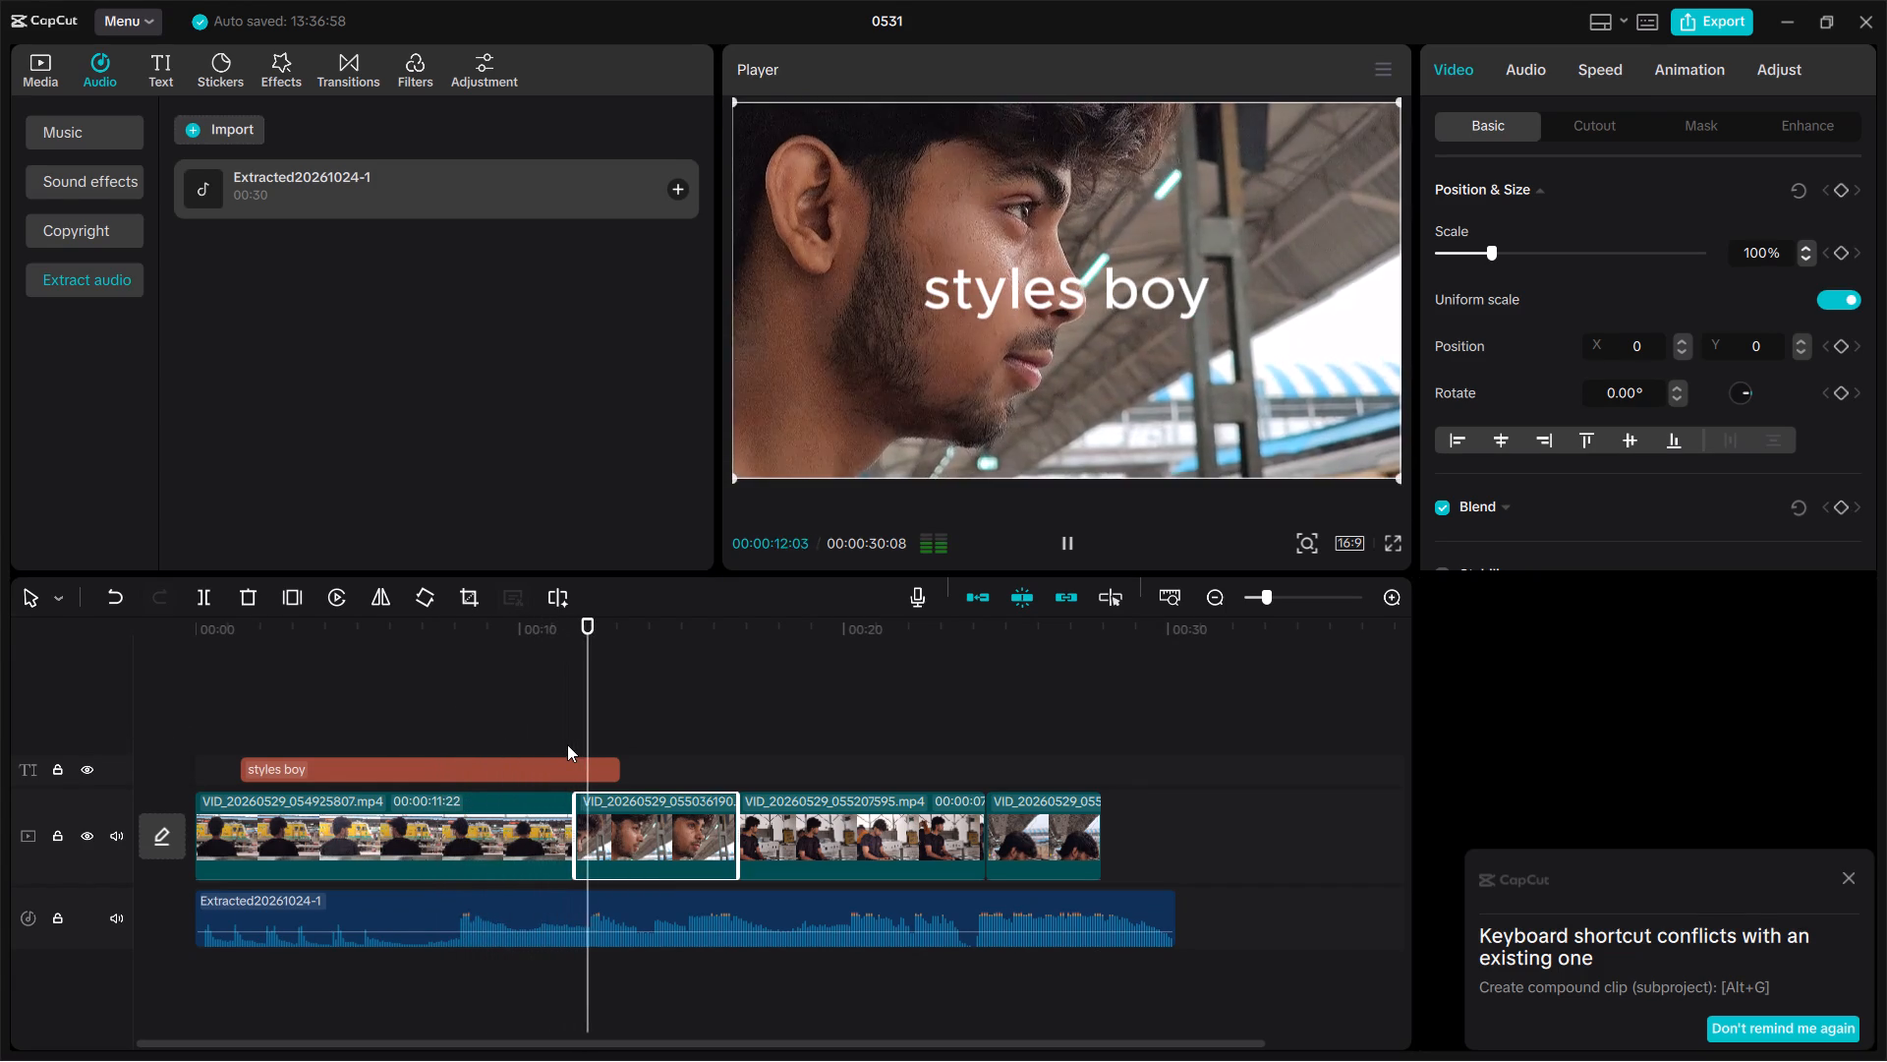
drag(627, 740, 36, 796)
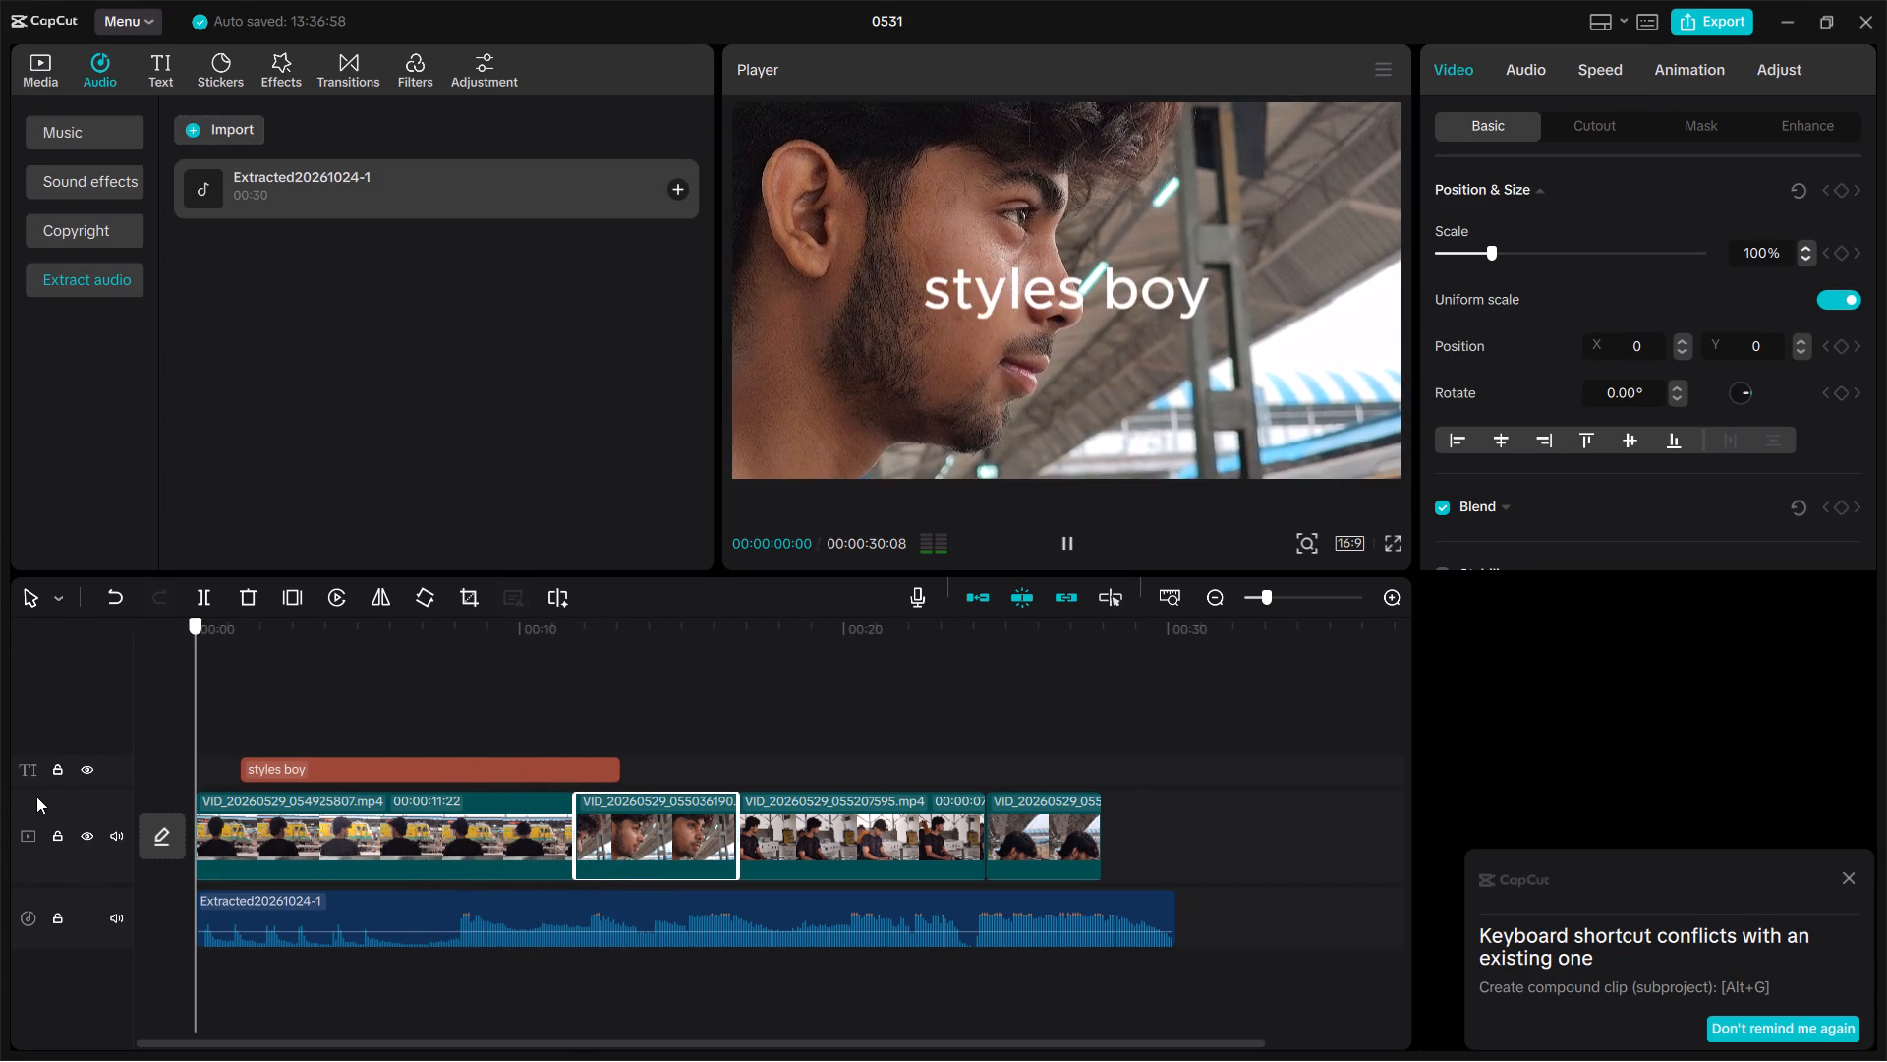
drag(36, 796, 29, 796)
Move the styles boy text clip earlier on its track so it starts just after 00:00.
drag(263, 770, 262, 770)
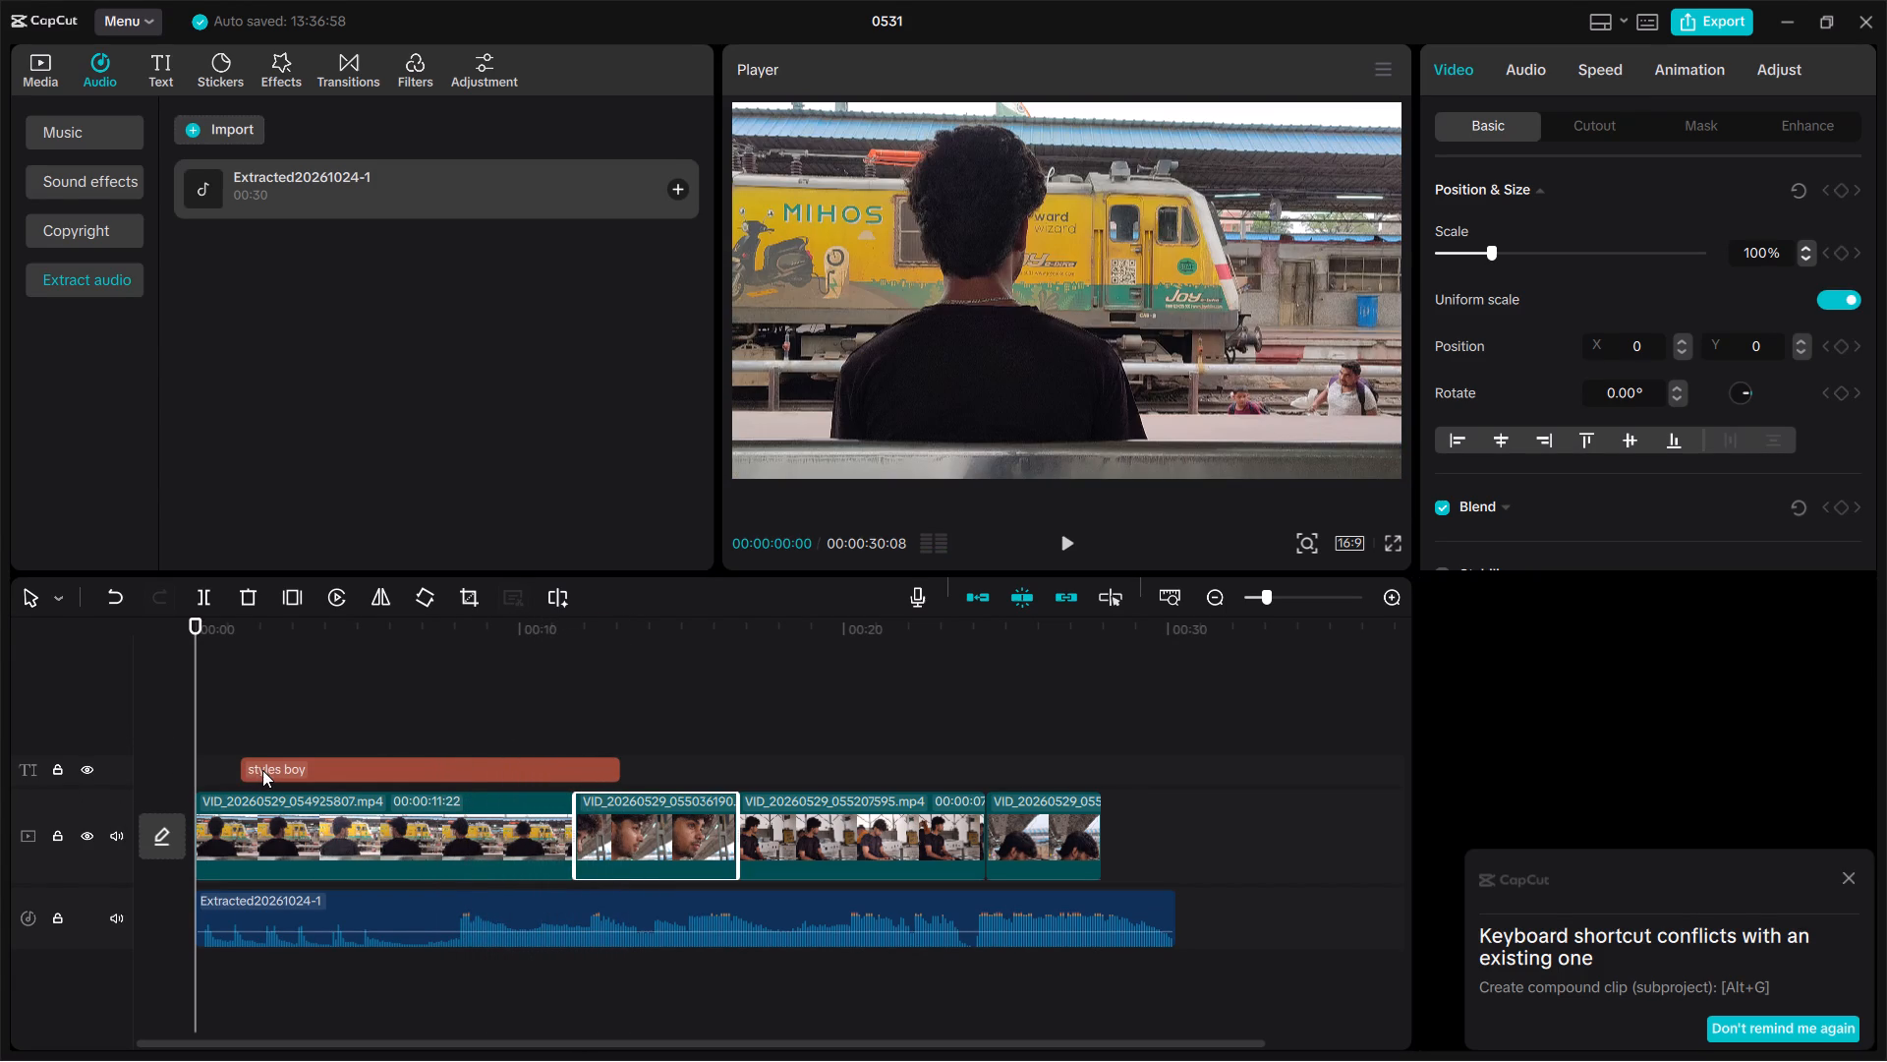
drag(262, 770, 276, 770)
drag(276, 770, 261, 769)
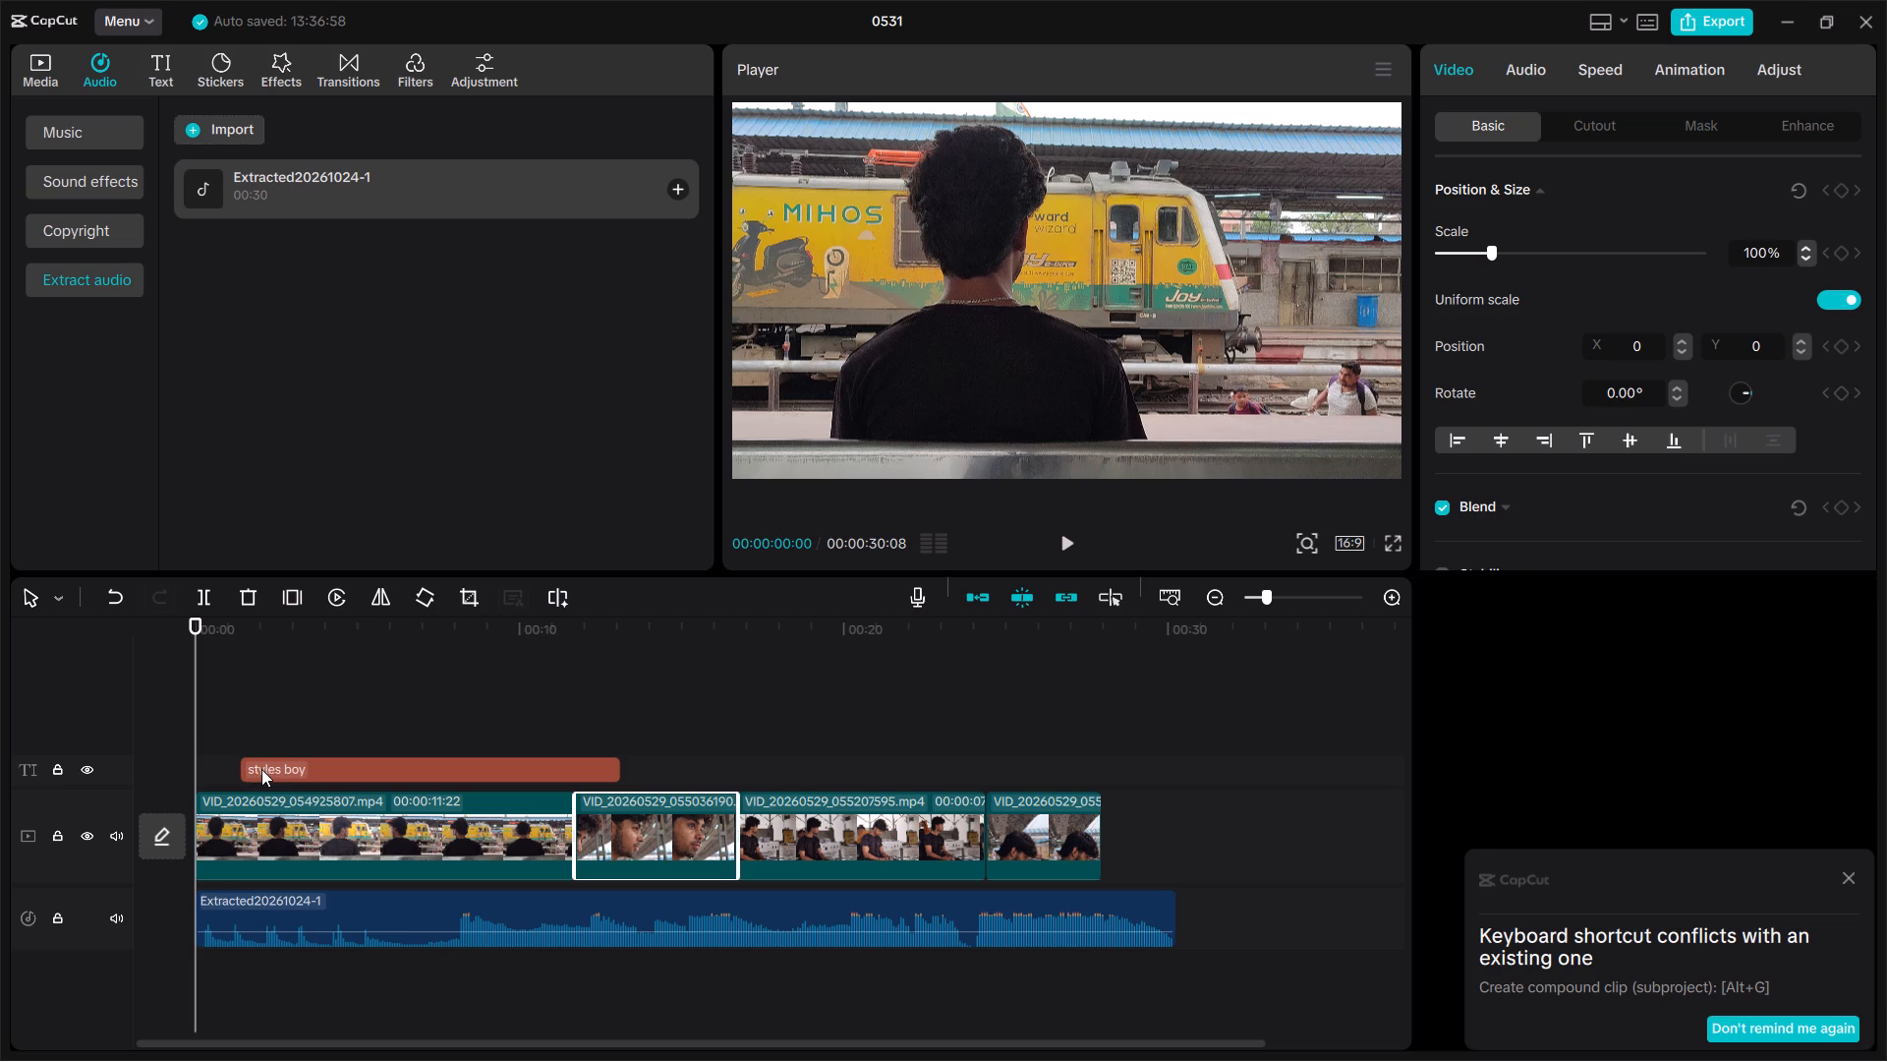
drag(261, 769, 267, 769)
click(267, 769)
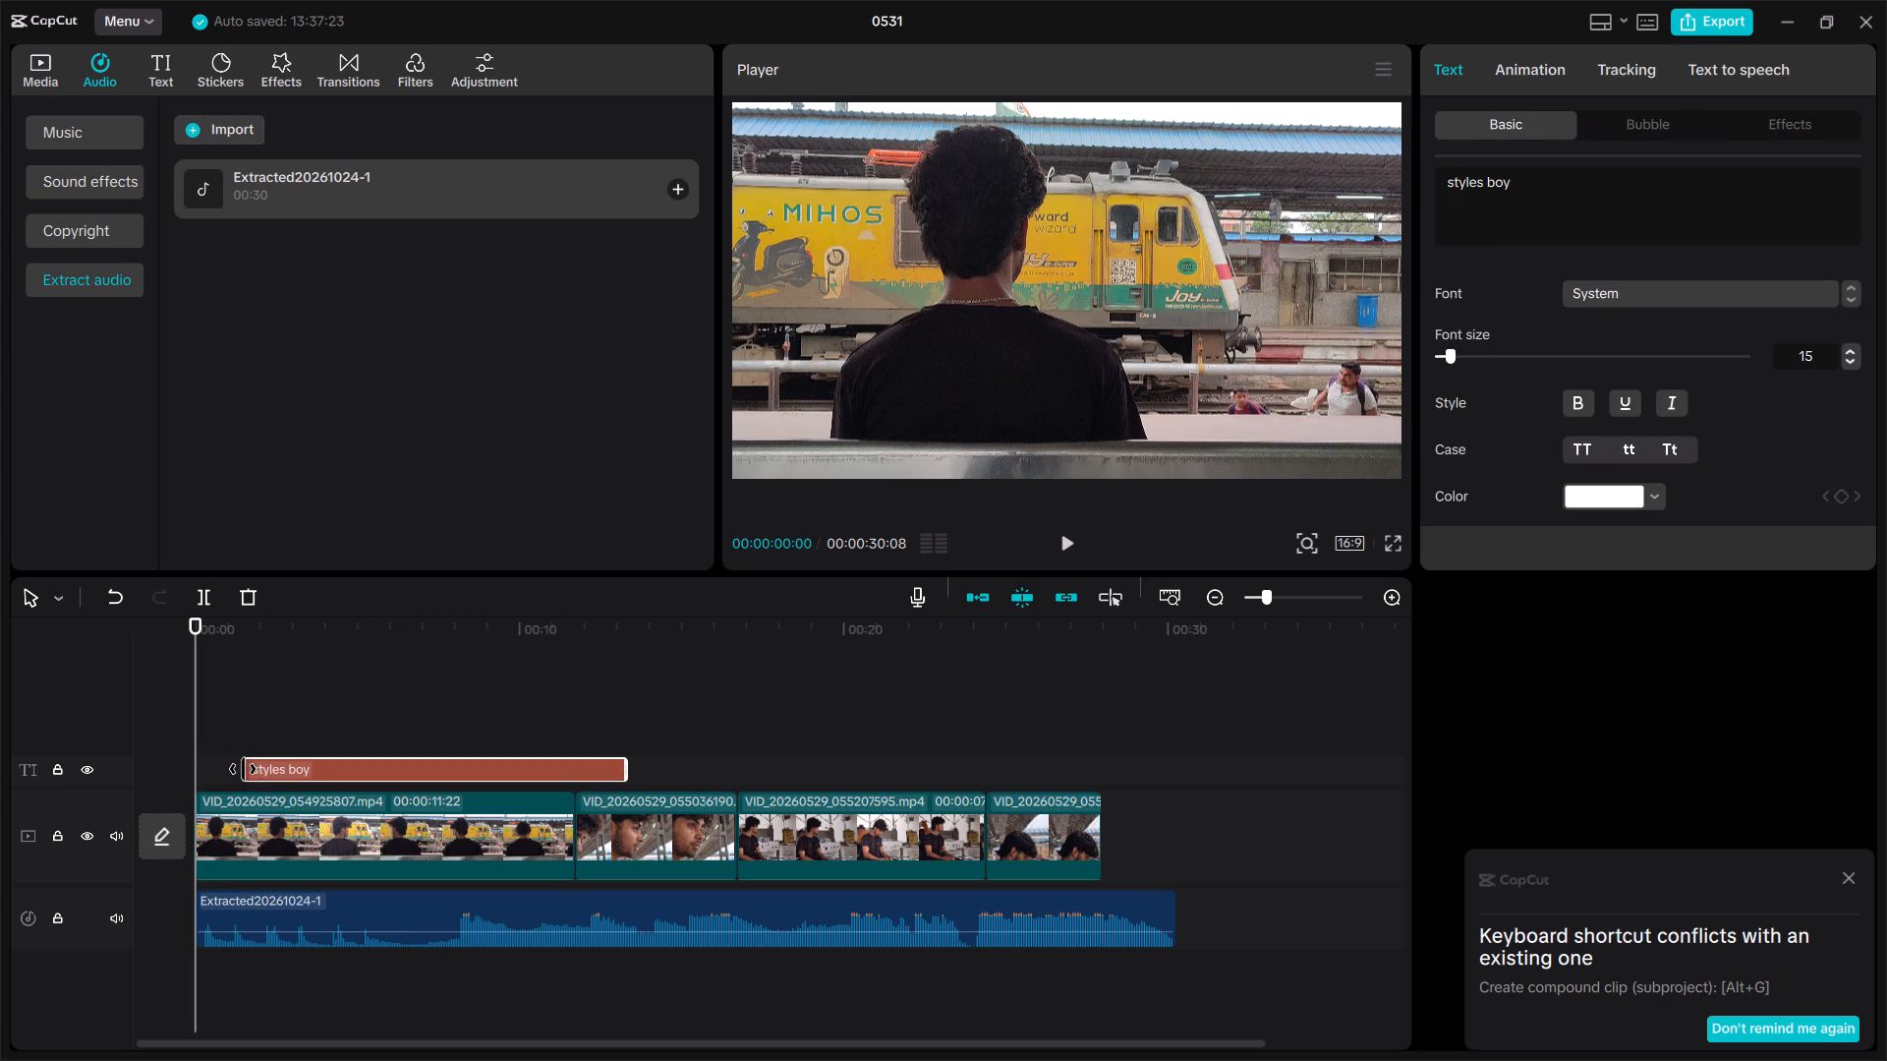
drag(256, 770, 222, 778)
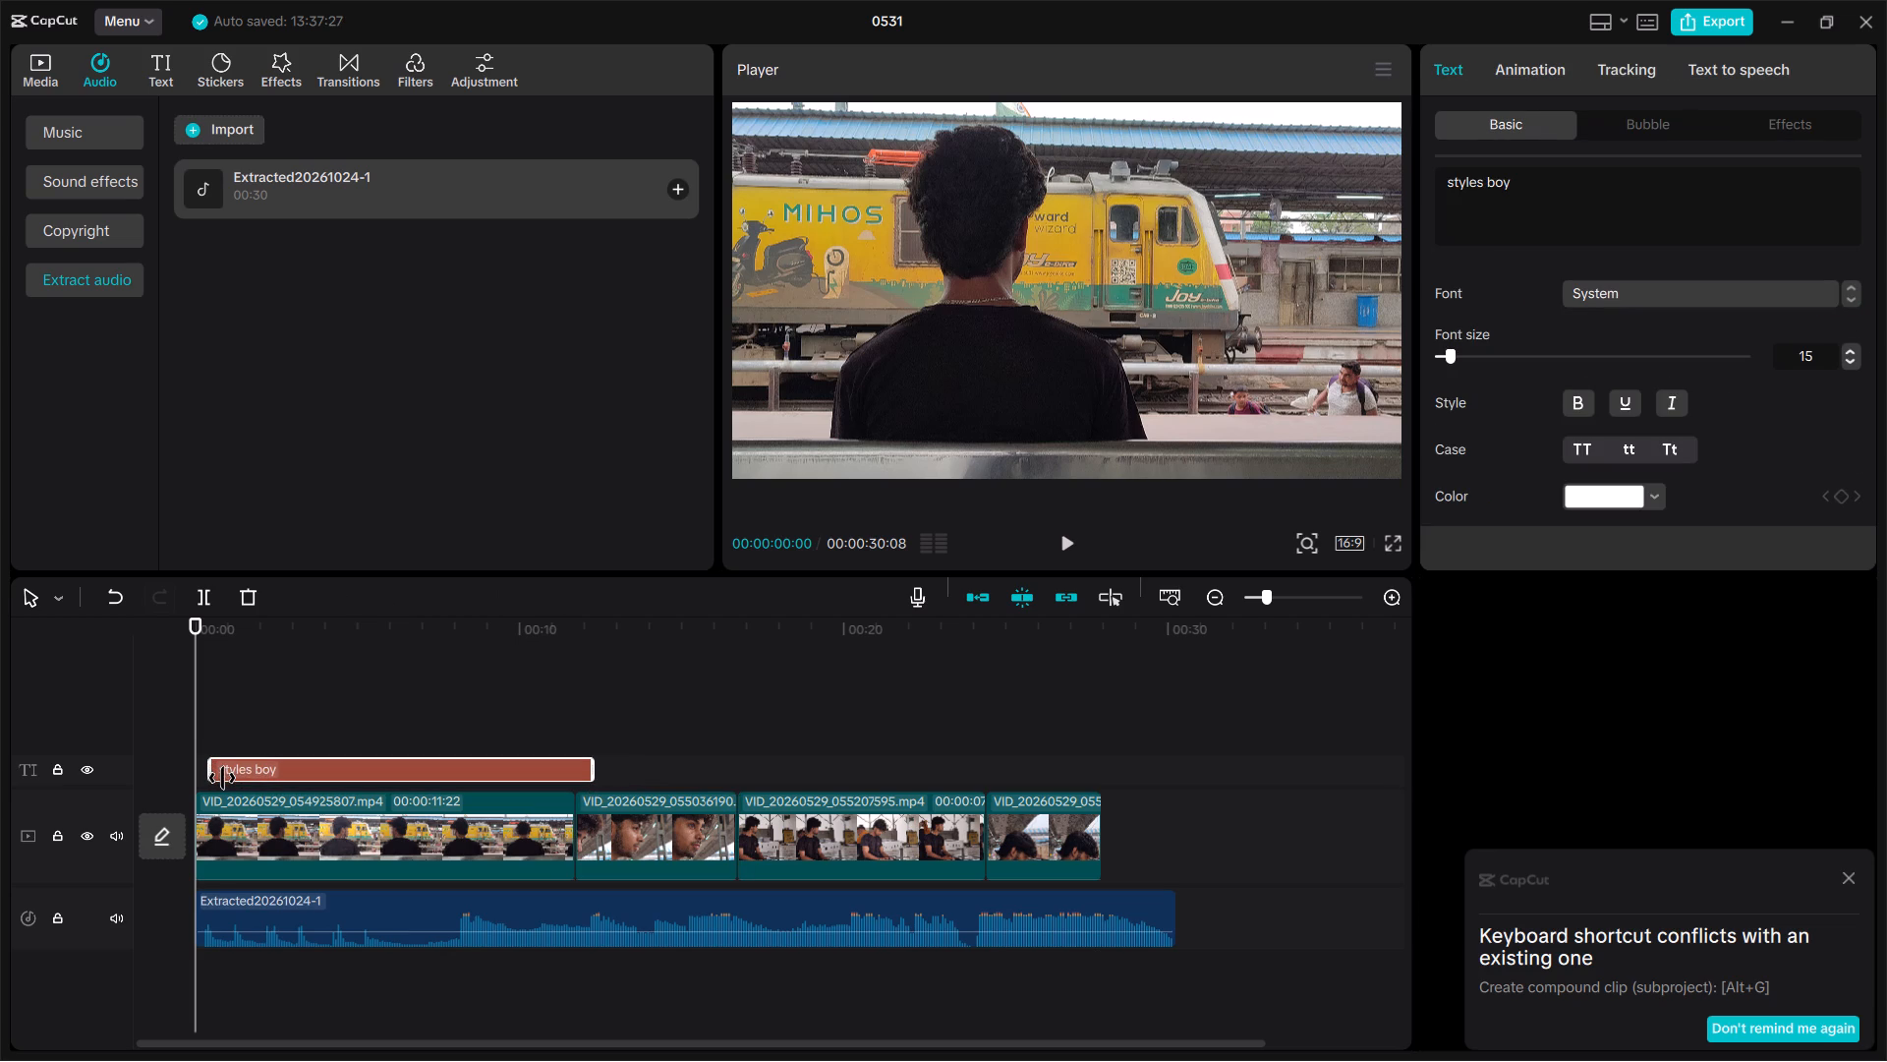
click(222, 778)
Play the opening and shift the styles boy text clip so it starts at about 00:01.
key(space)
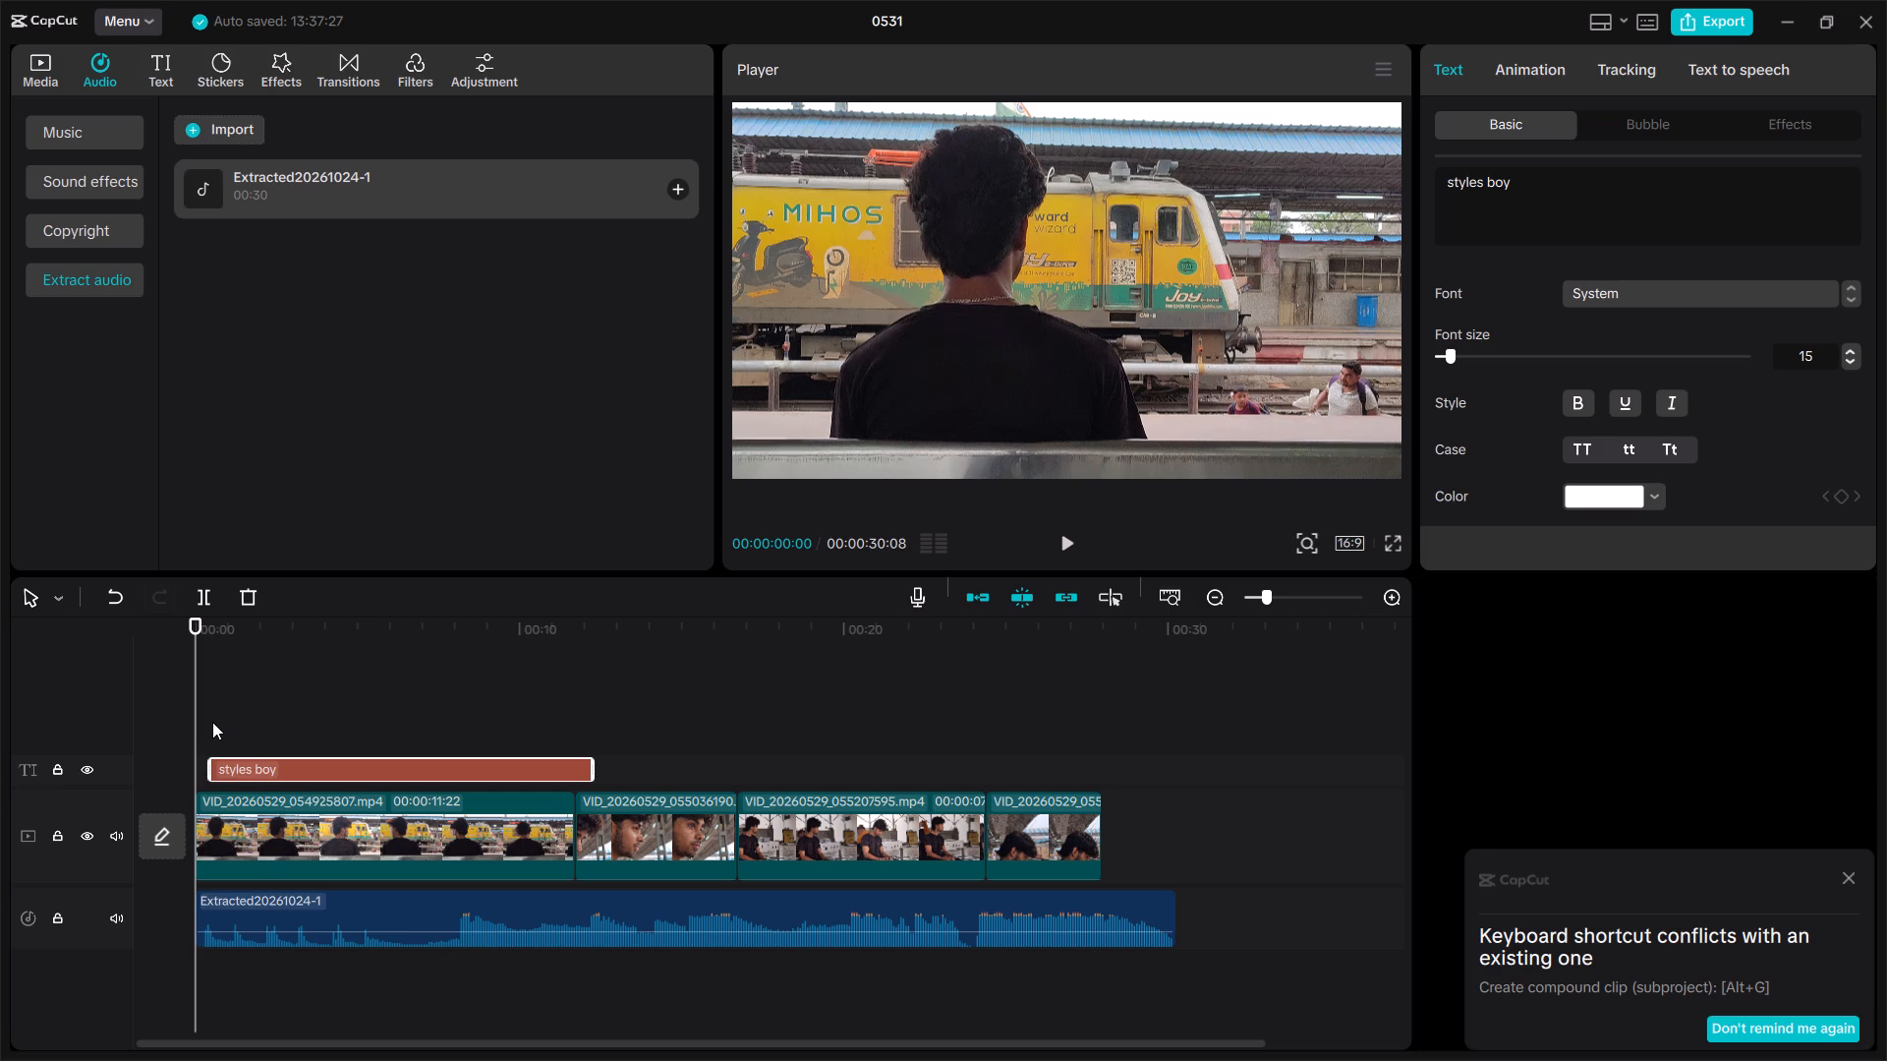
click(321, 766)
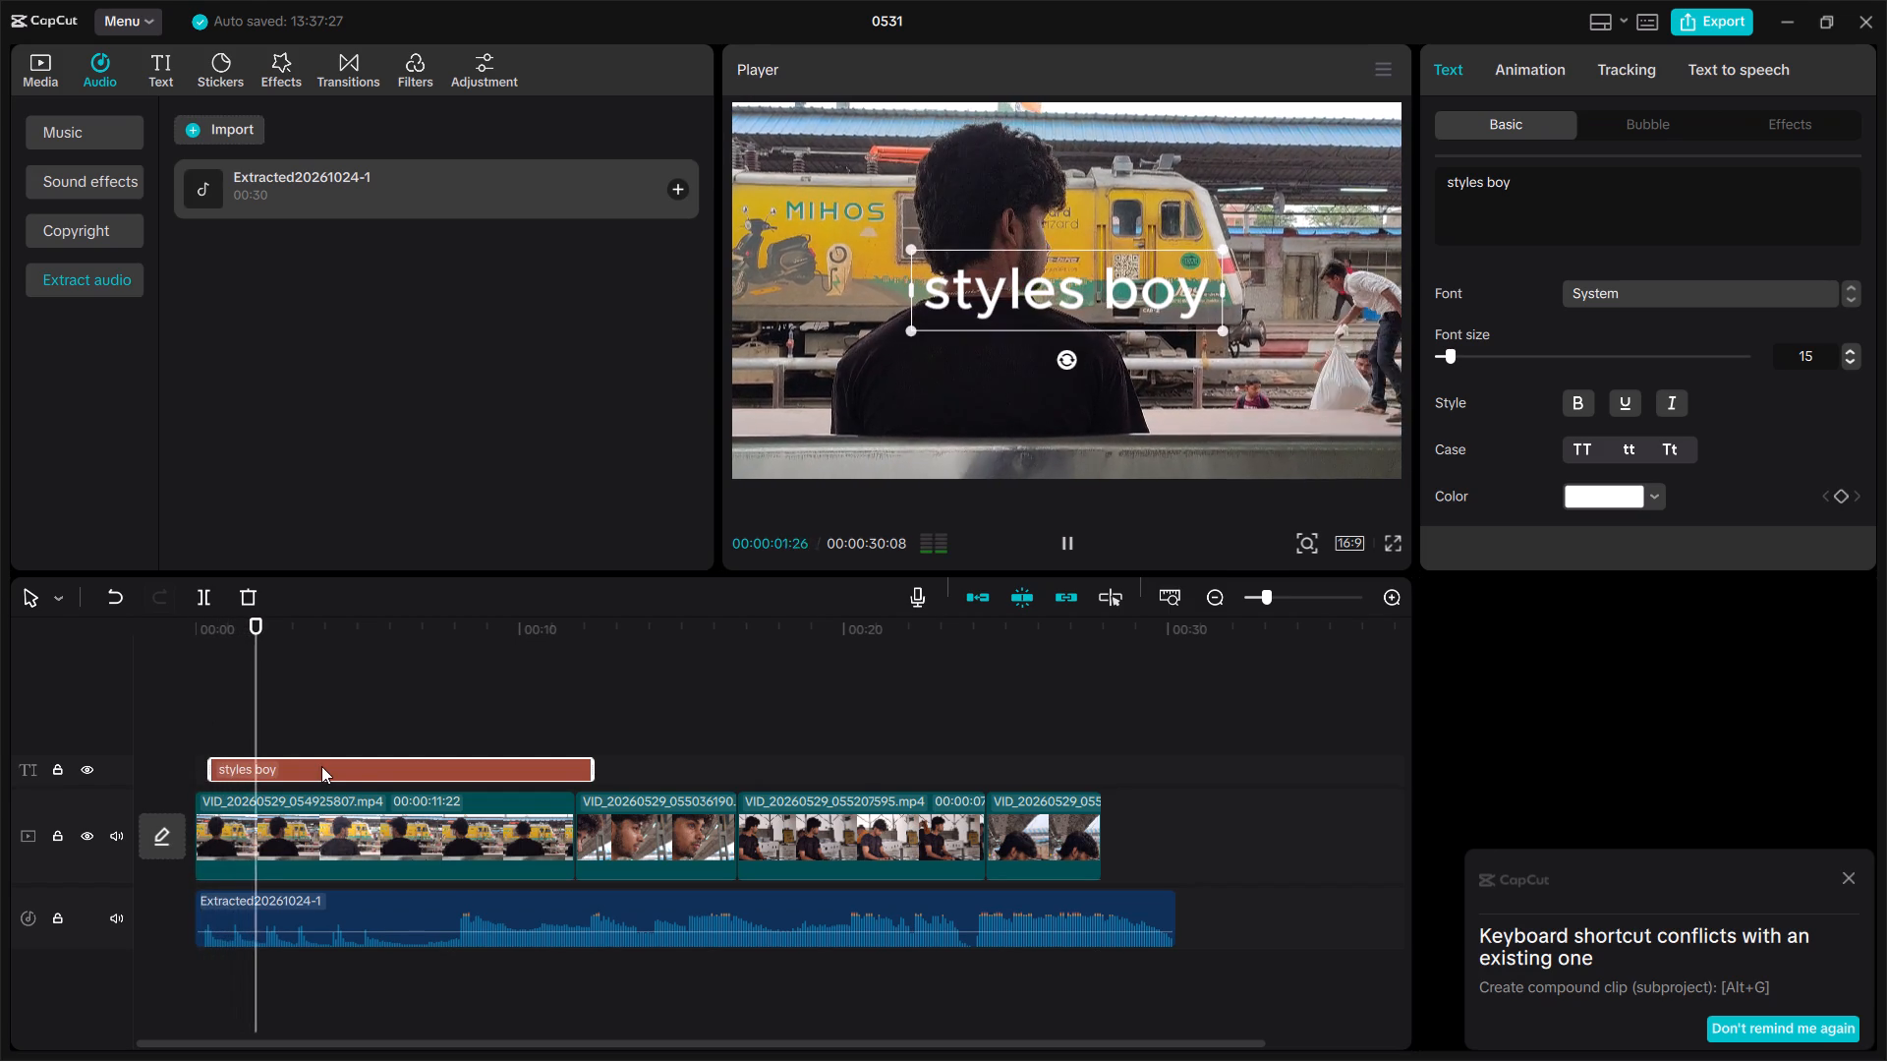
drag(321, 766, 348, 775)
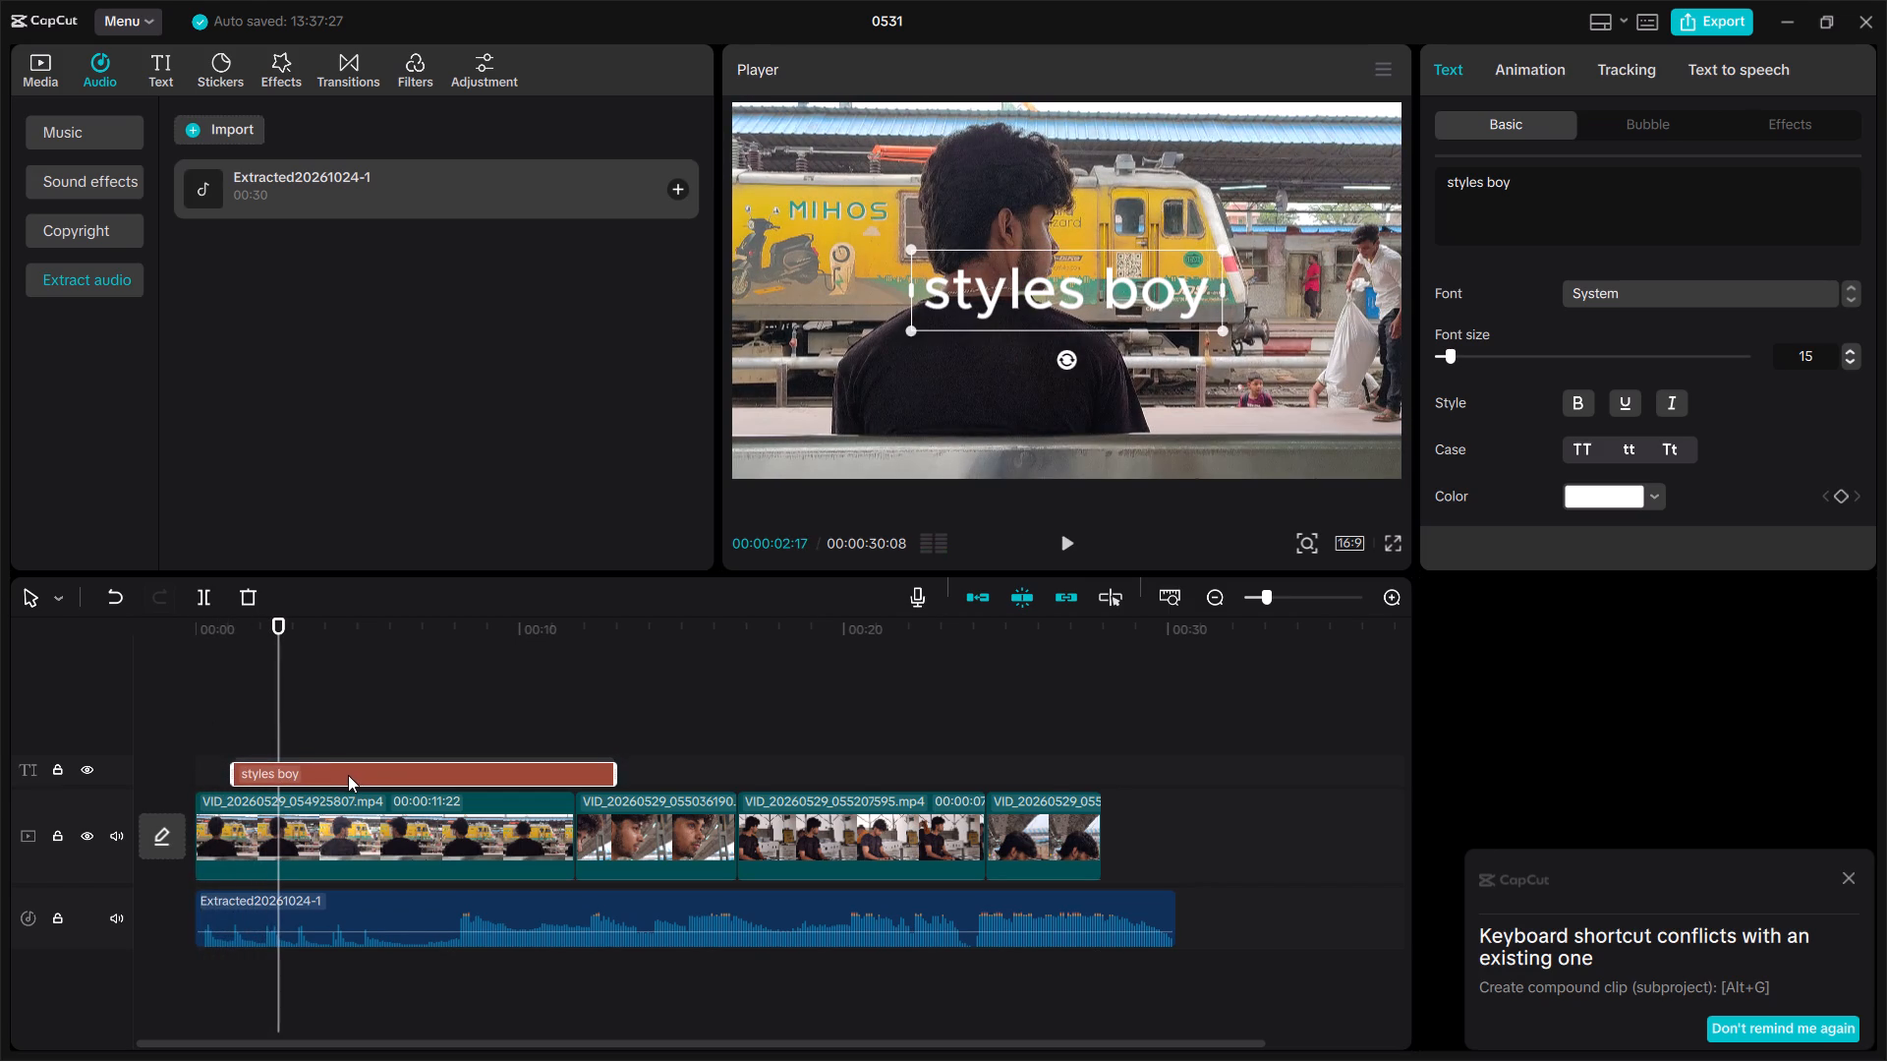
drag(348, 775, 346, 775)
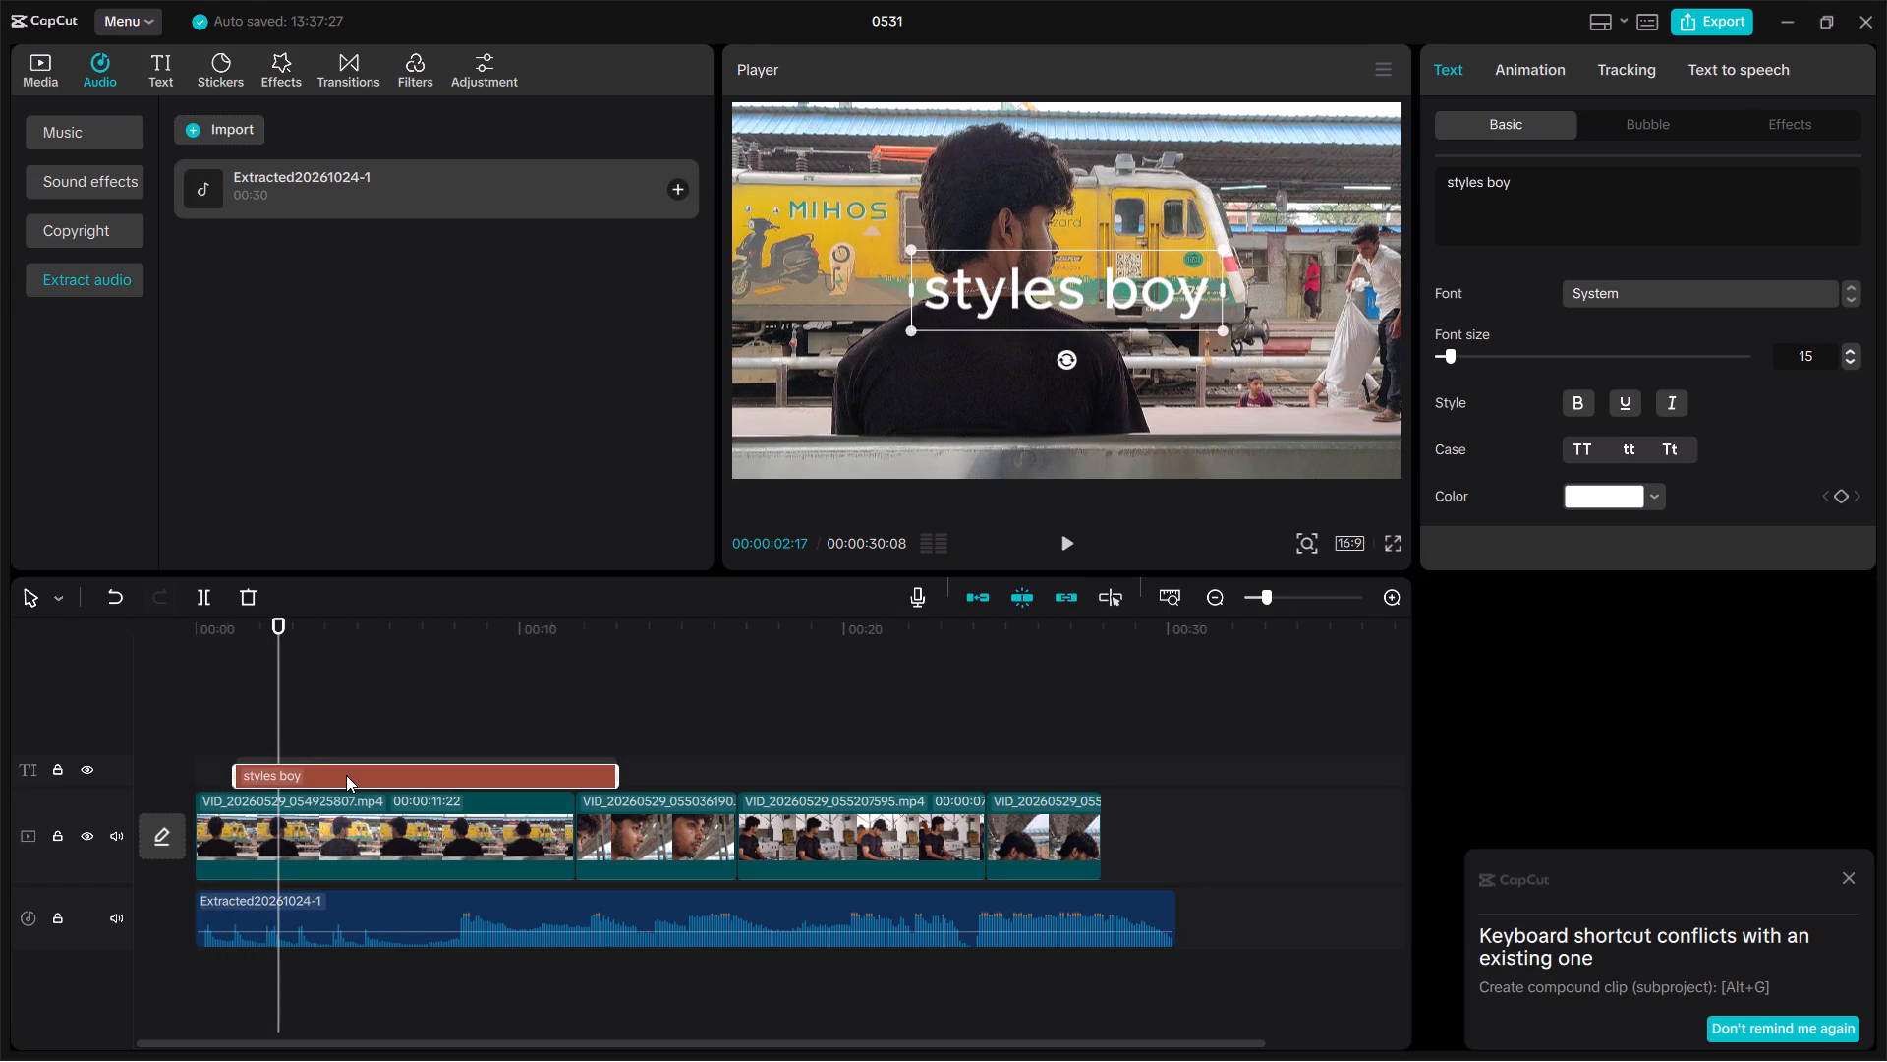
click(369, 733)
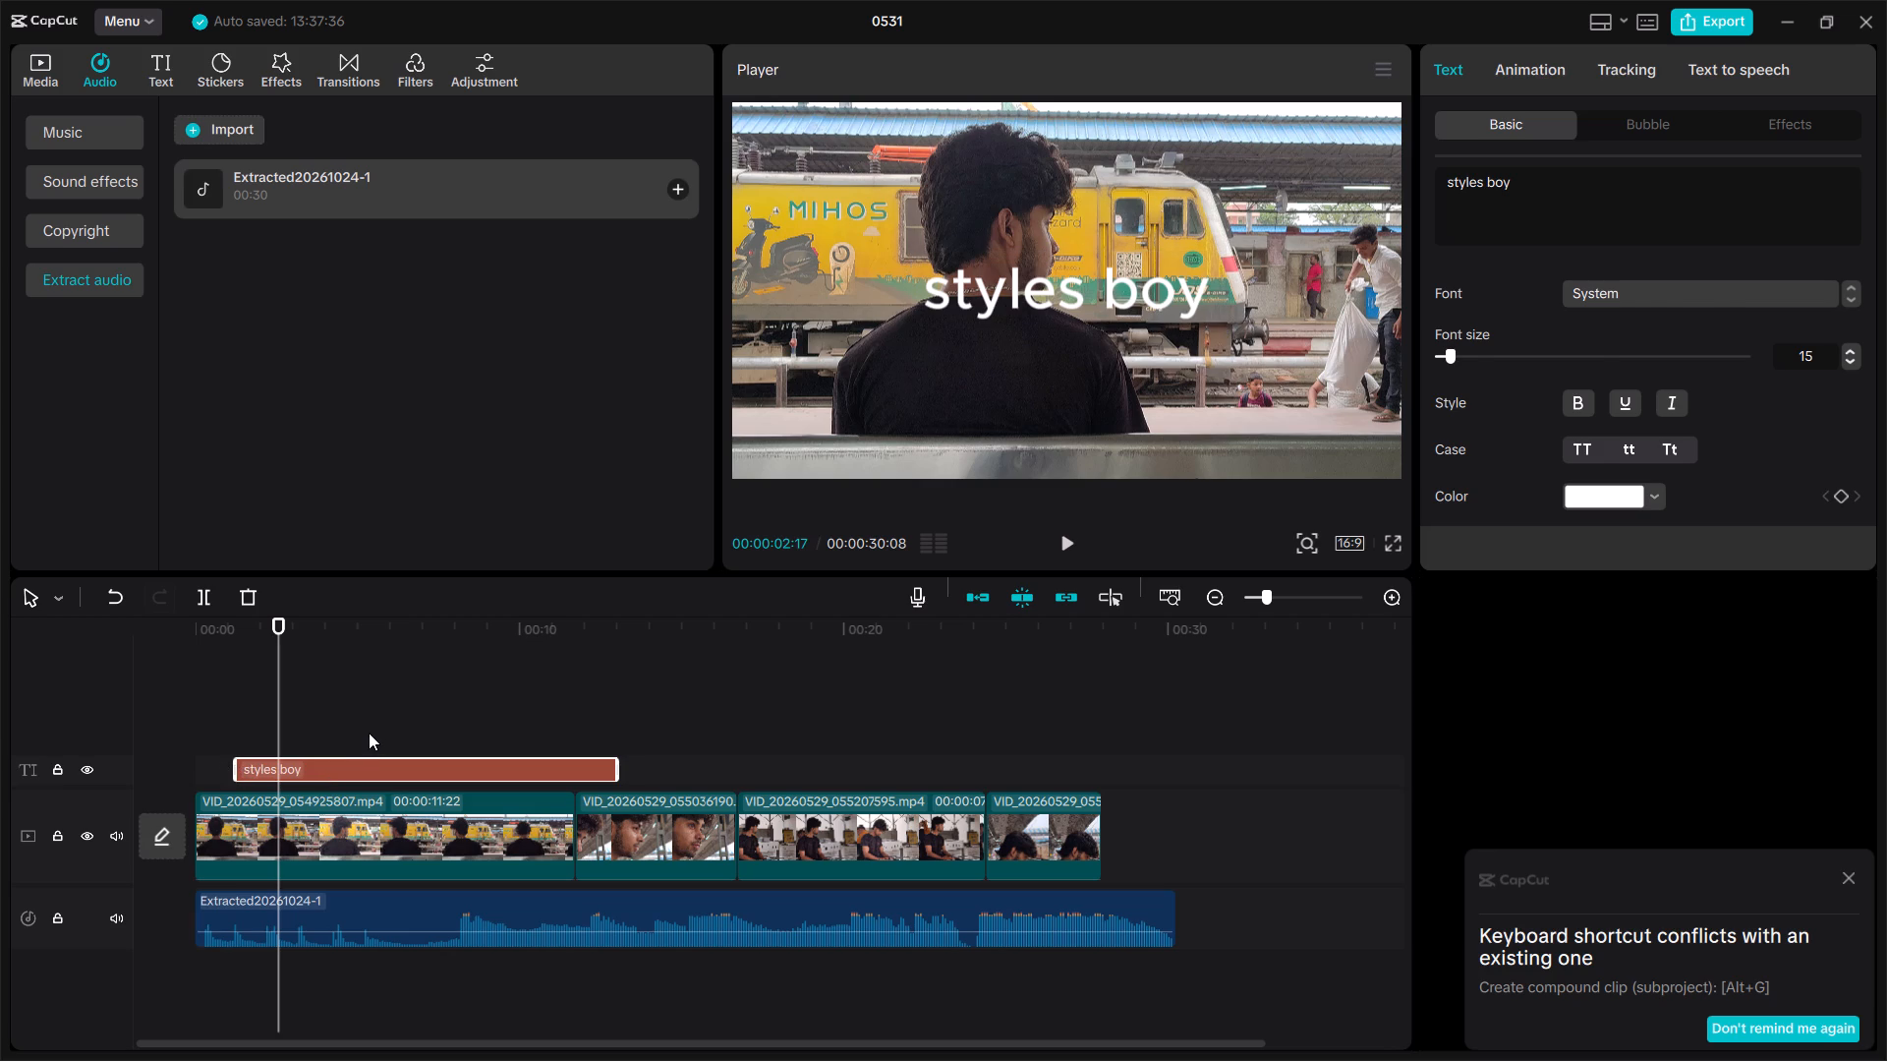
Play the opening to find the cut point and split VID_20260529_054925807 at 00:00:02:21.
drag(369, 733, 142, 747)
key(space)
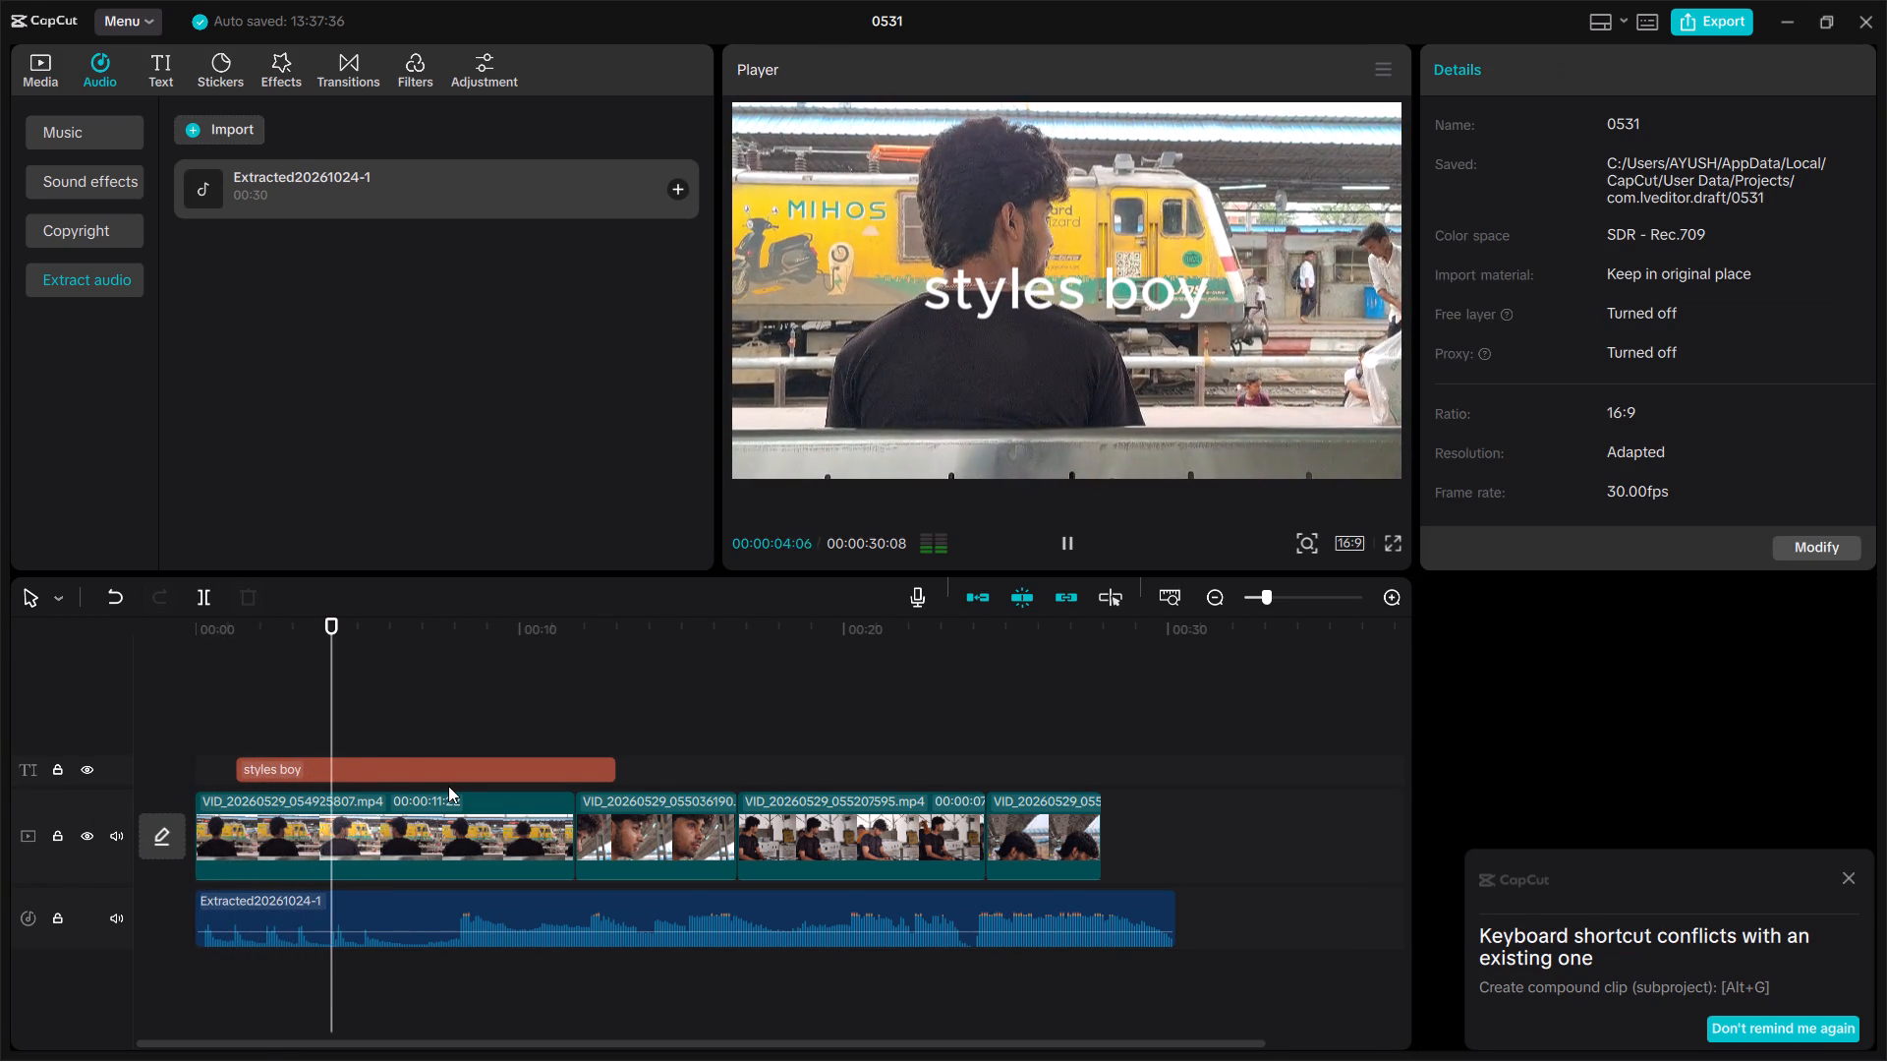
drag(366, 711, 278, 717)
key(space)
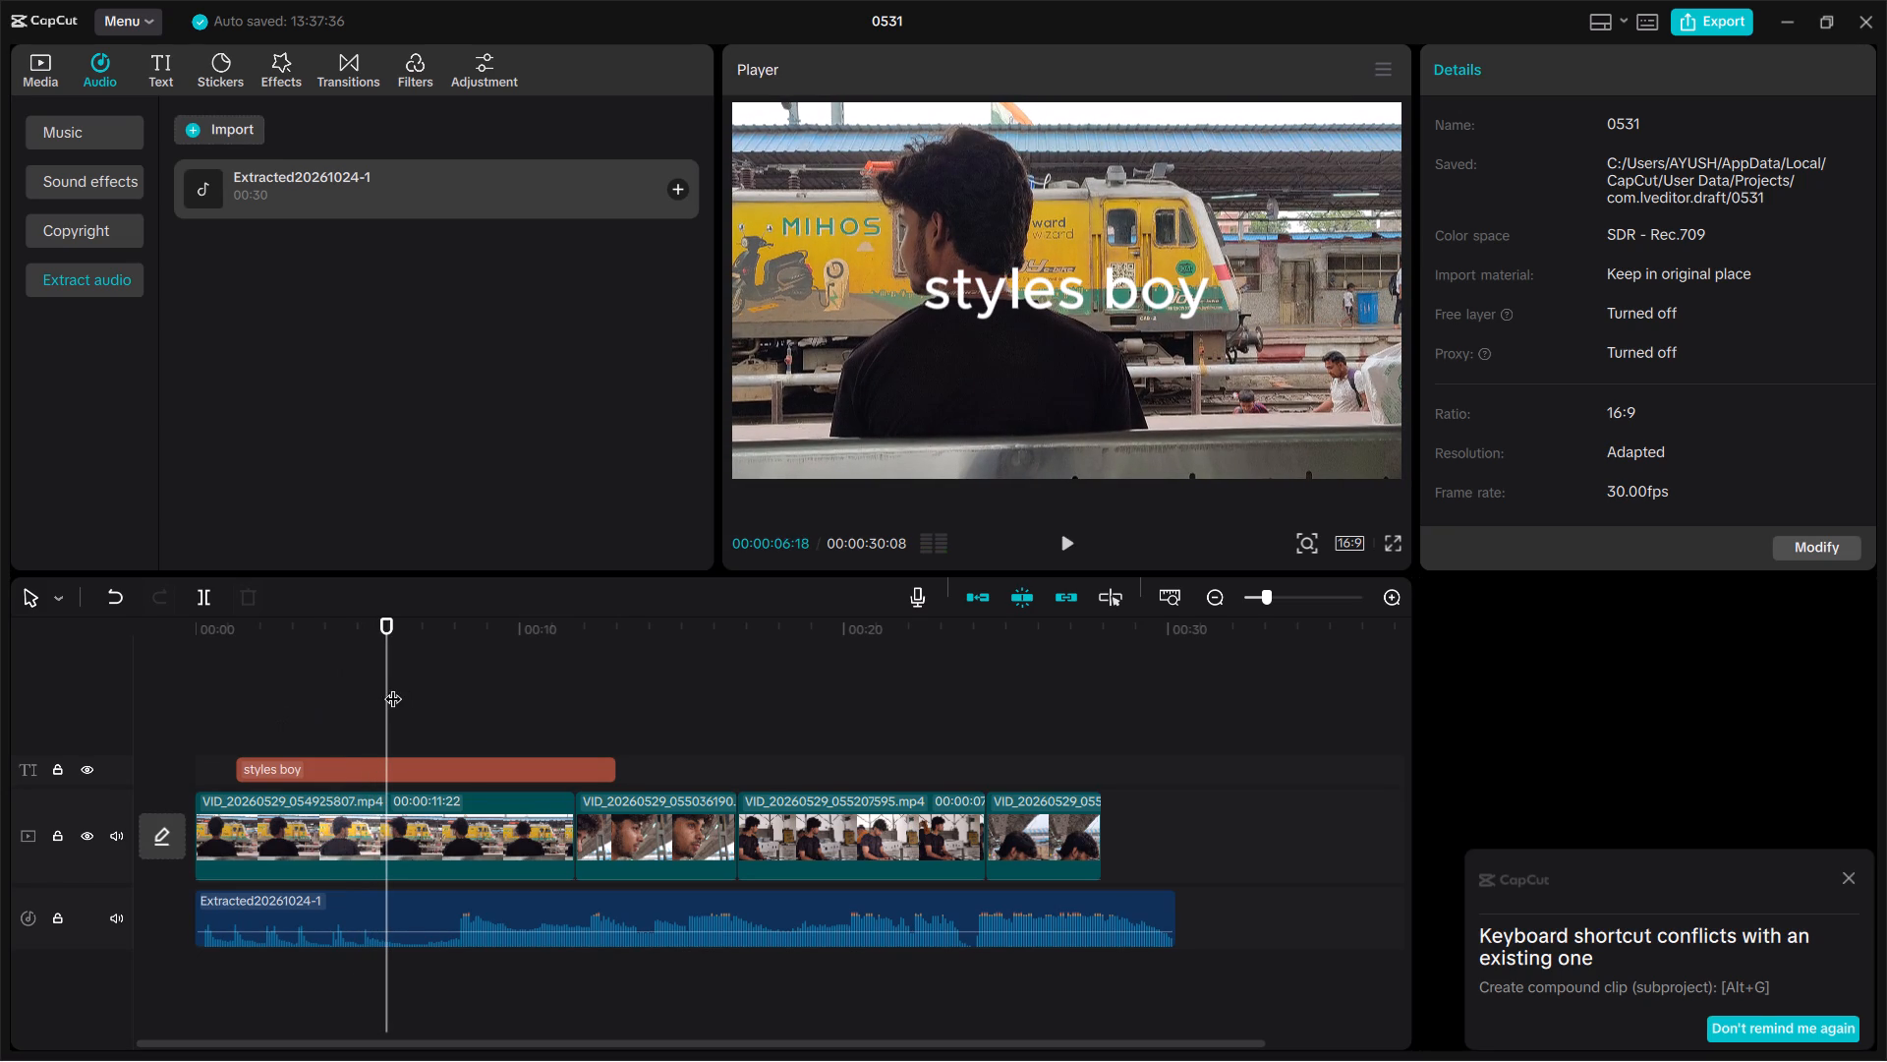
drag(389, 687, 179, 707)
key(space)
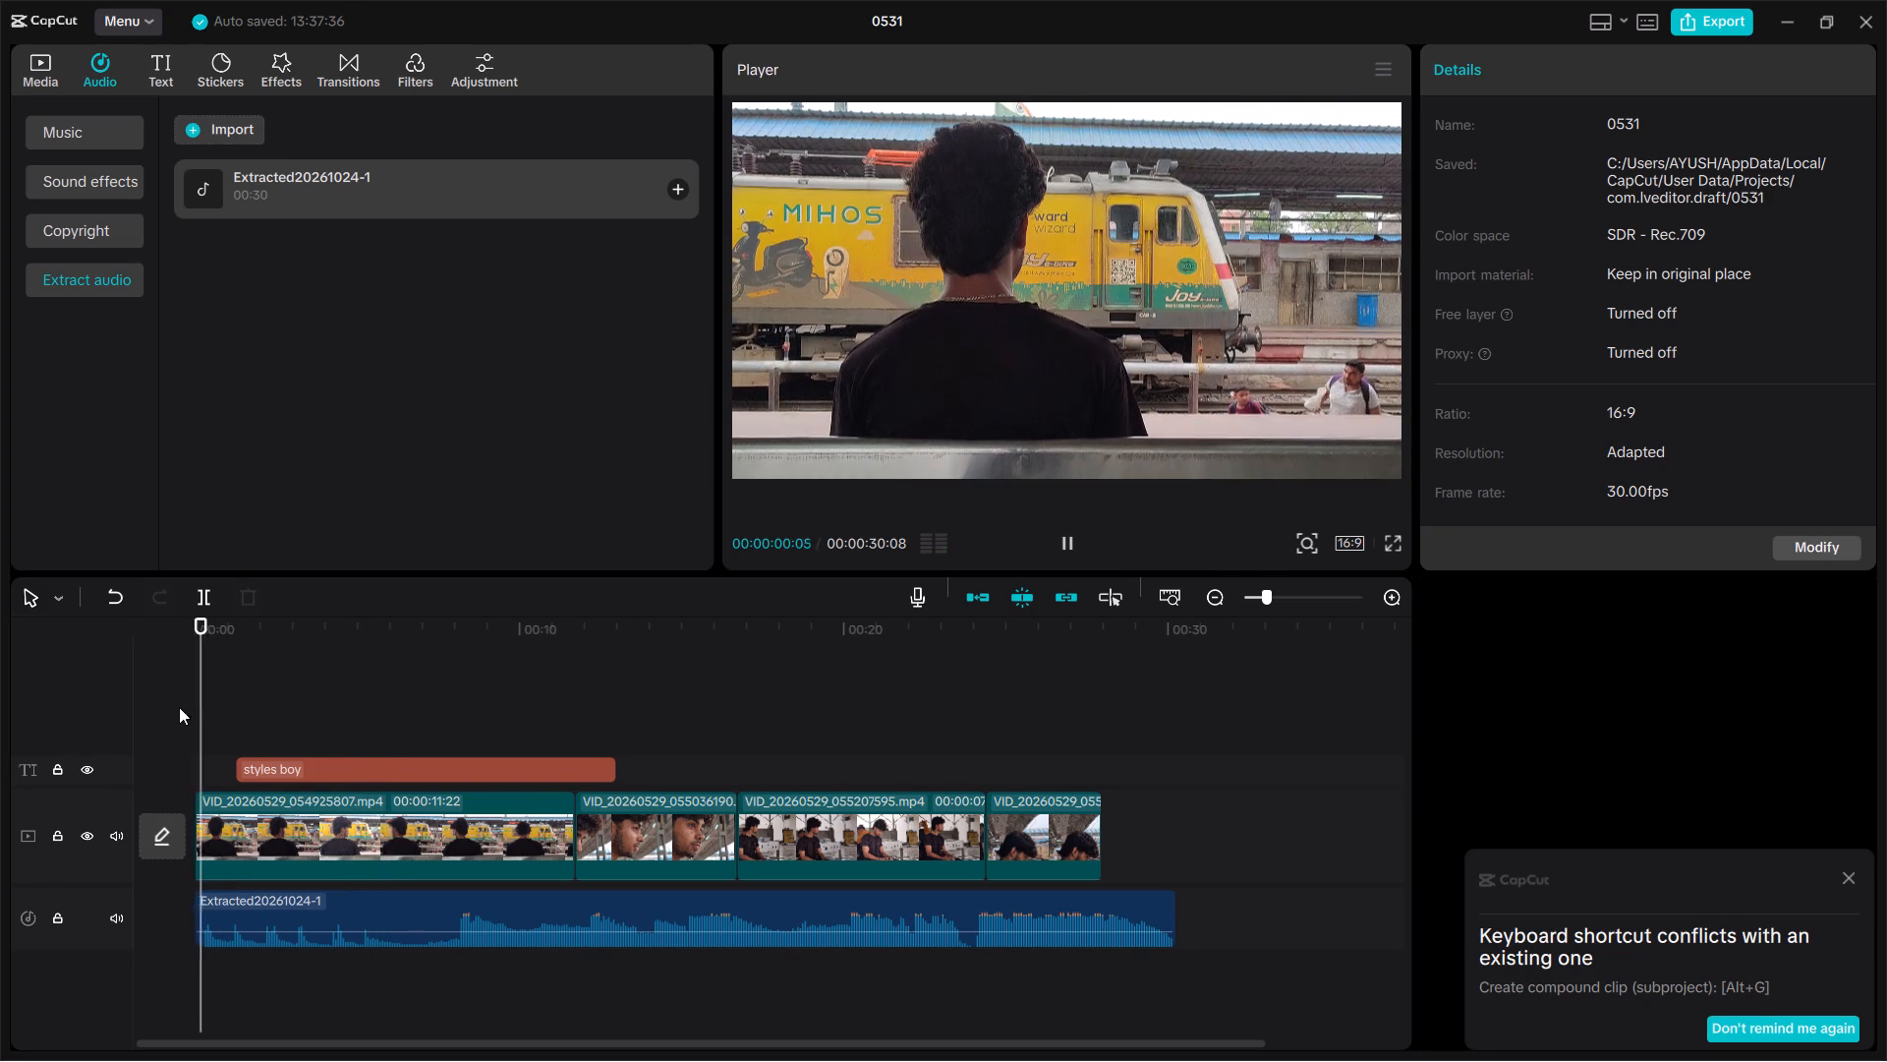
key(space)
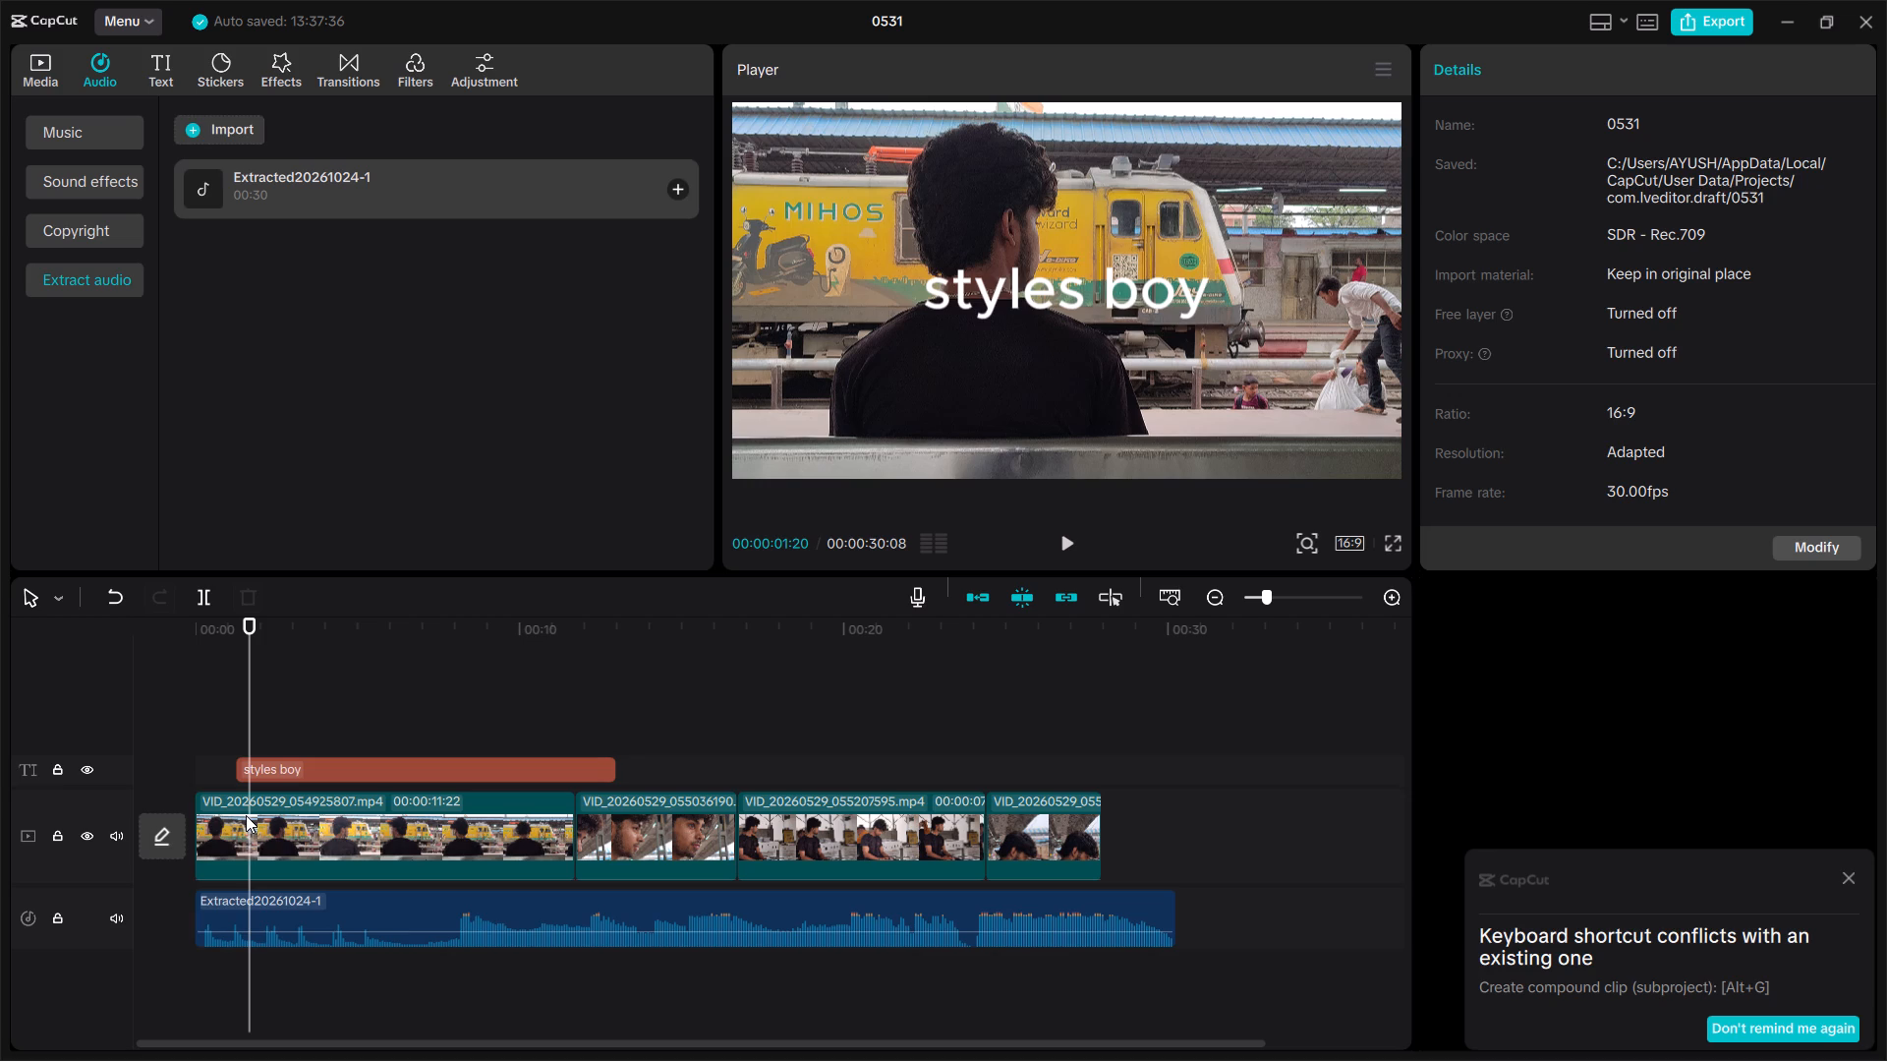
key(space)
key(space)
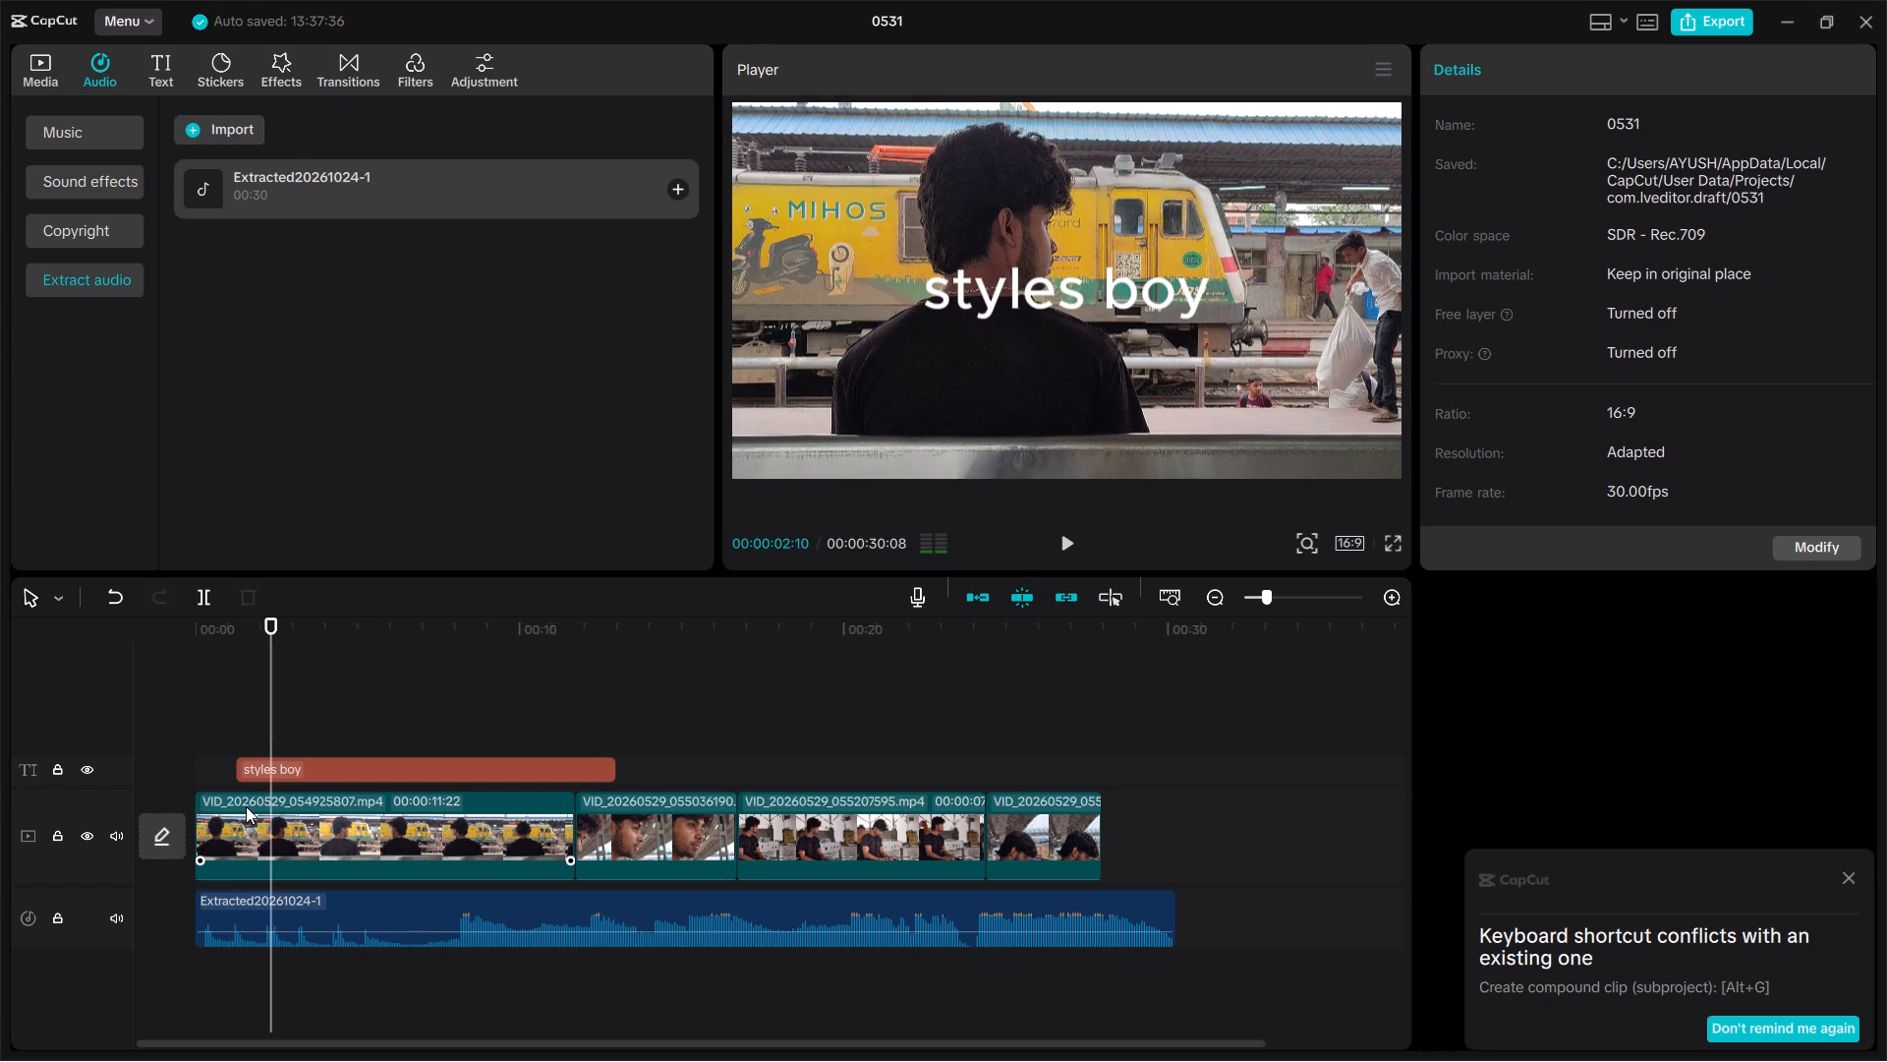
key(space)
key(space)
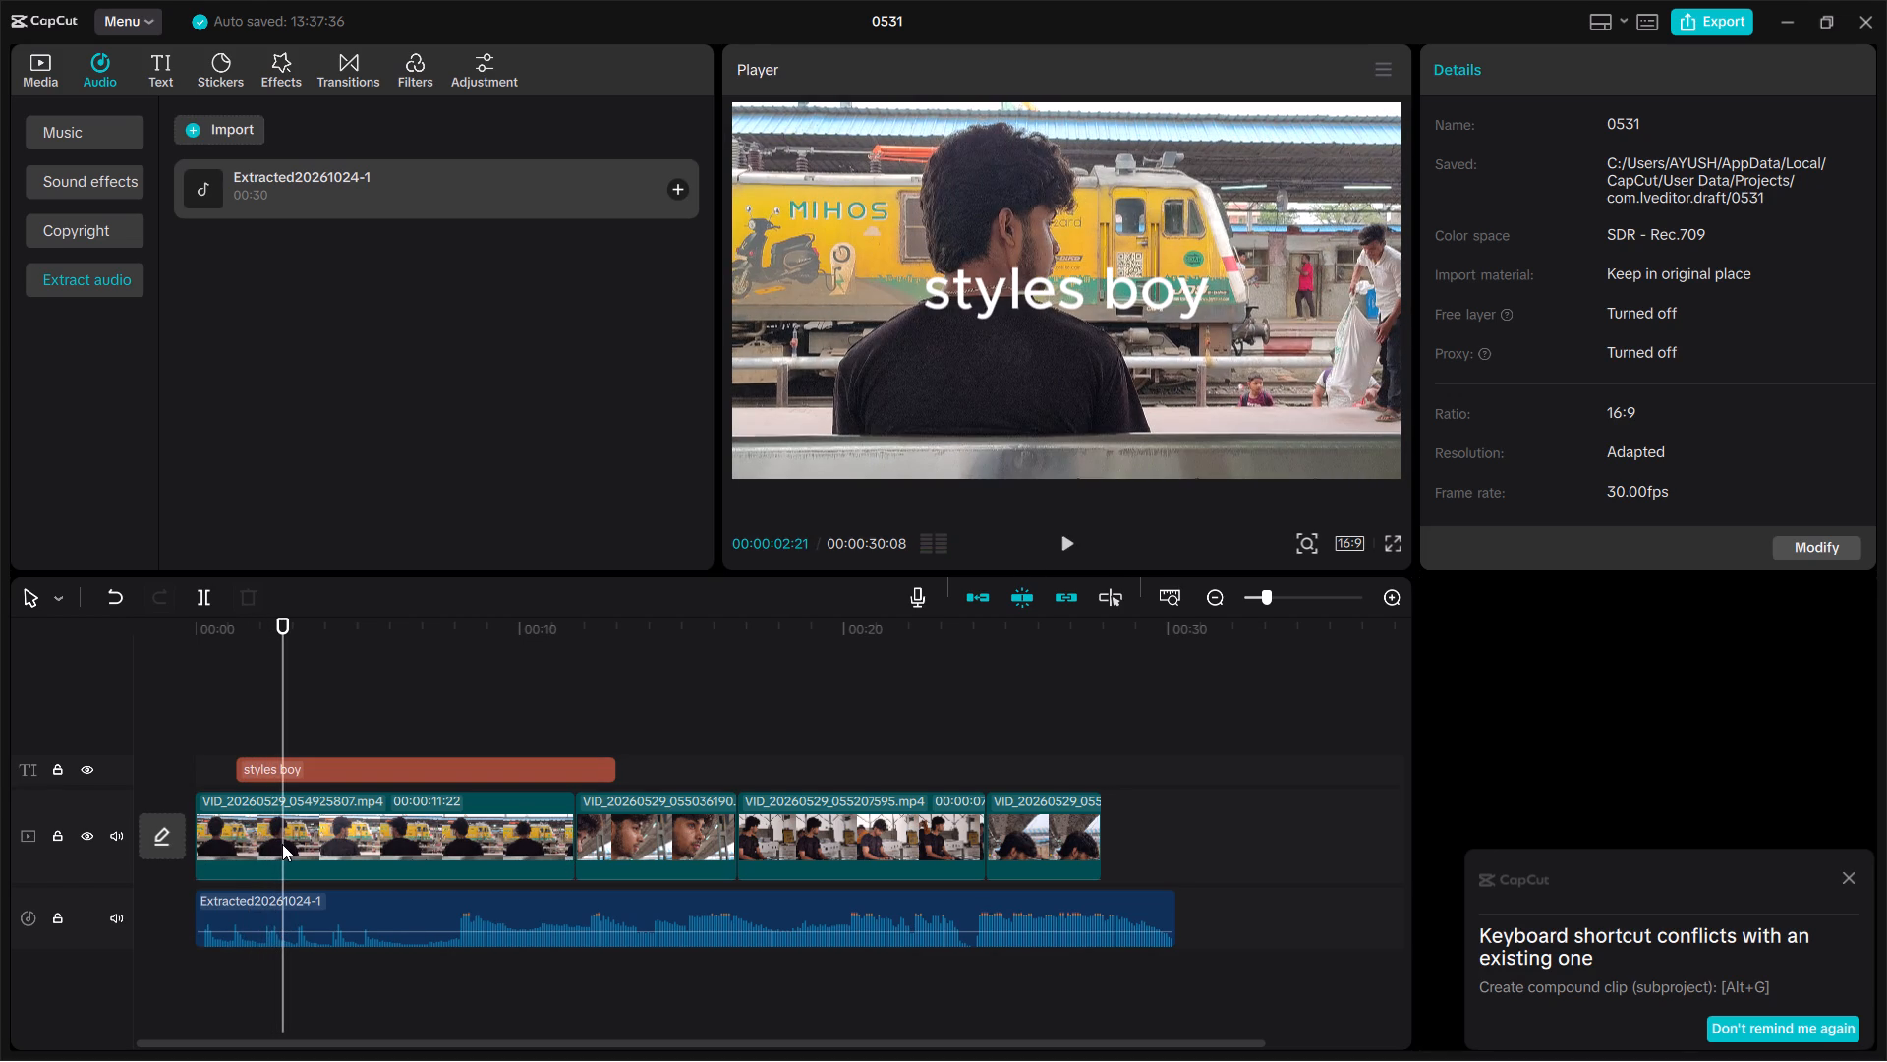
click(282, 844)
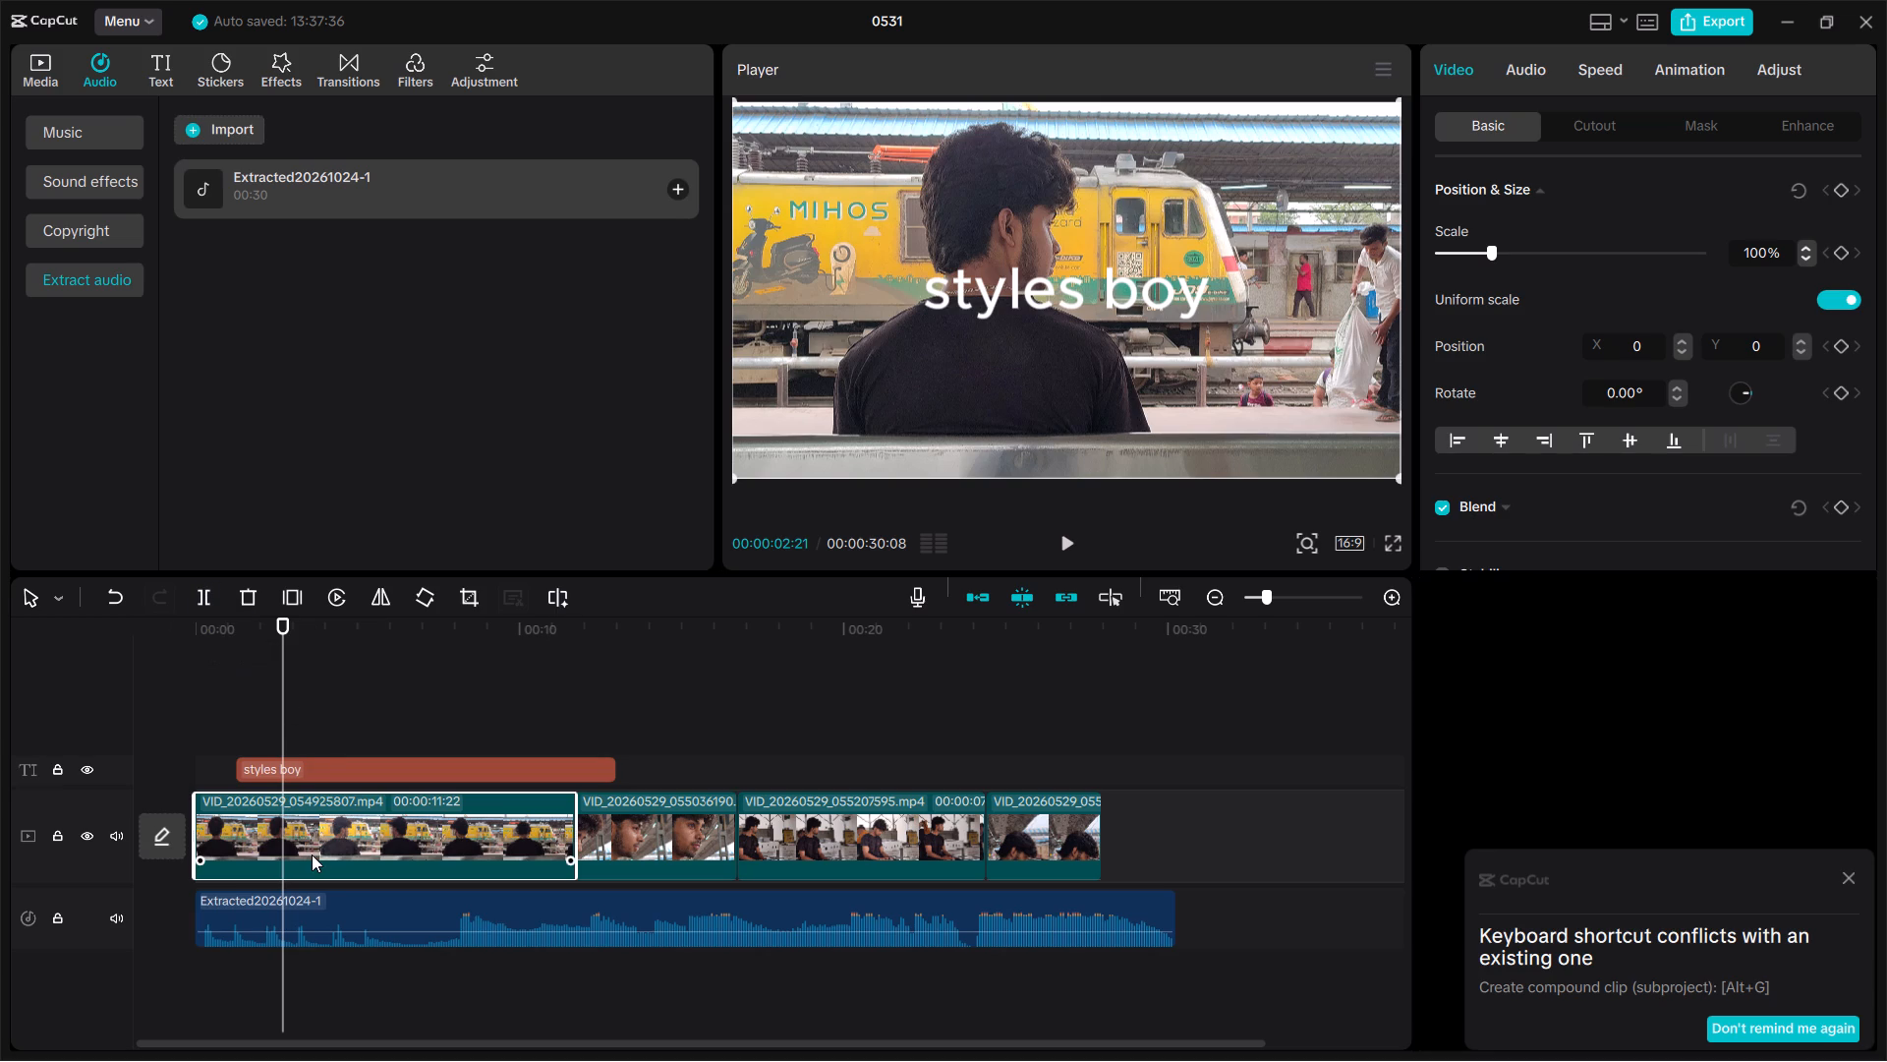
key(ctrl+b)
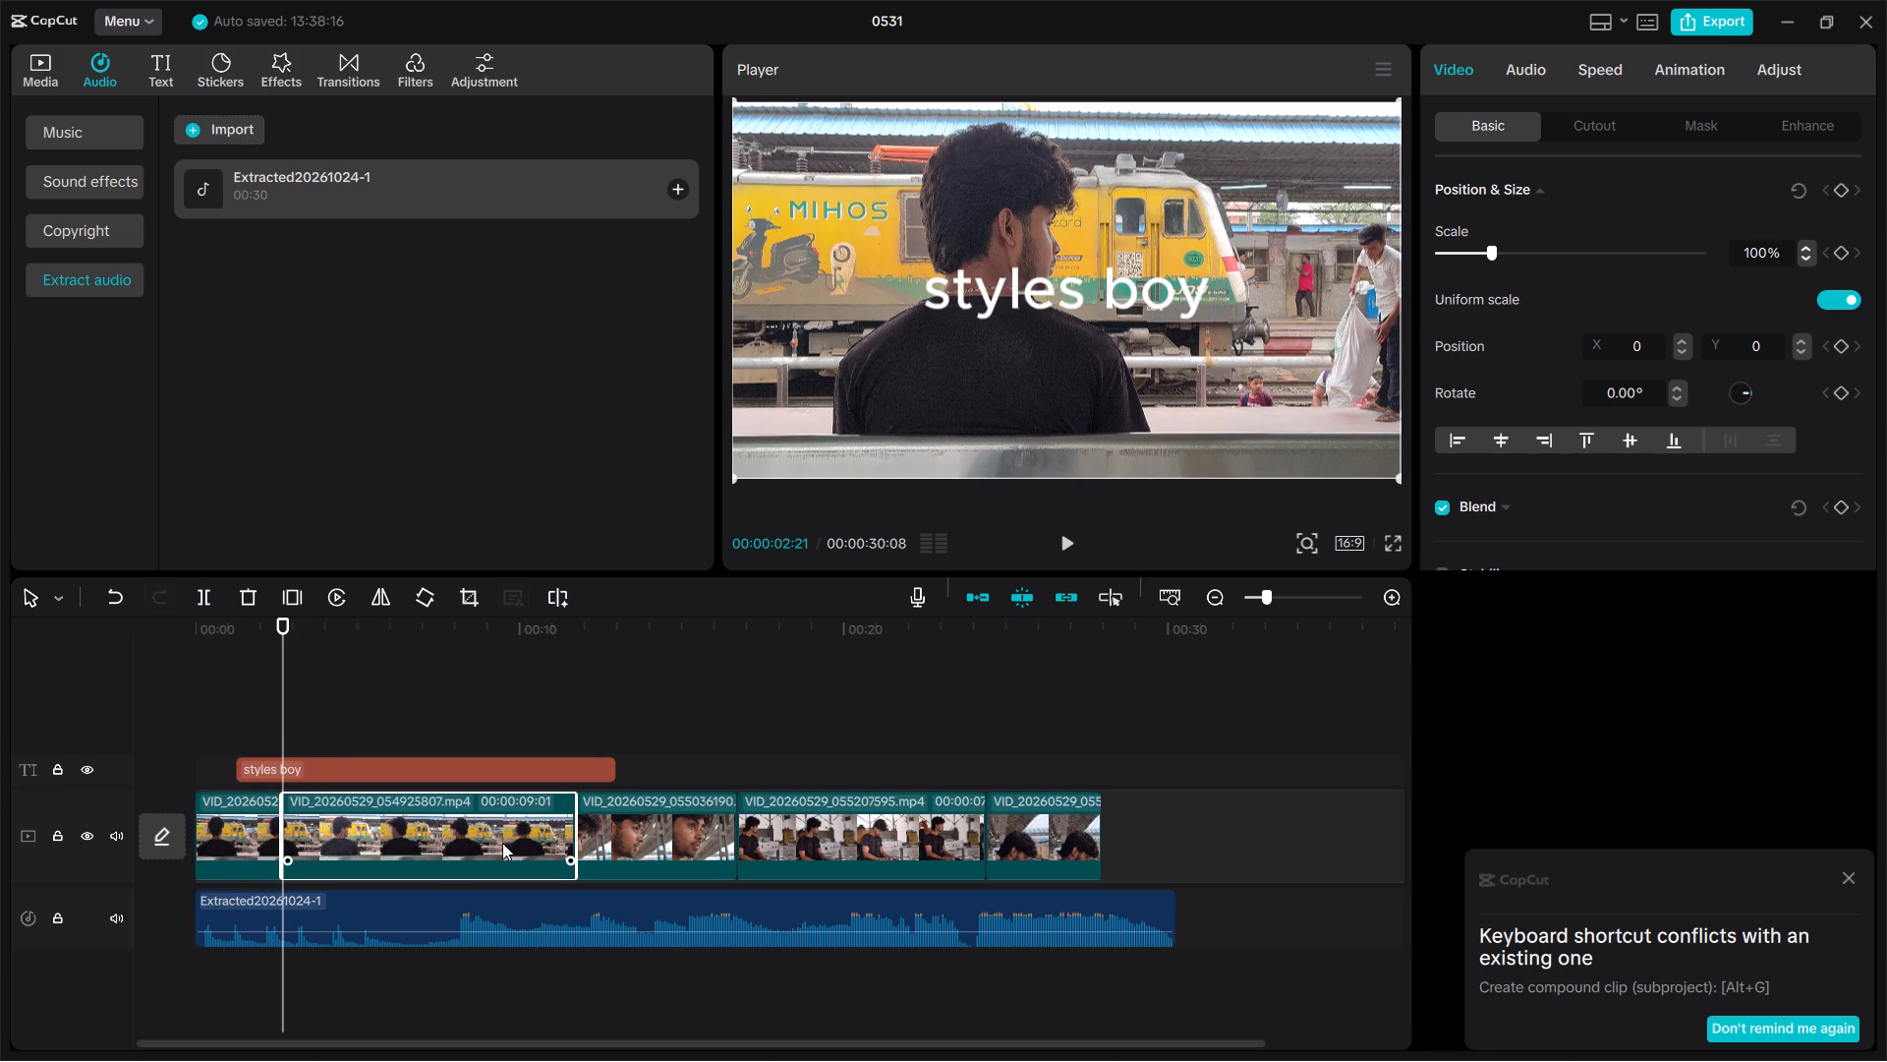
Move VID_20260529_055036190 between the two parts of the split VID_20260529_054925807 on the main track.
double_click(619, 846)
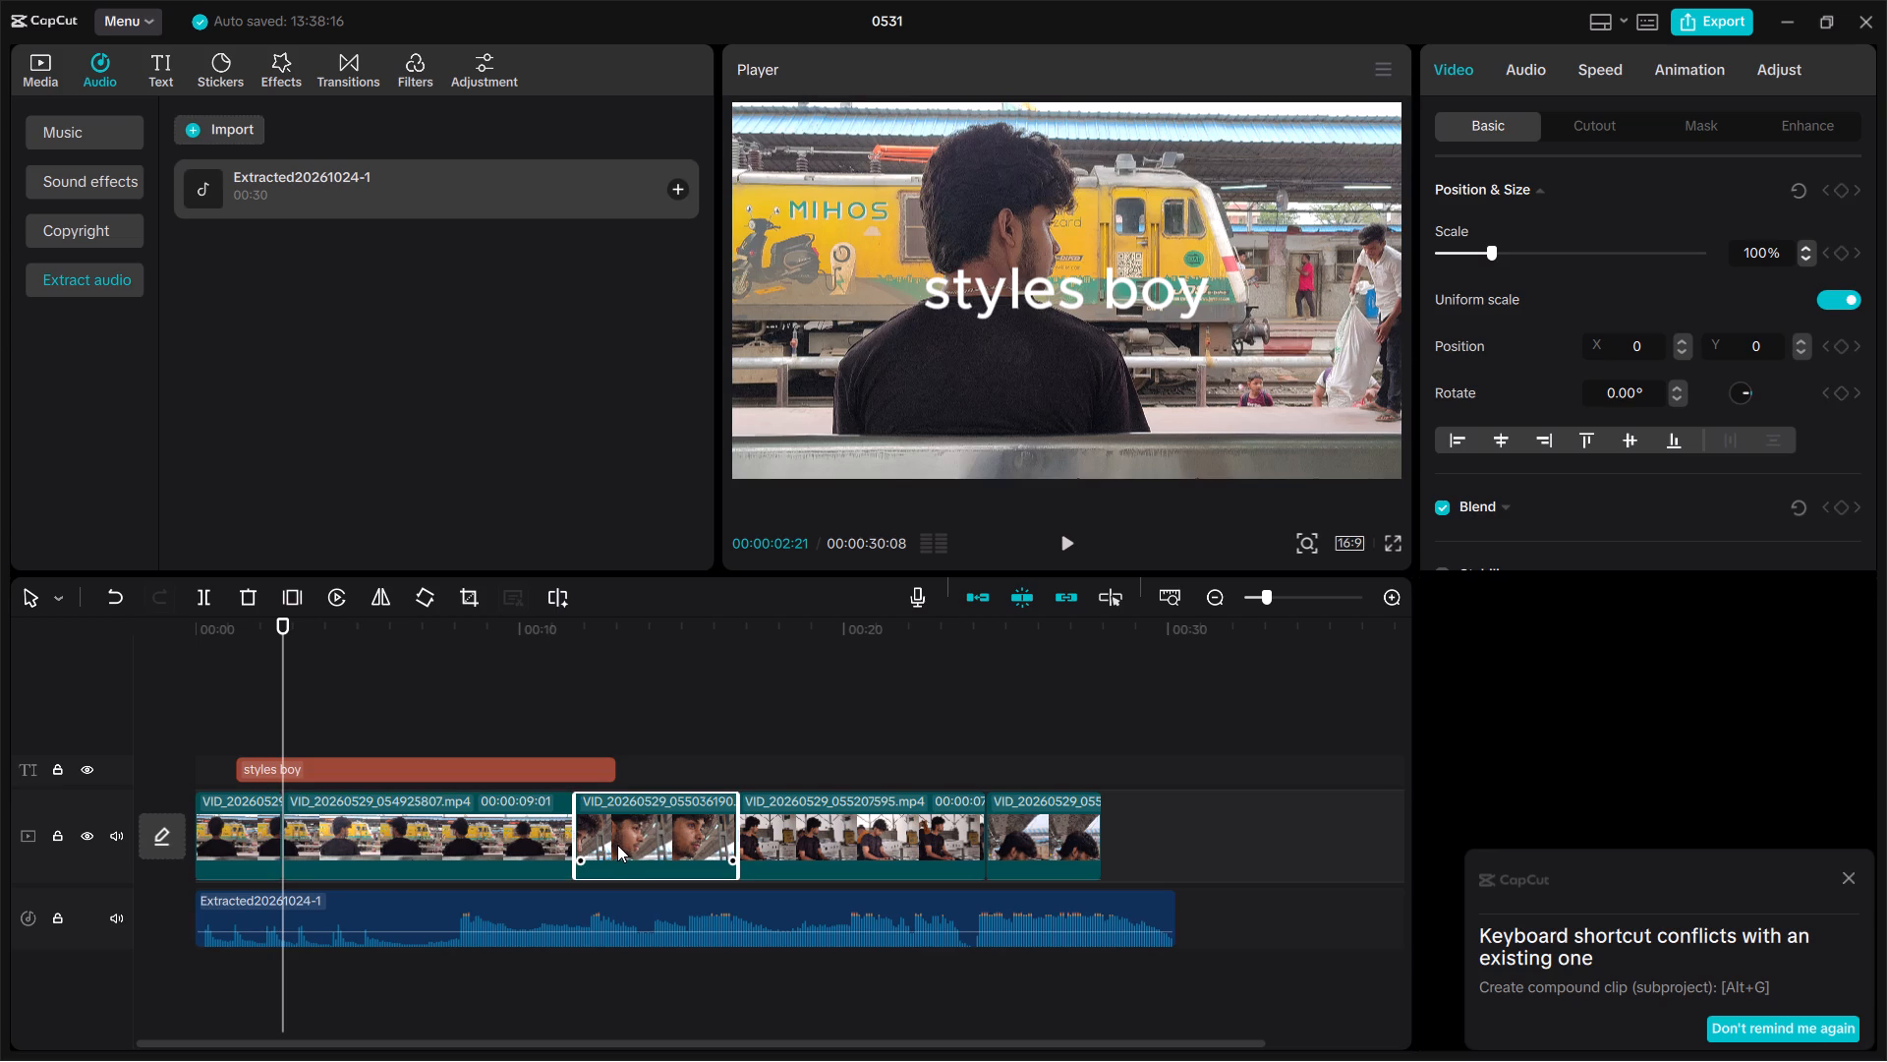
drag(616, 845, 284, 858)
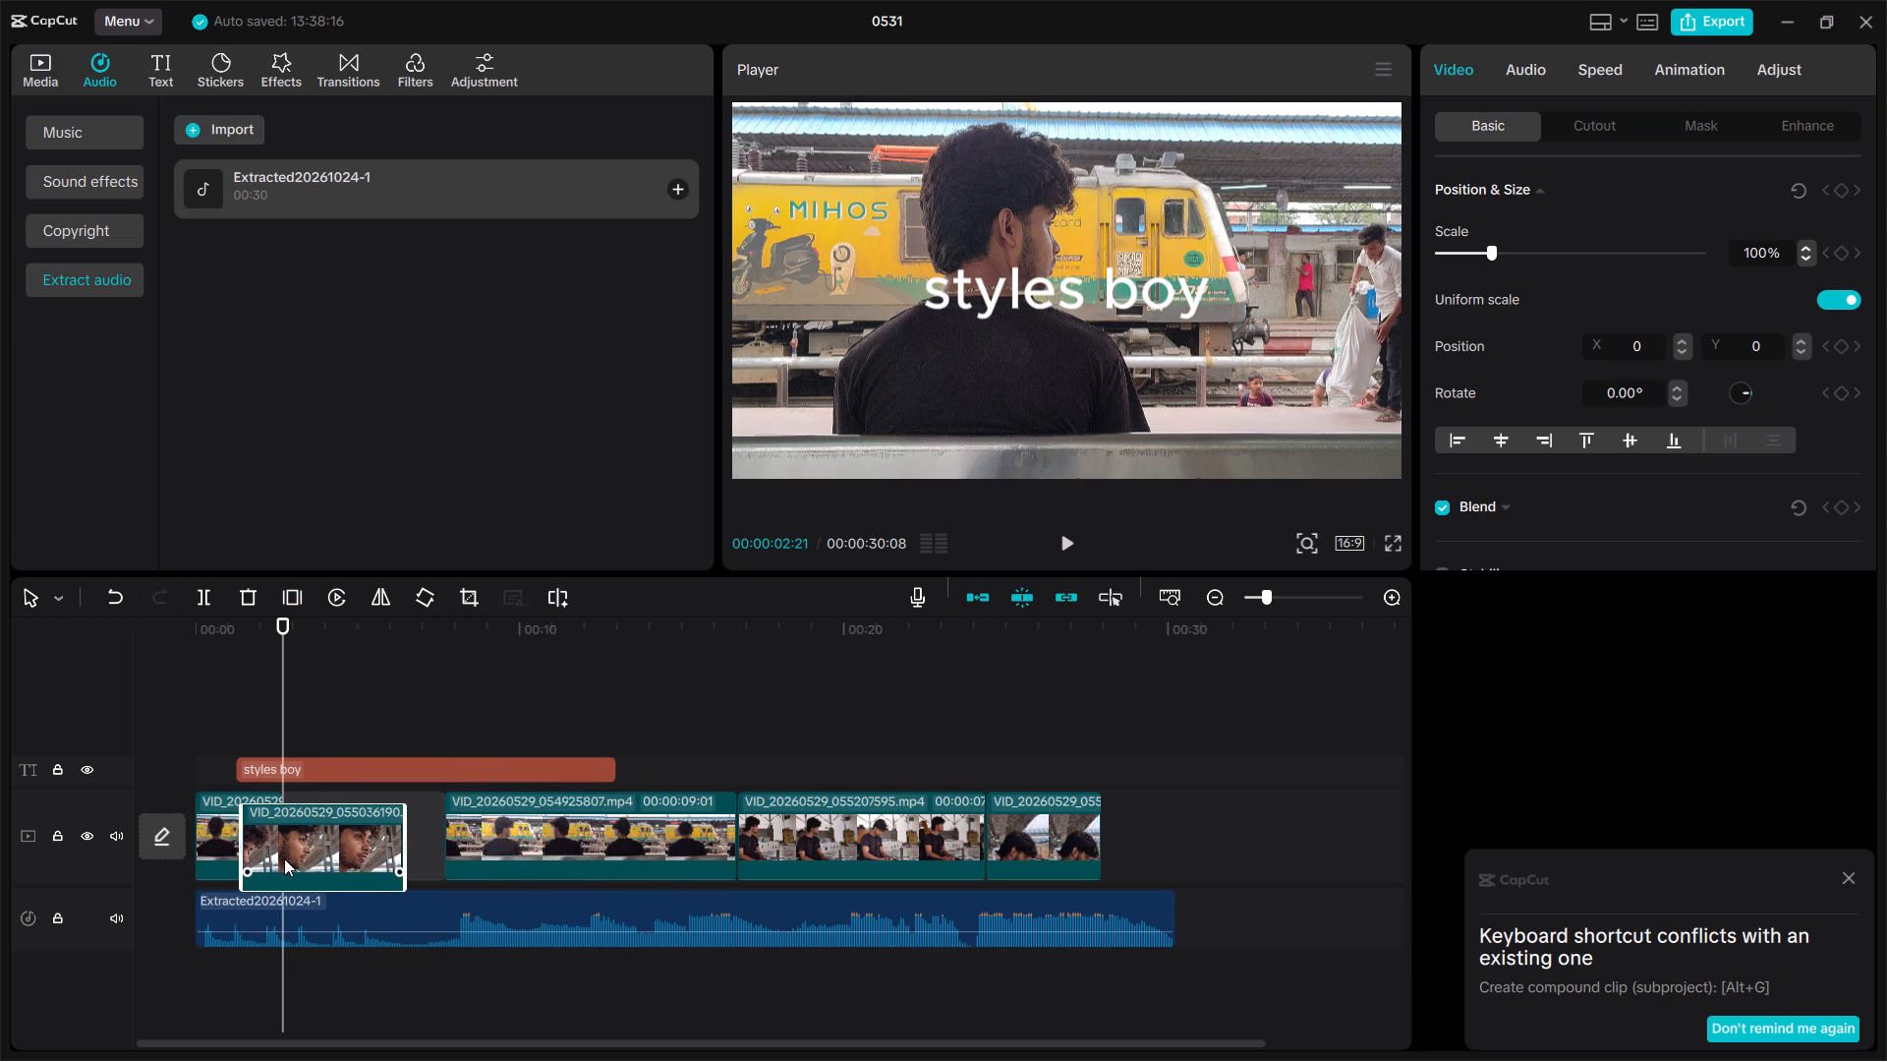
drag(284, 858, 295, 857)
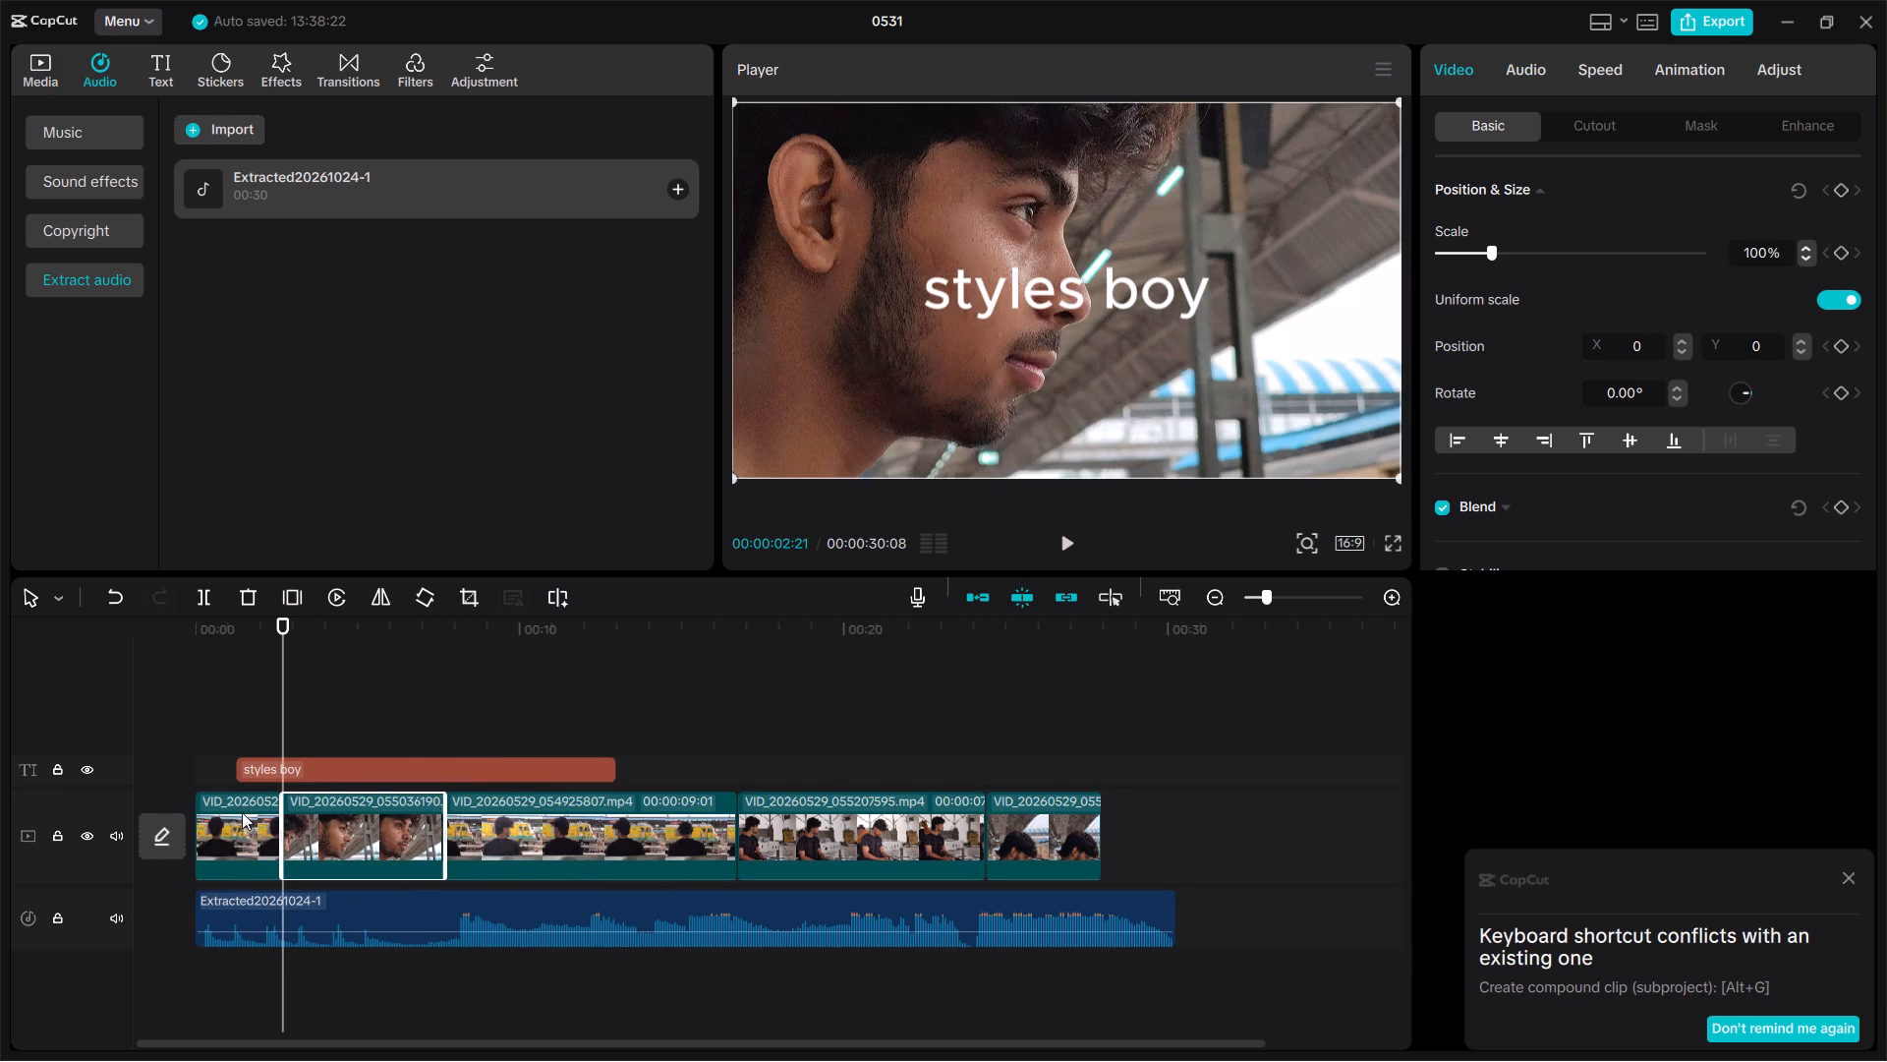
Play the timeline from the start to check the inserted close-up clip against the audio.
drag(280, 733, 274, 733)
drag(274, 733, 181, 734)
key(space)
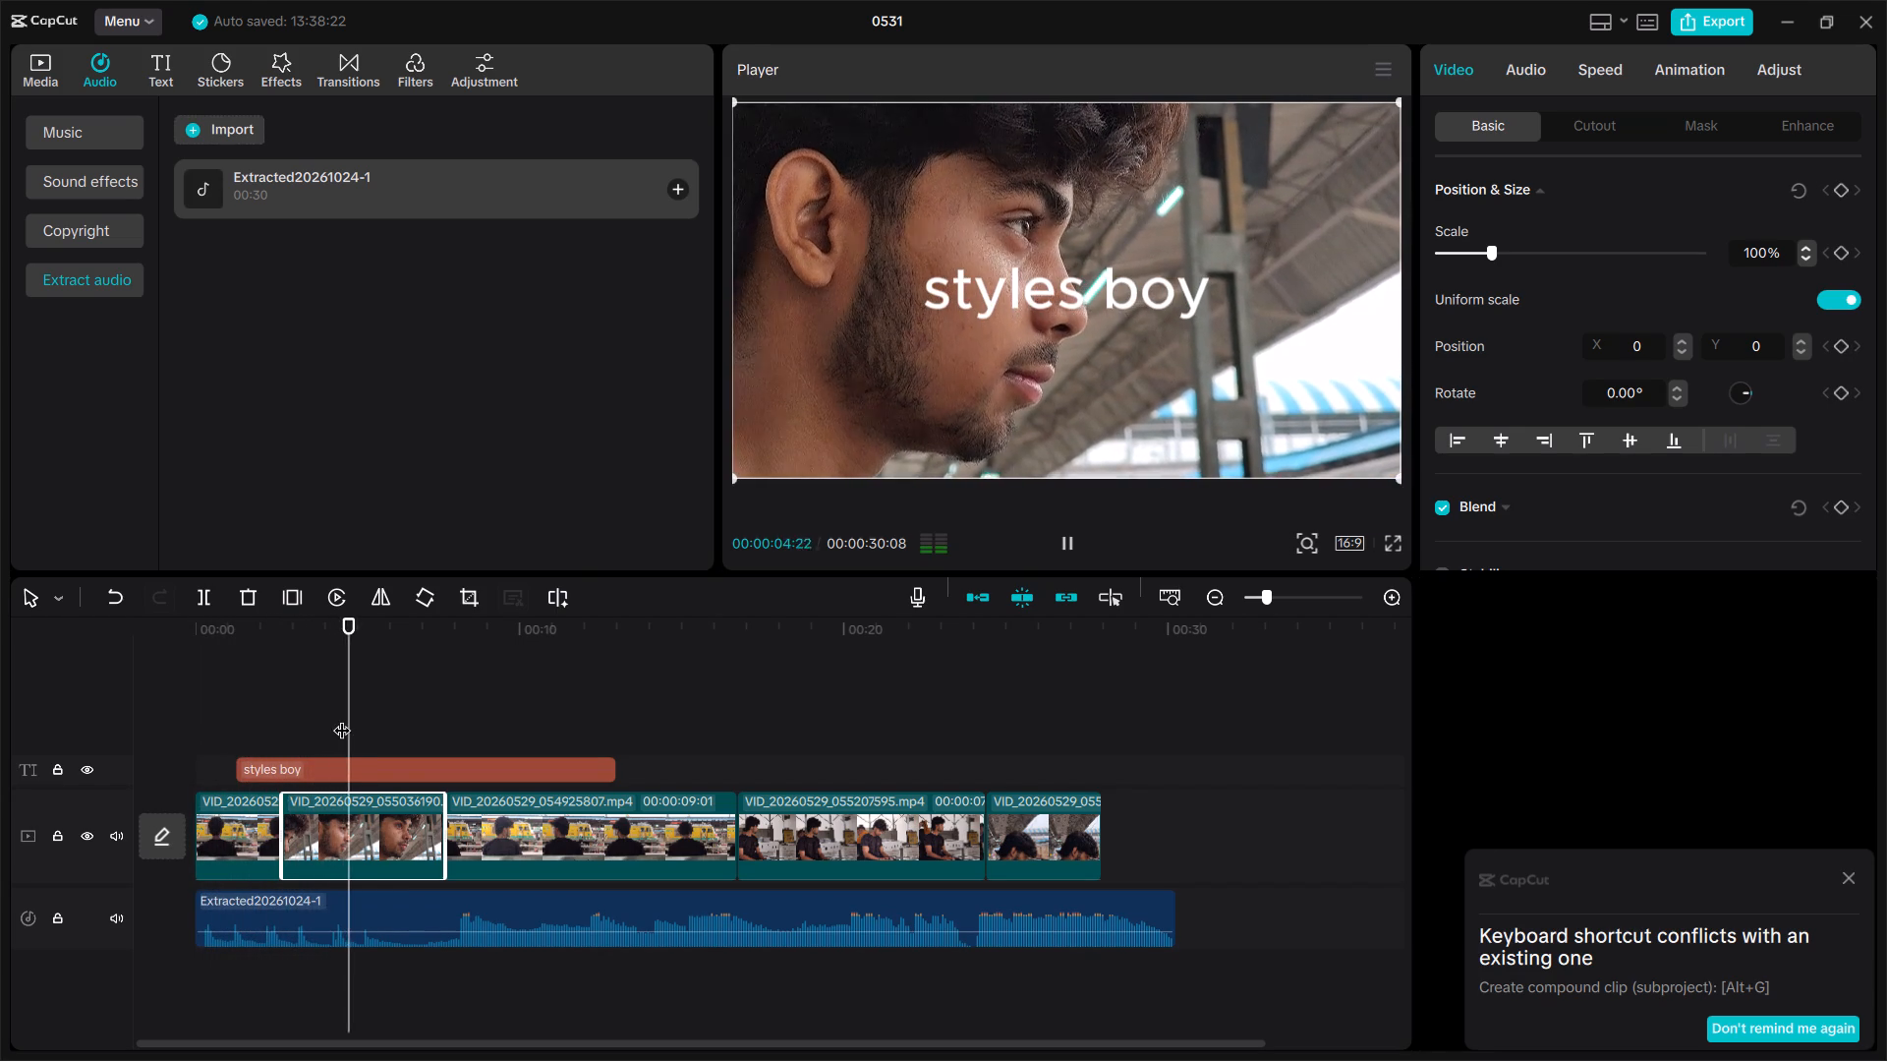
drag(347, 713, 316, 693)
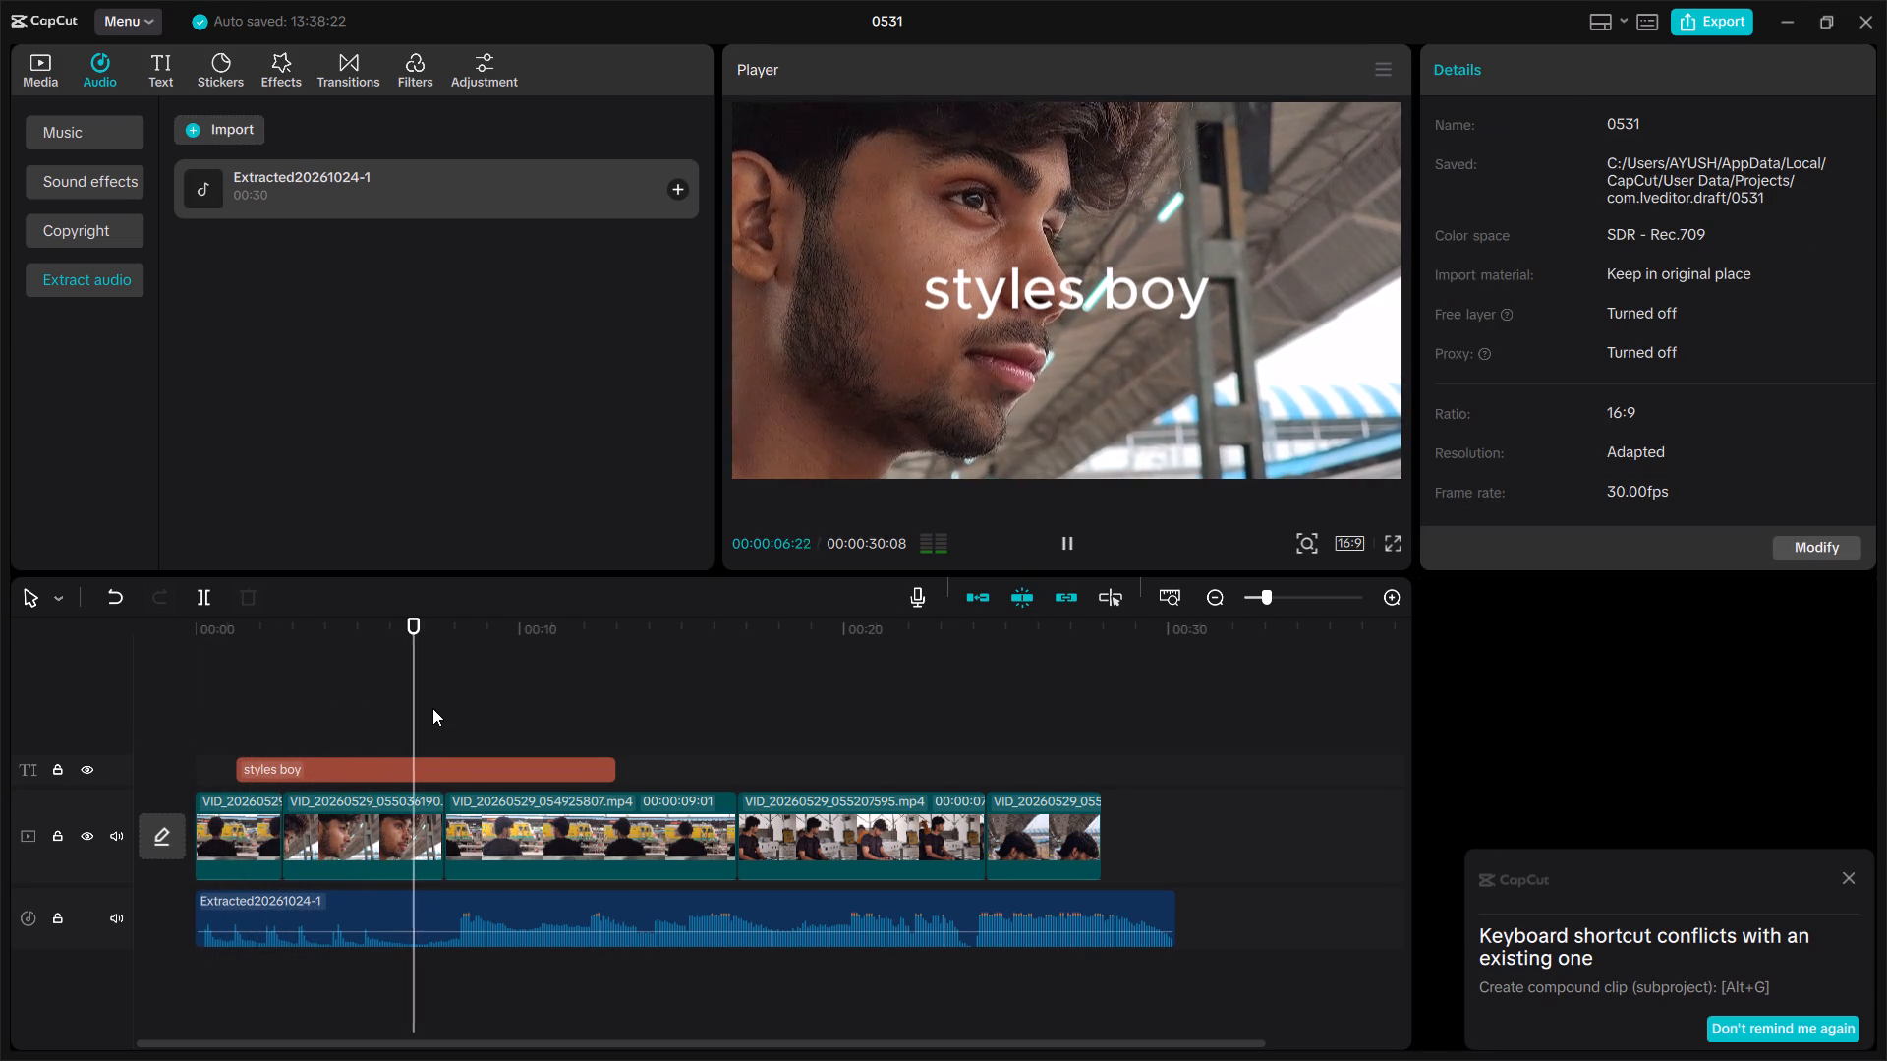
key(space)
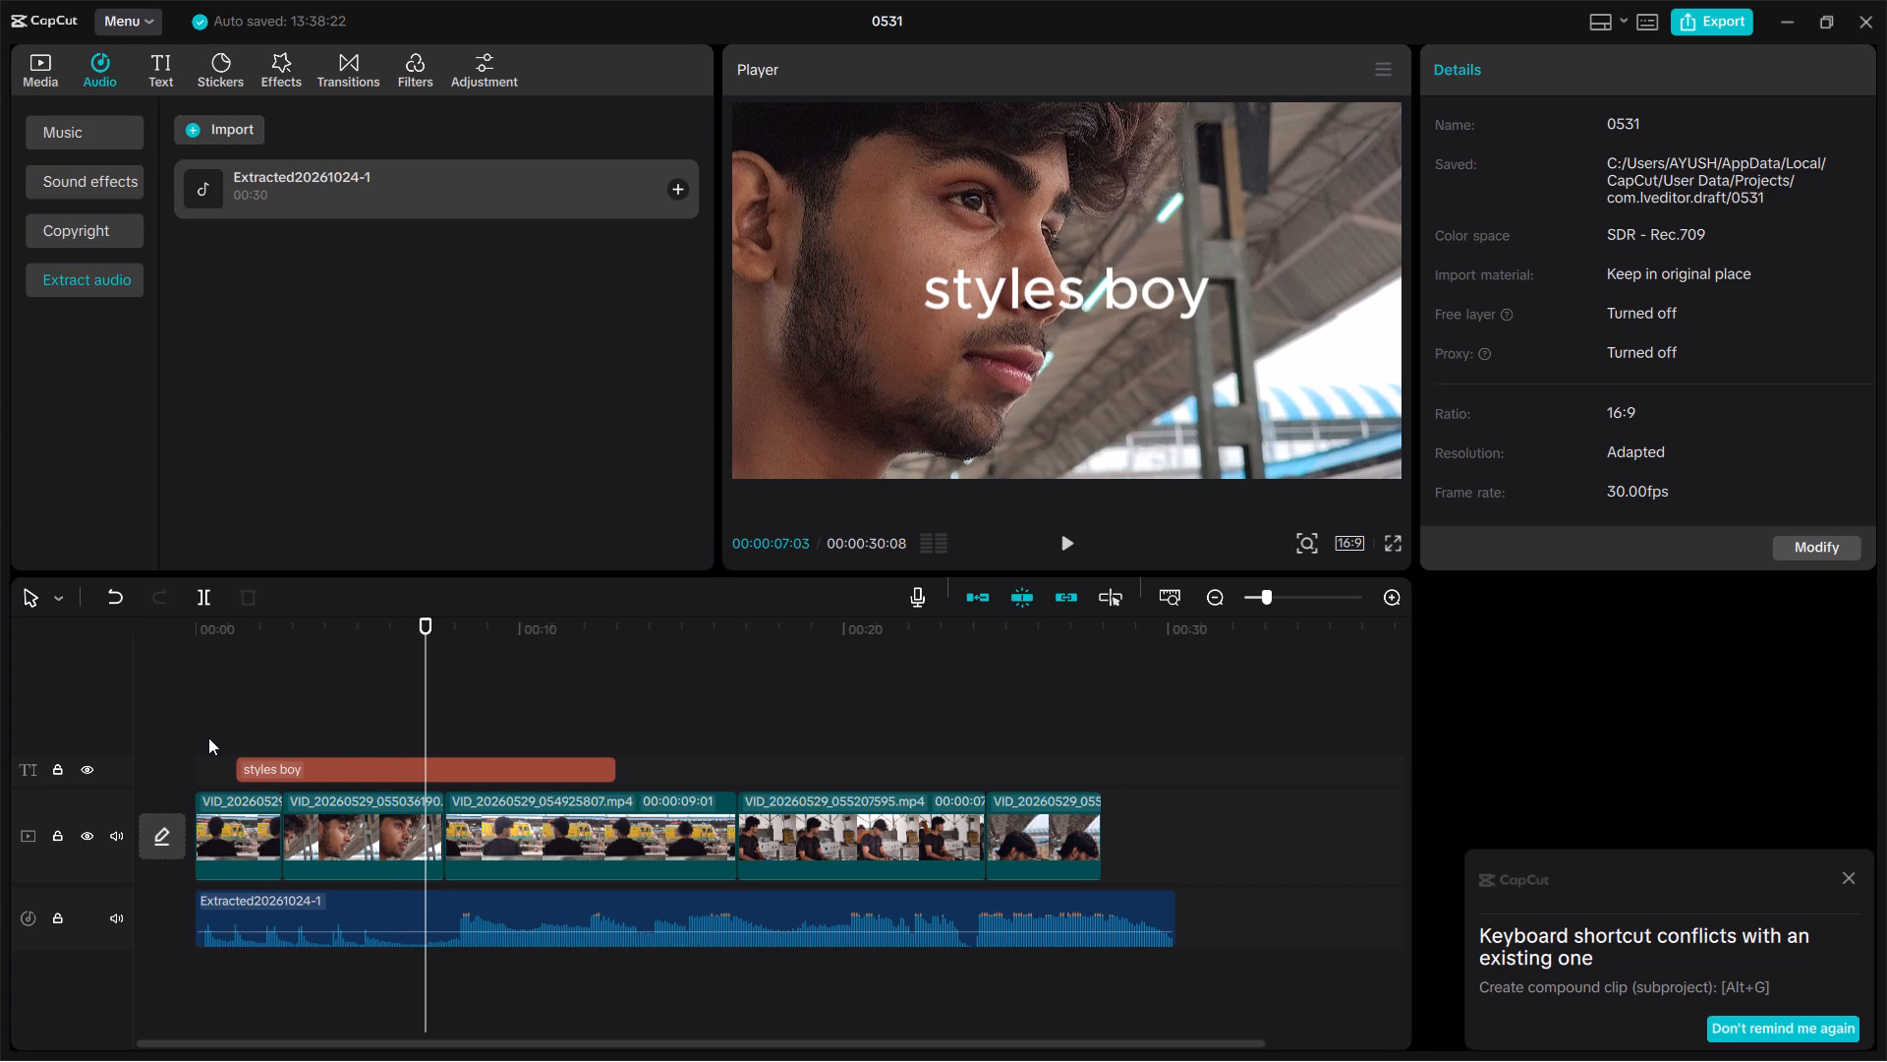
scroll(428, 801, right, 1)
drag(424, 752, 519, 715)
Replay the opening to find the beat and extend the end of the first clip segment to 00:00:03:03.
drag(429, 703, 146, 713)
key(space)
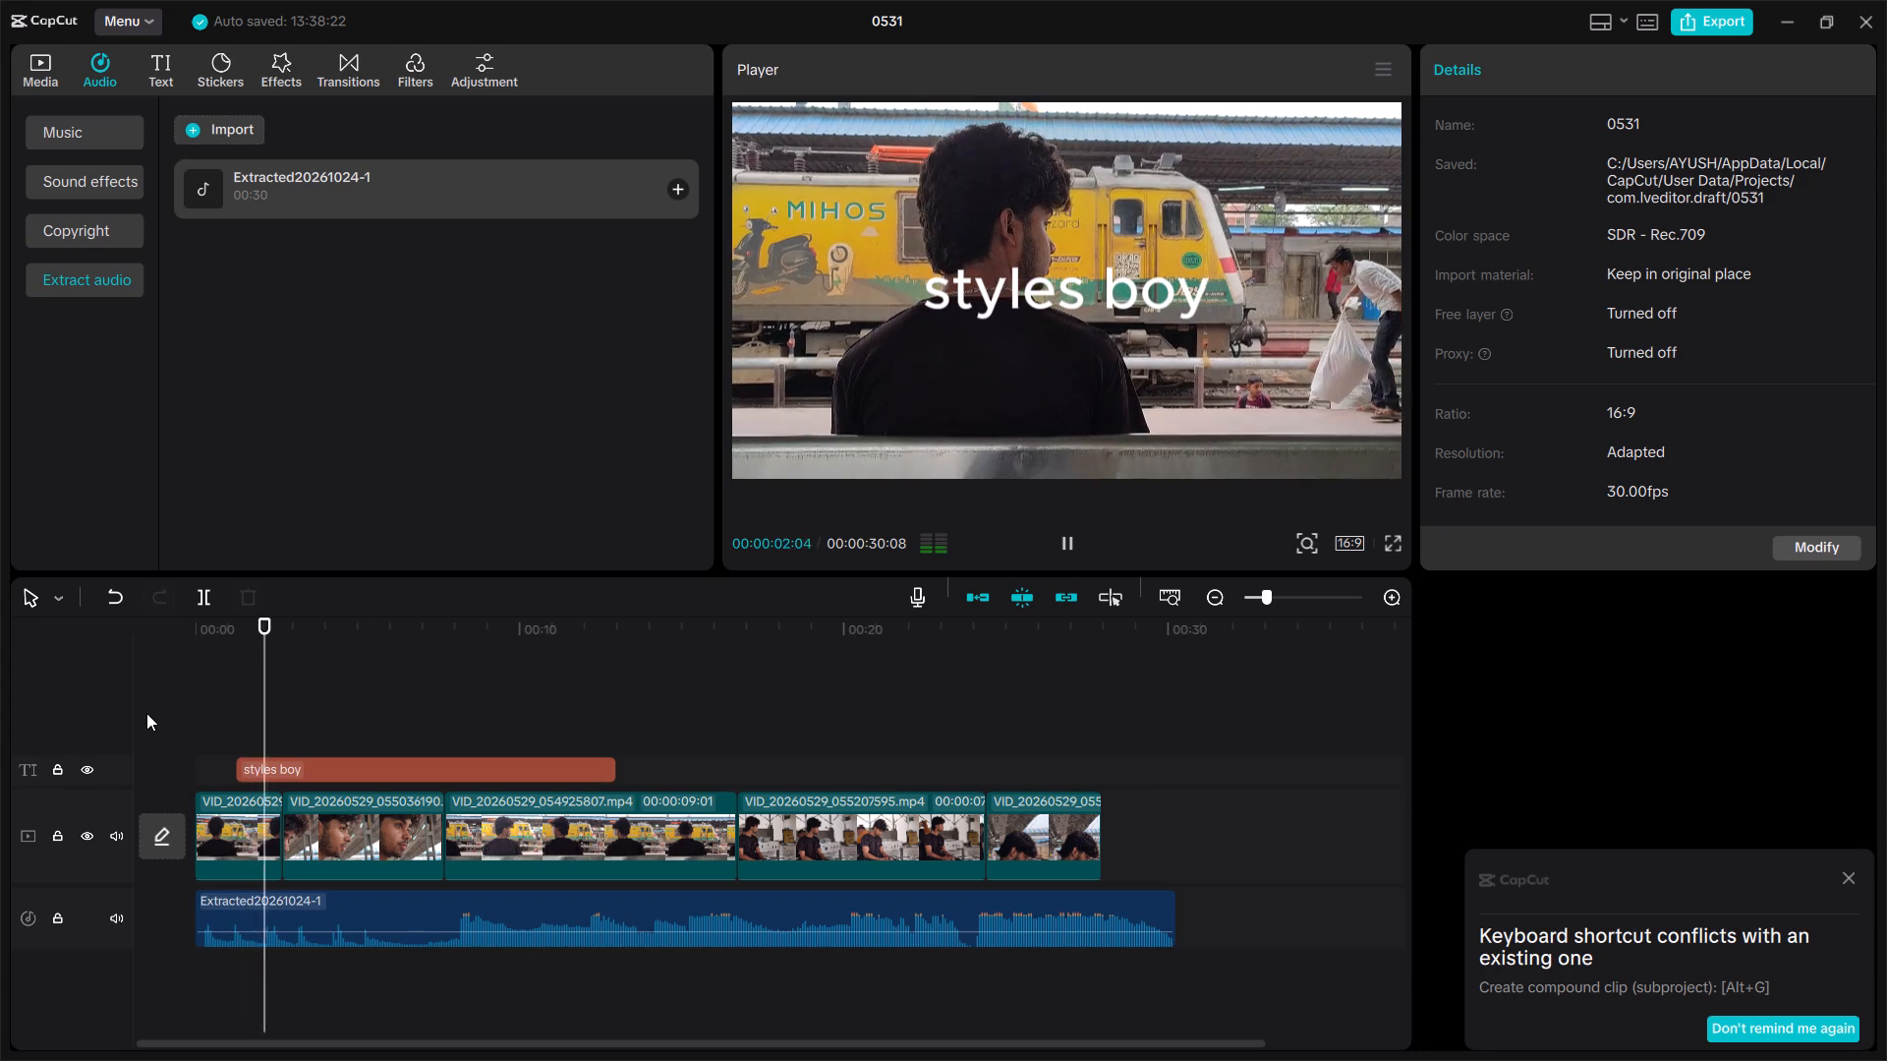
key(space)
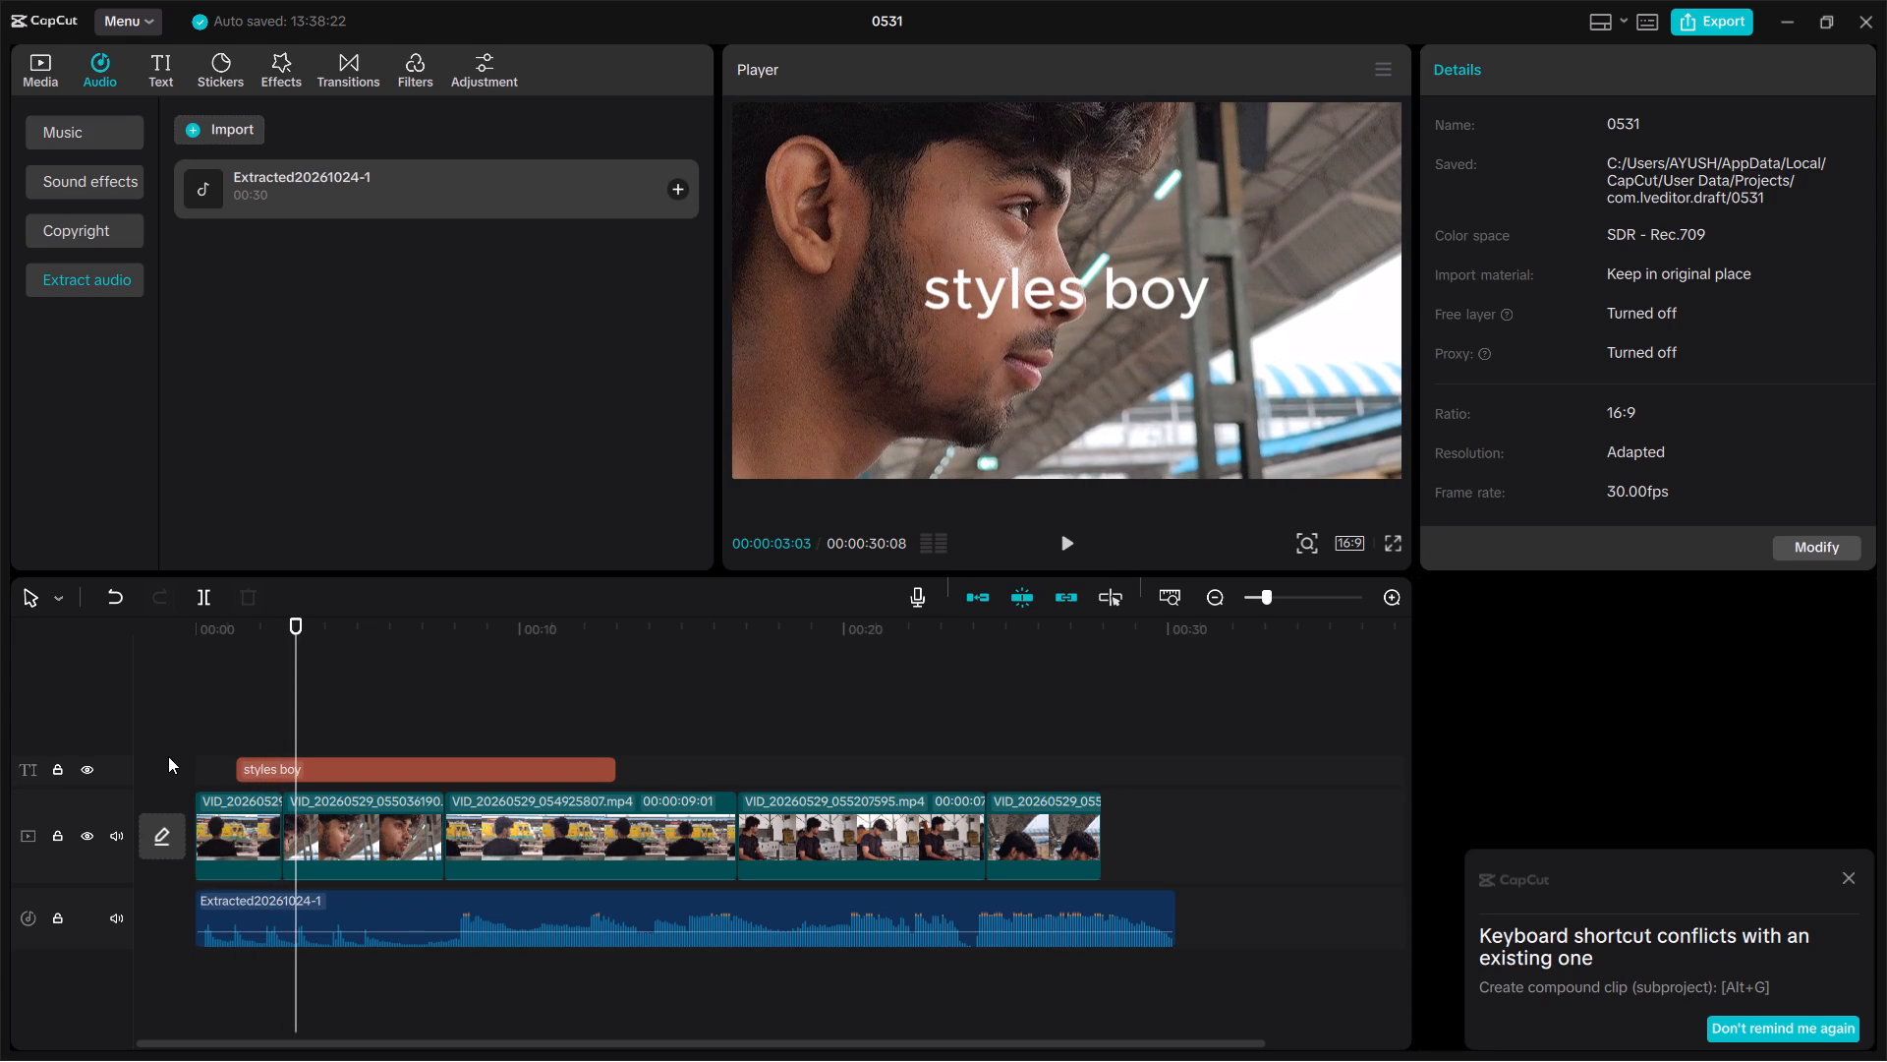
click(280, 837)
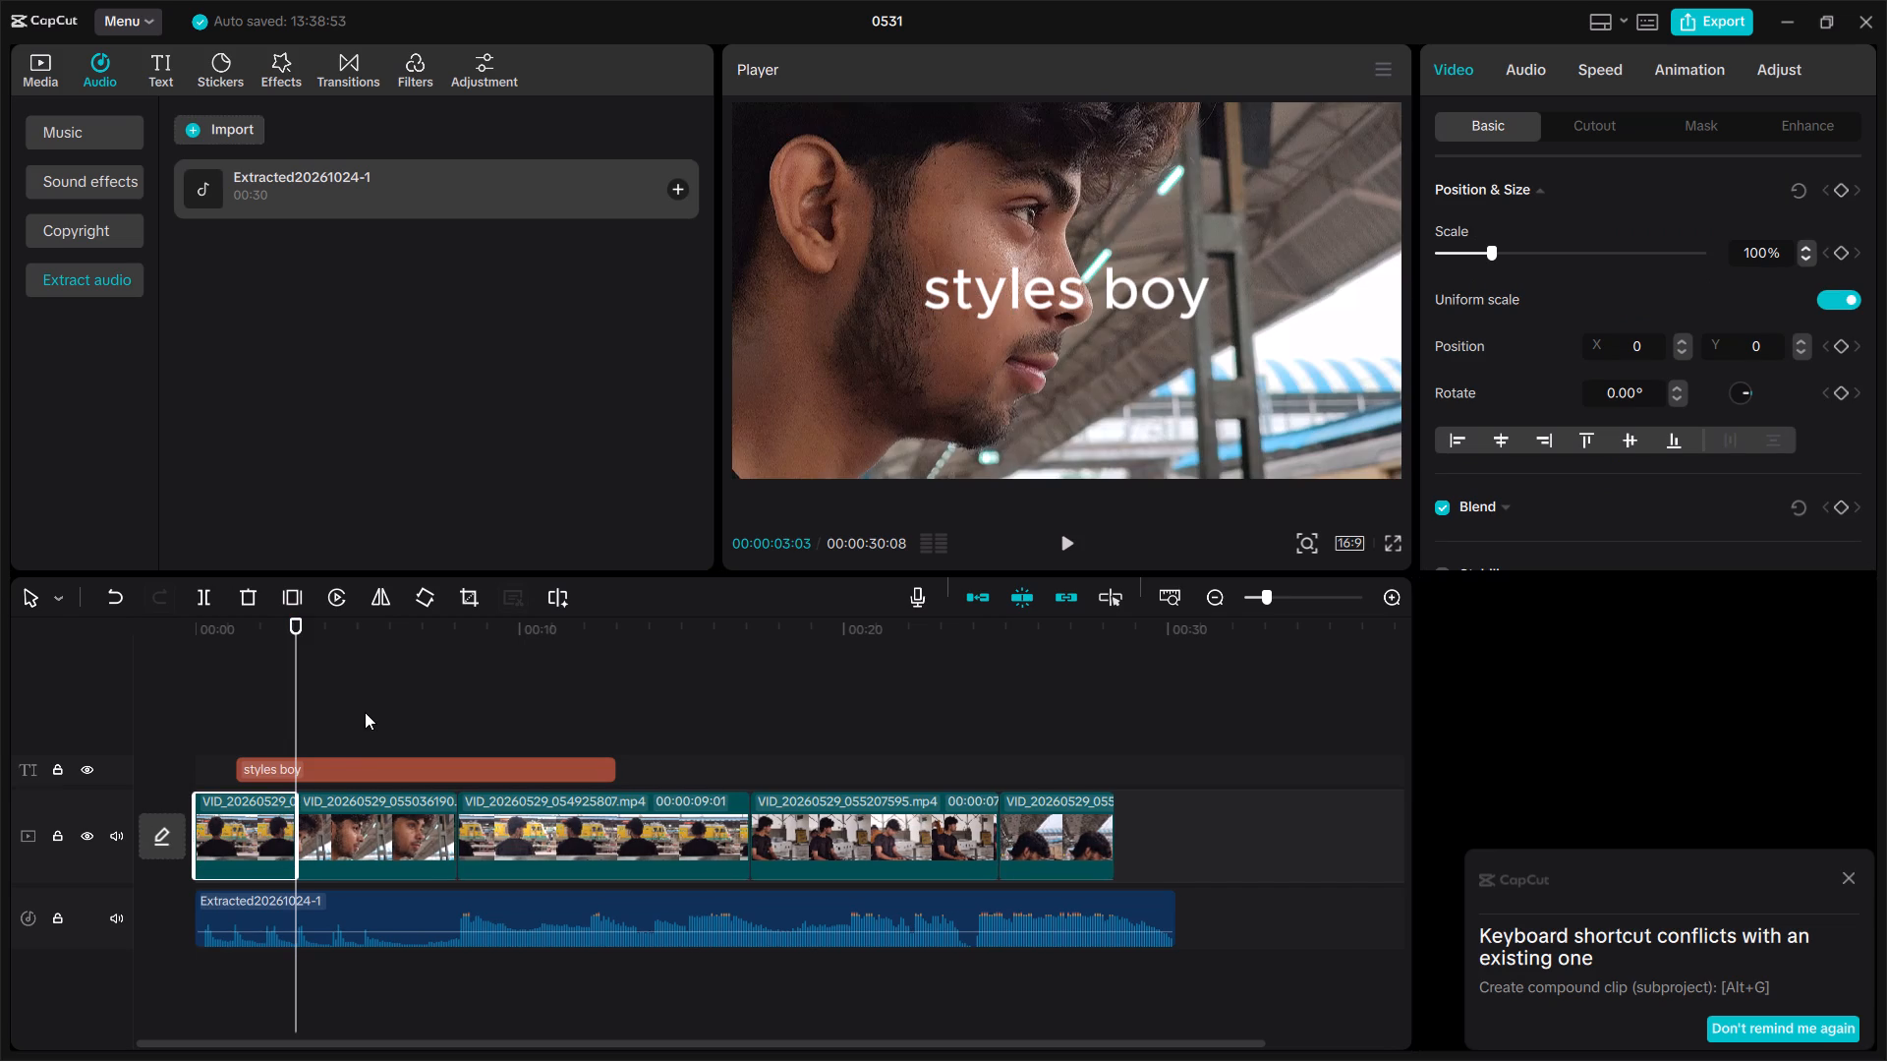
Play the timeline from the start into the last clip to check the revised cuts against the audio.
drag(300, 711, 215, 716)
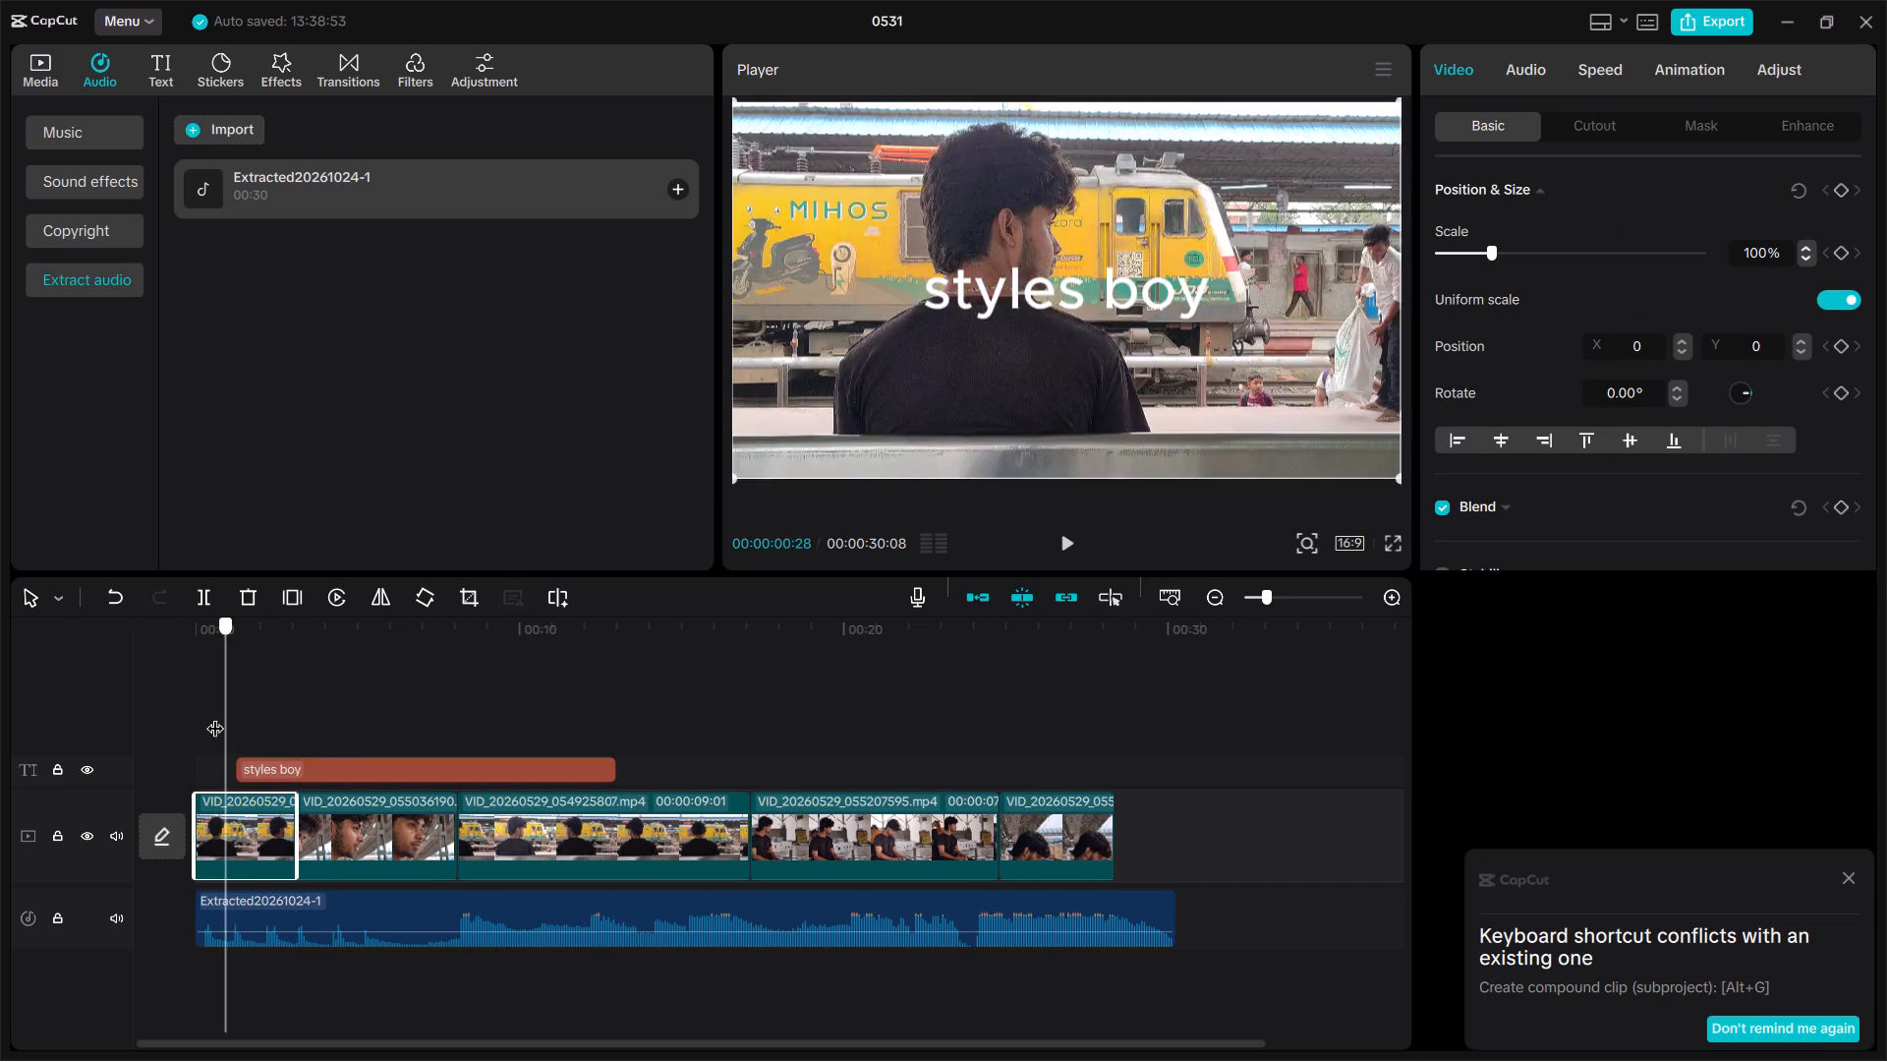
drag(215, 716, 166, 729)
key(space)
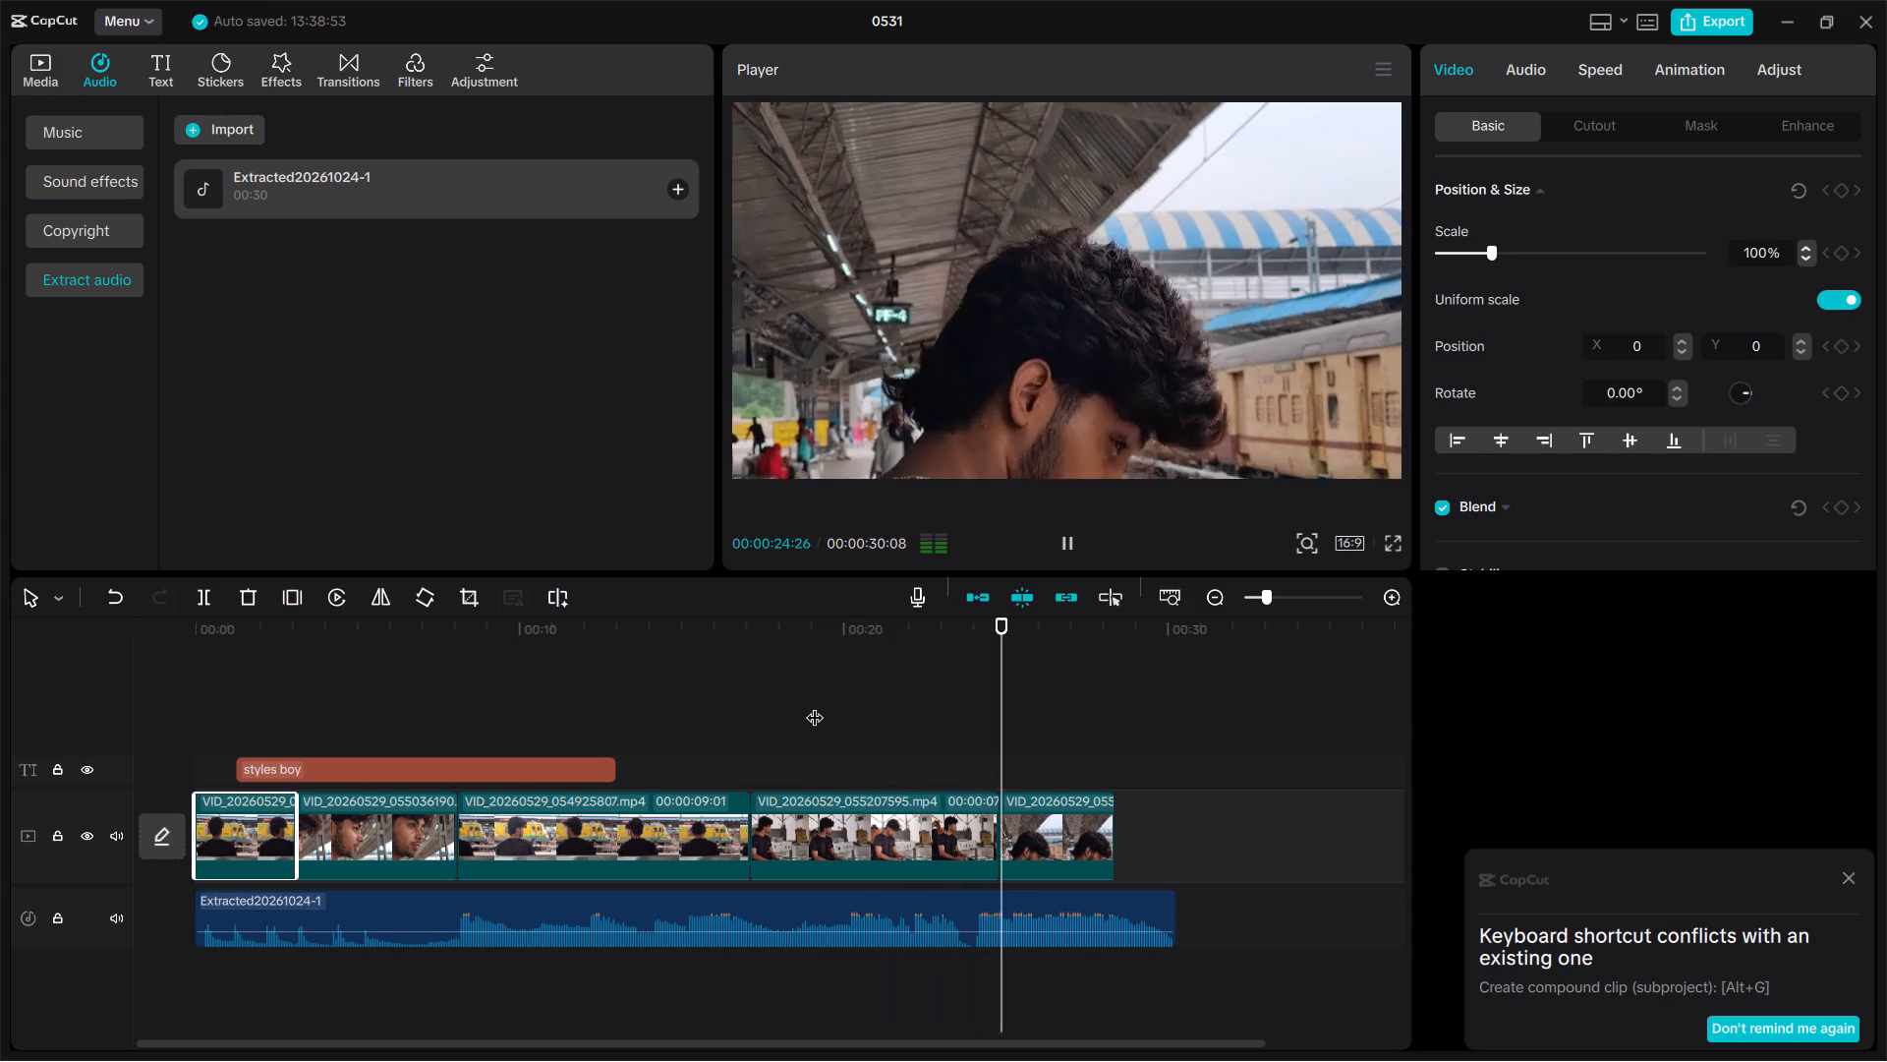
key(space)
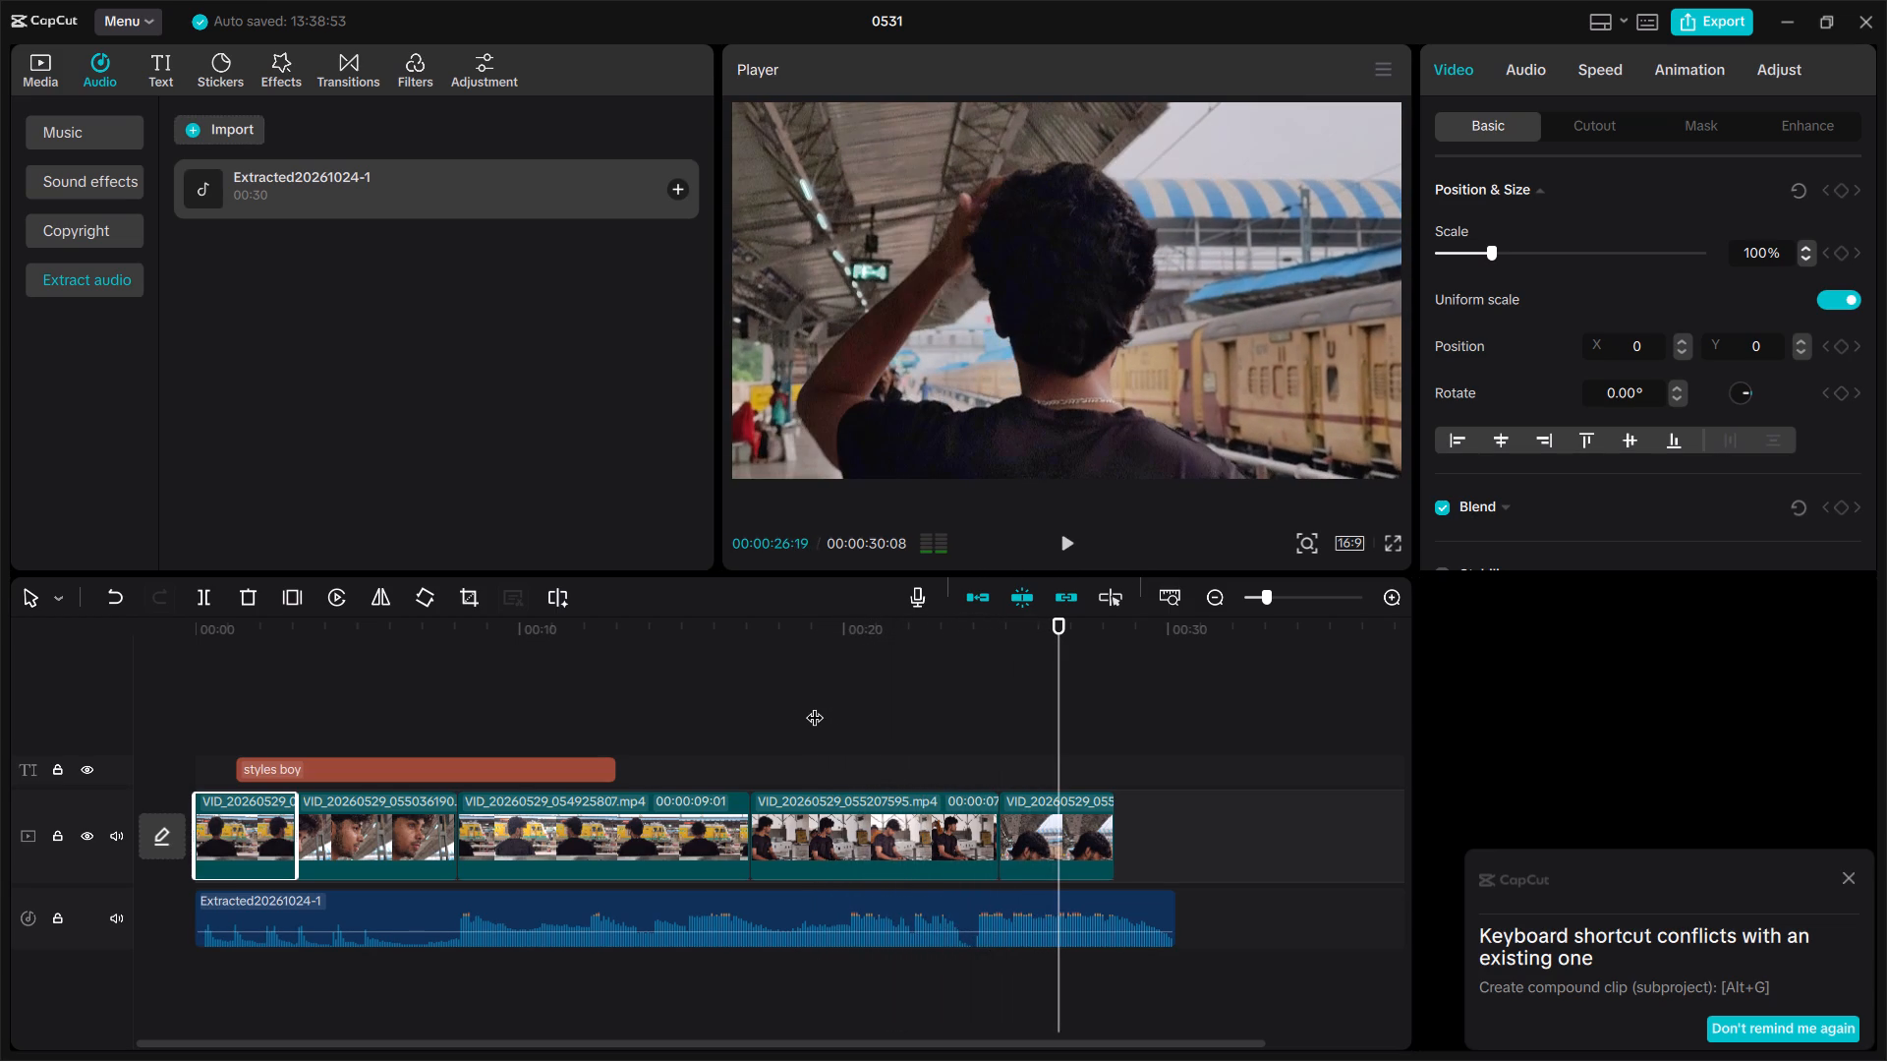
drag(1058, 666, 166, 786)
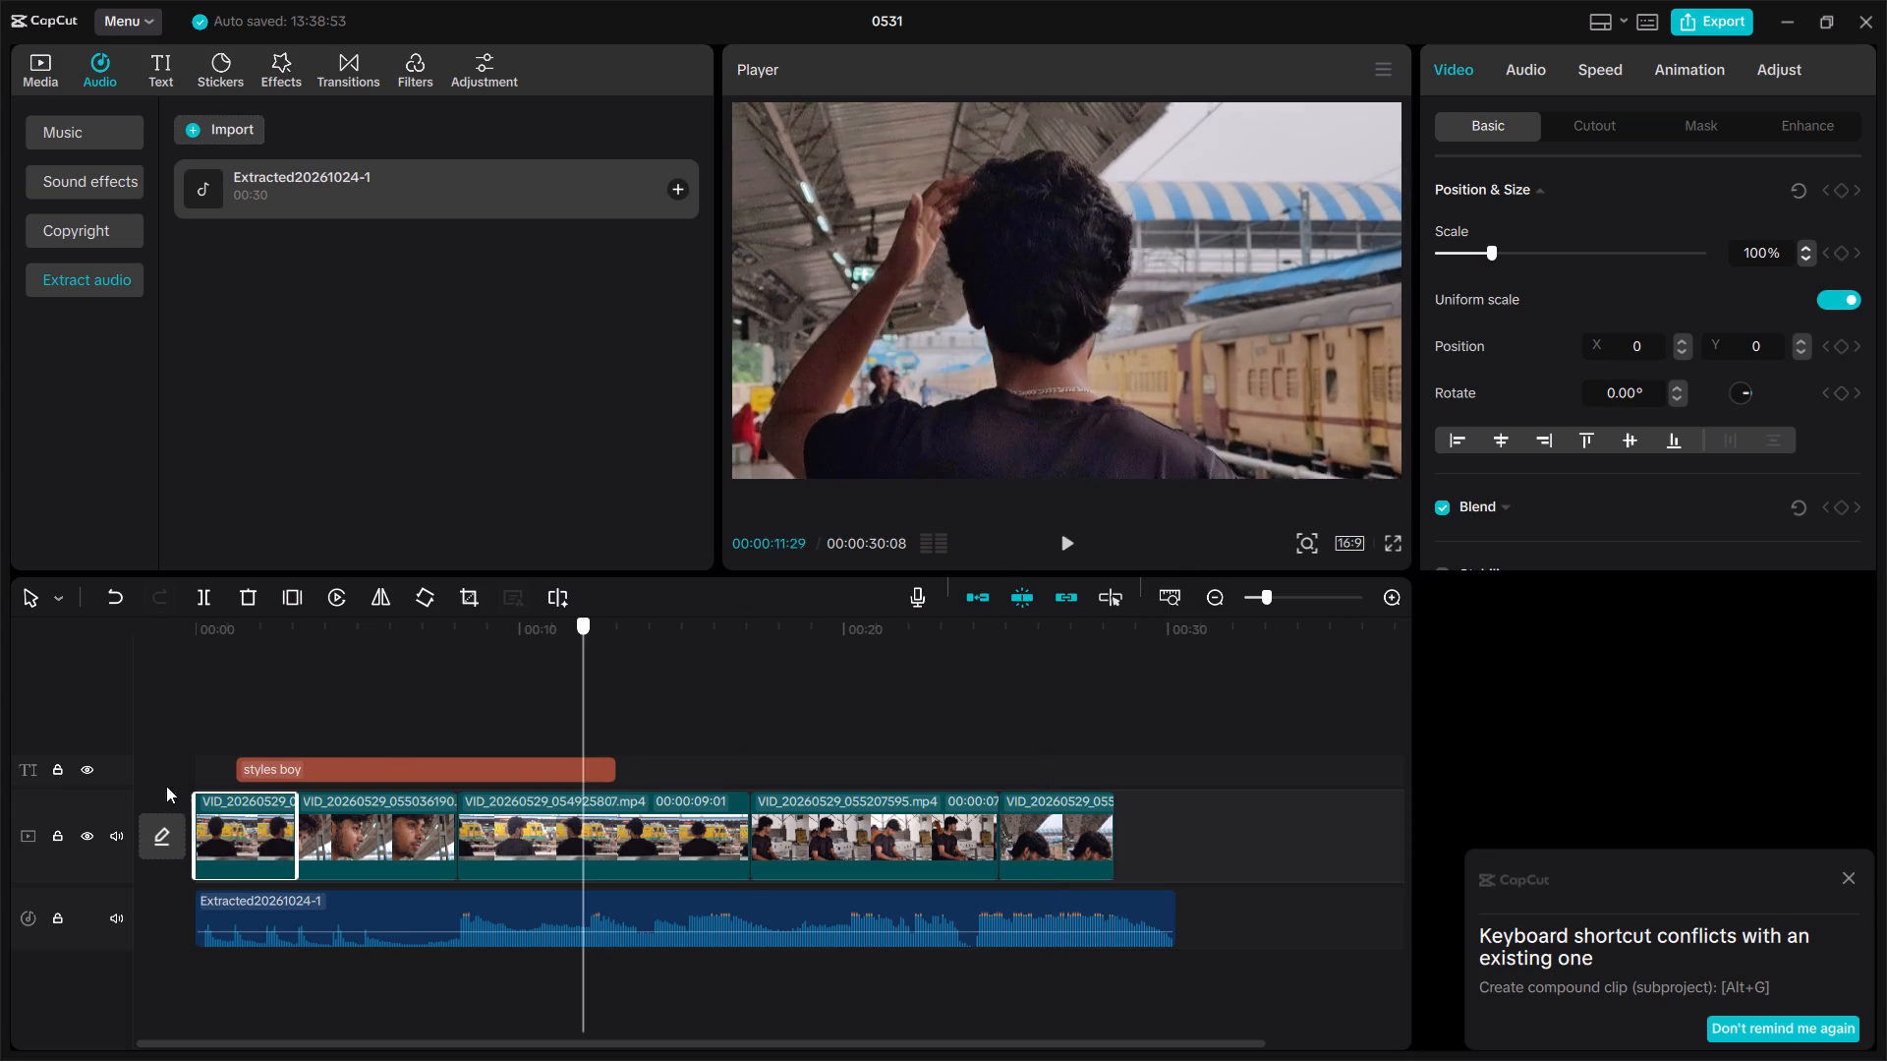
Replay the timeline from the start several times to check the opening cuts and the title against the audio.
drag(166, 786, 0, 829)
key(space)
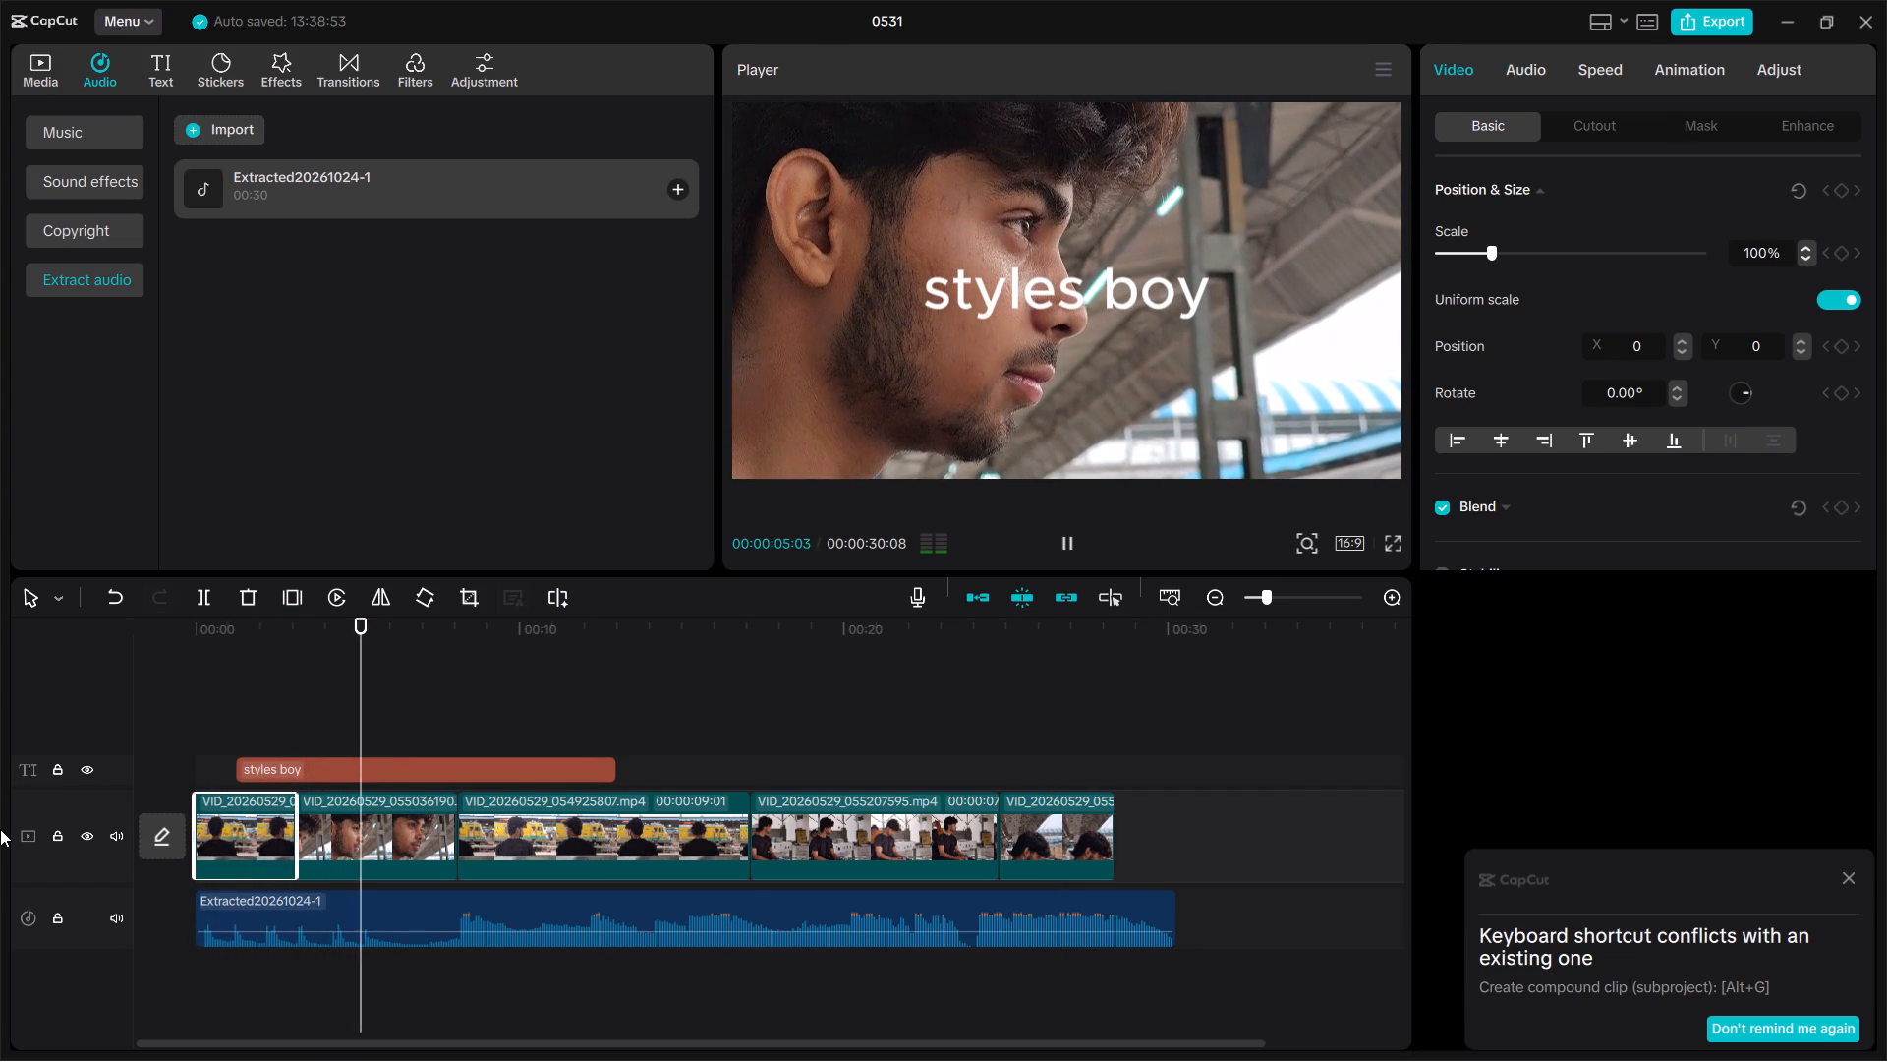
key(space)
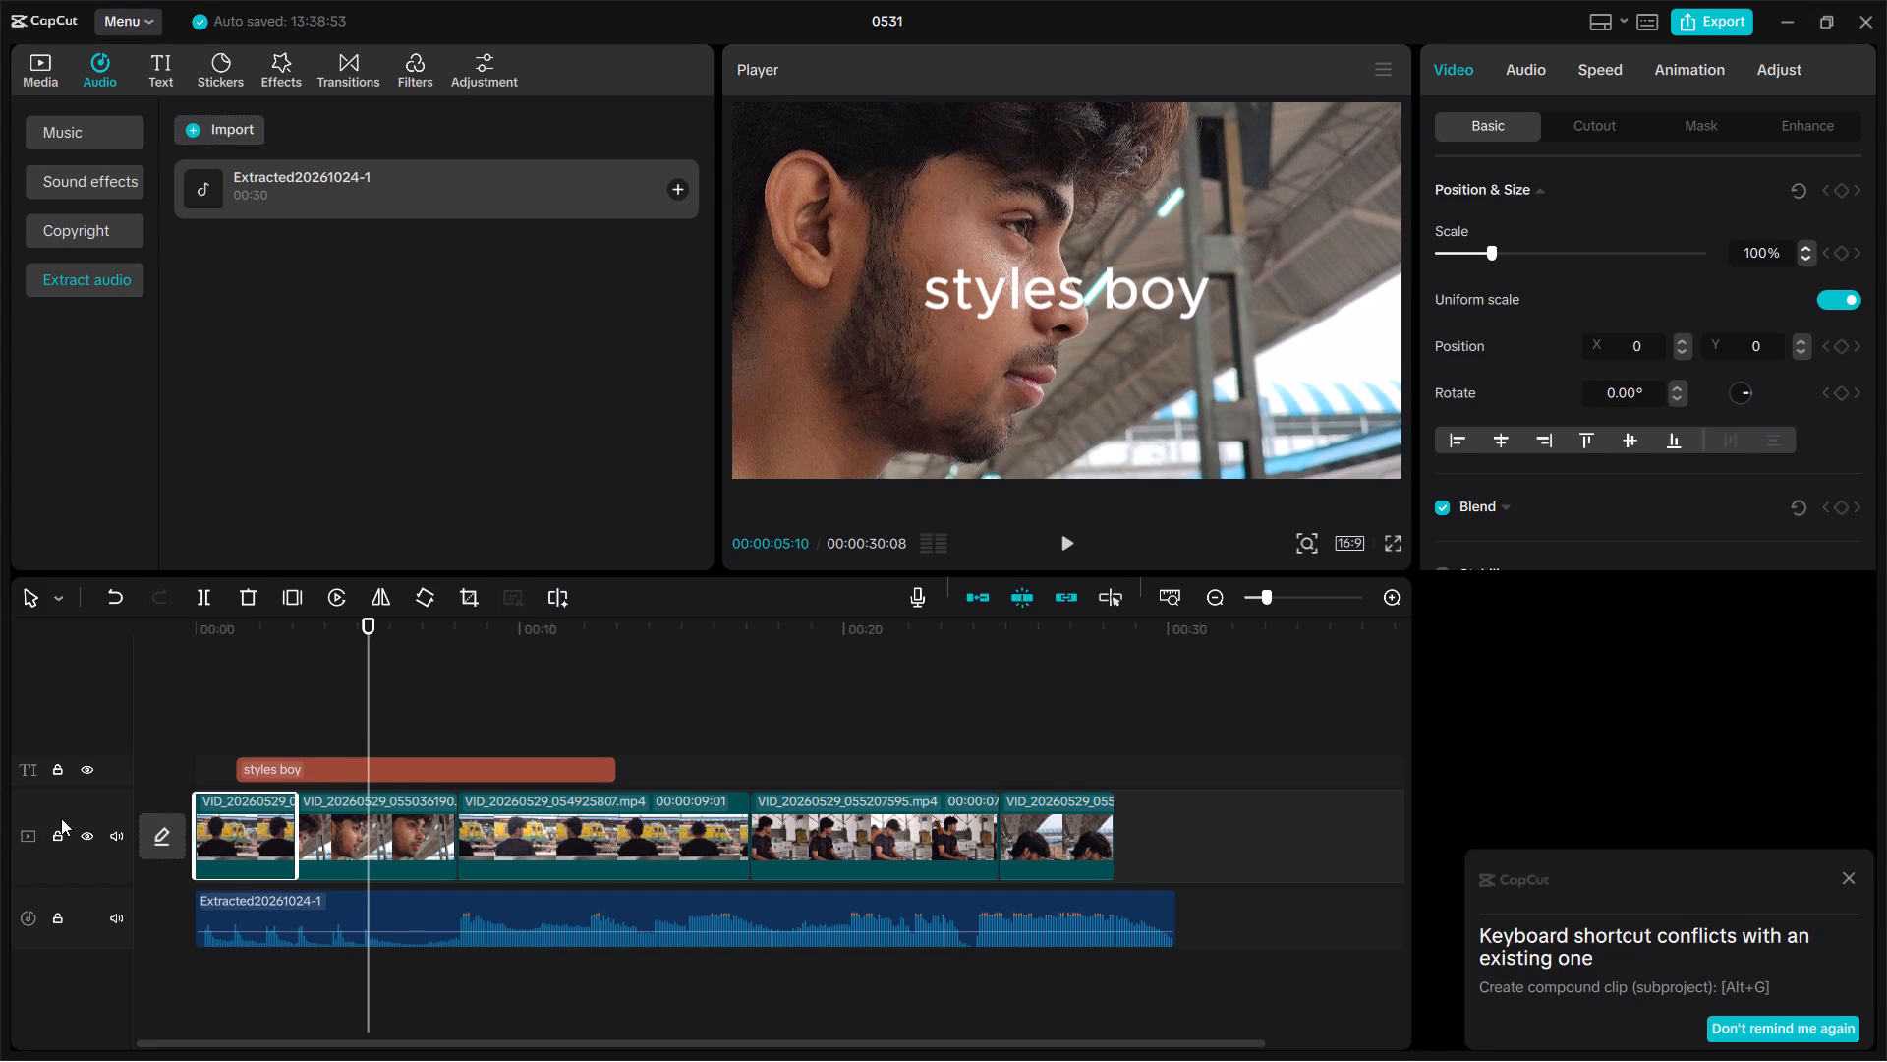
drag(371, 720, 101, 737)
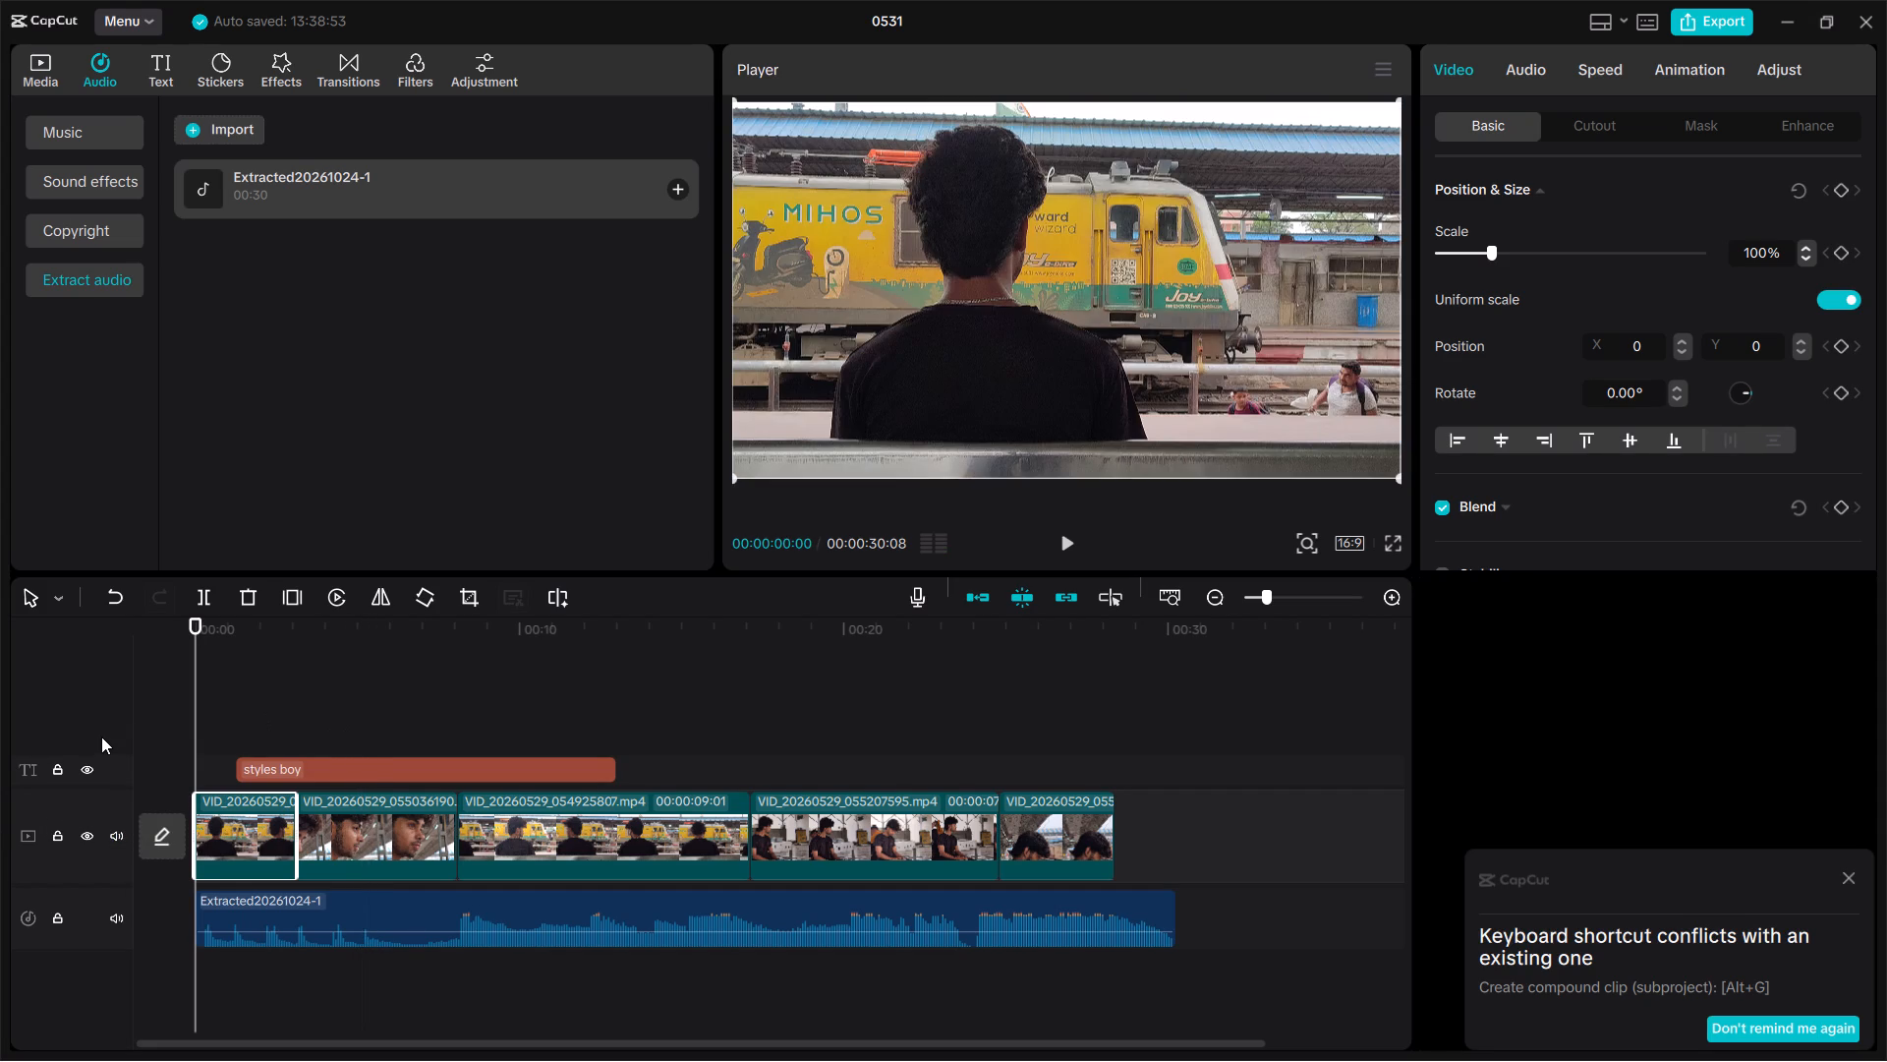
key(space)
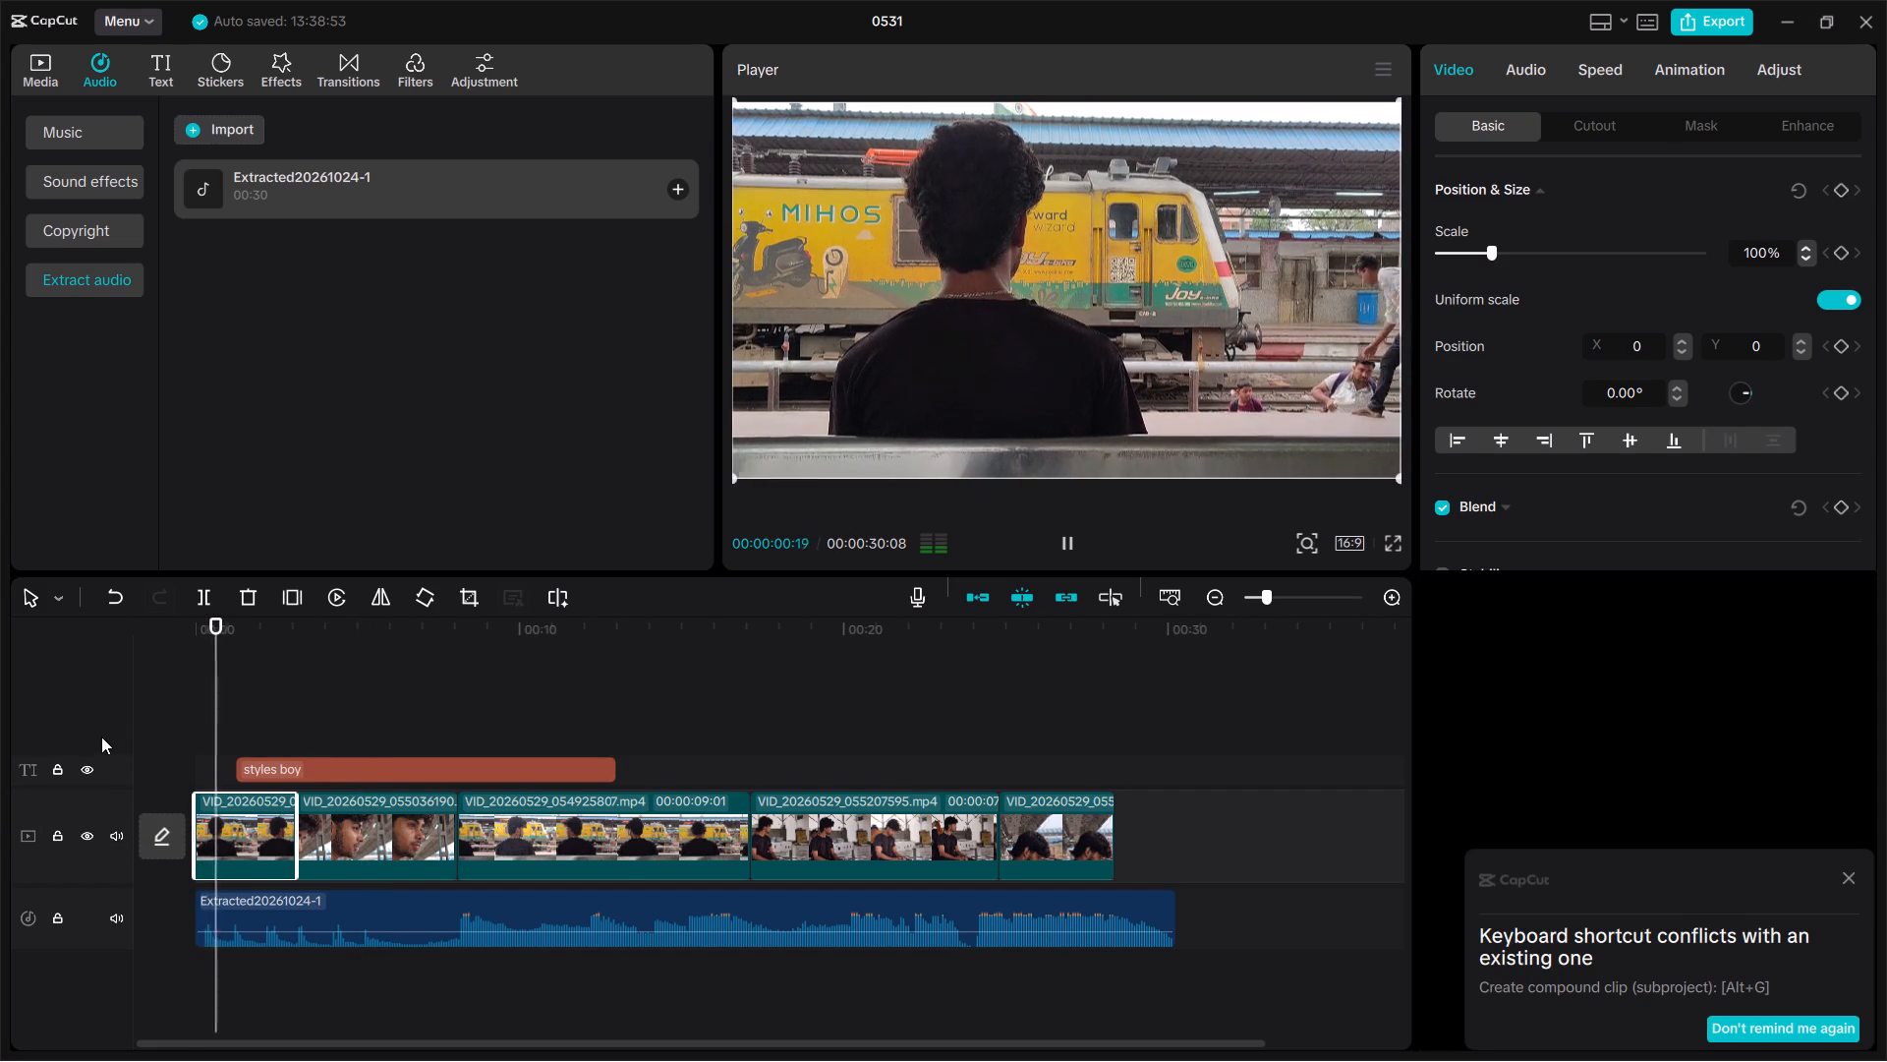
key(space)
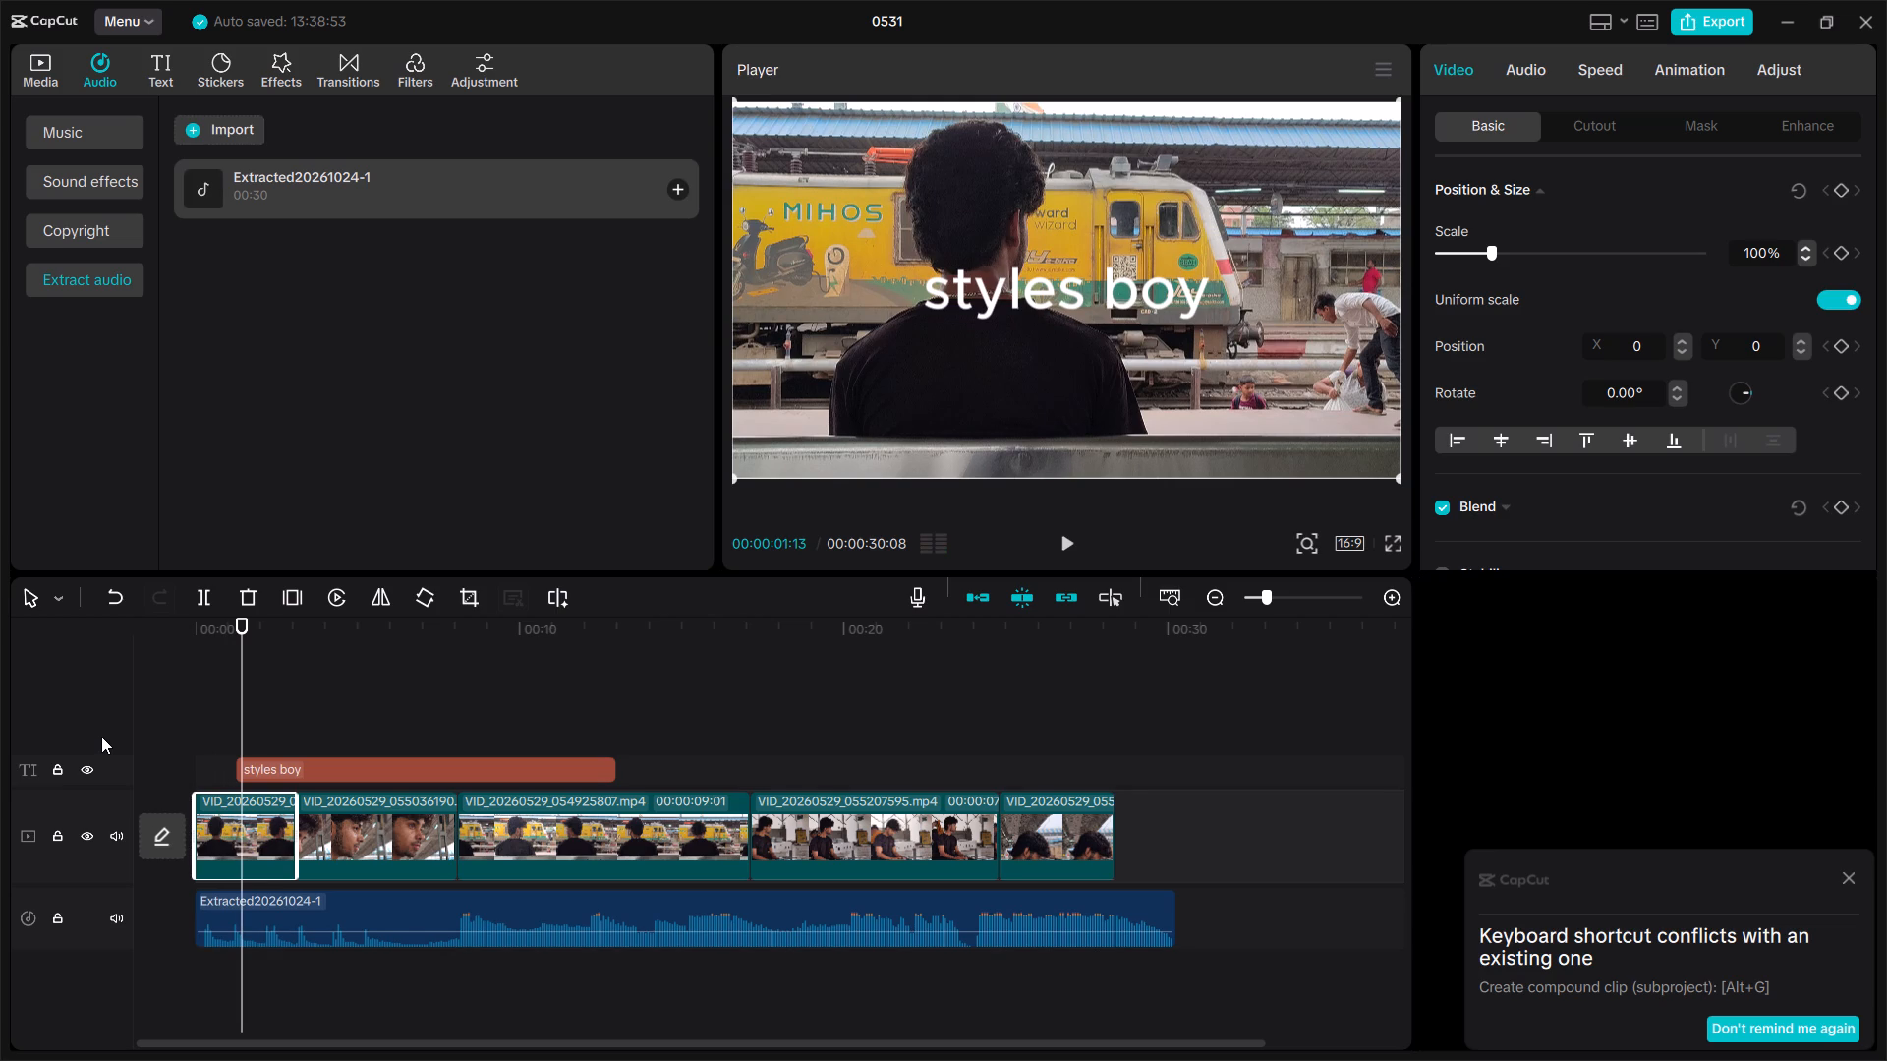
click(232, 697)
drag(240, 697, 148, 706)
key(space)
key(space)
key(space)
key(space)
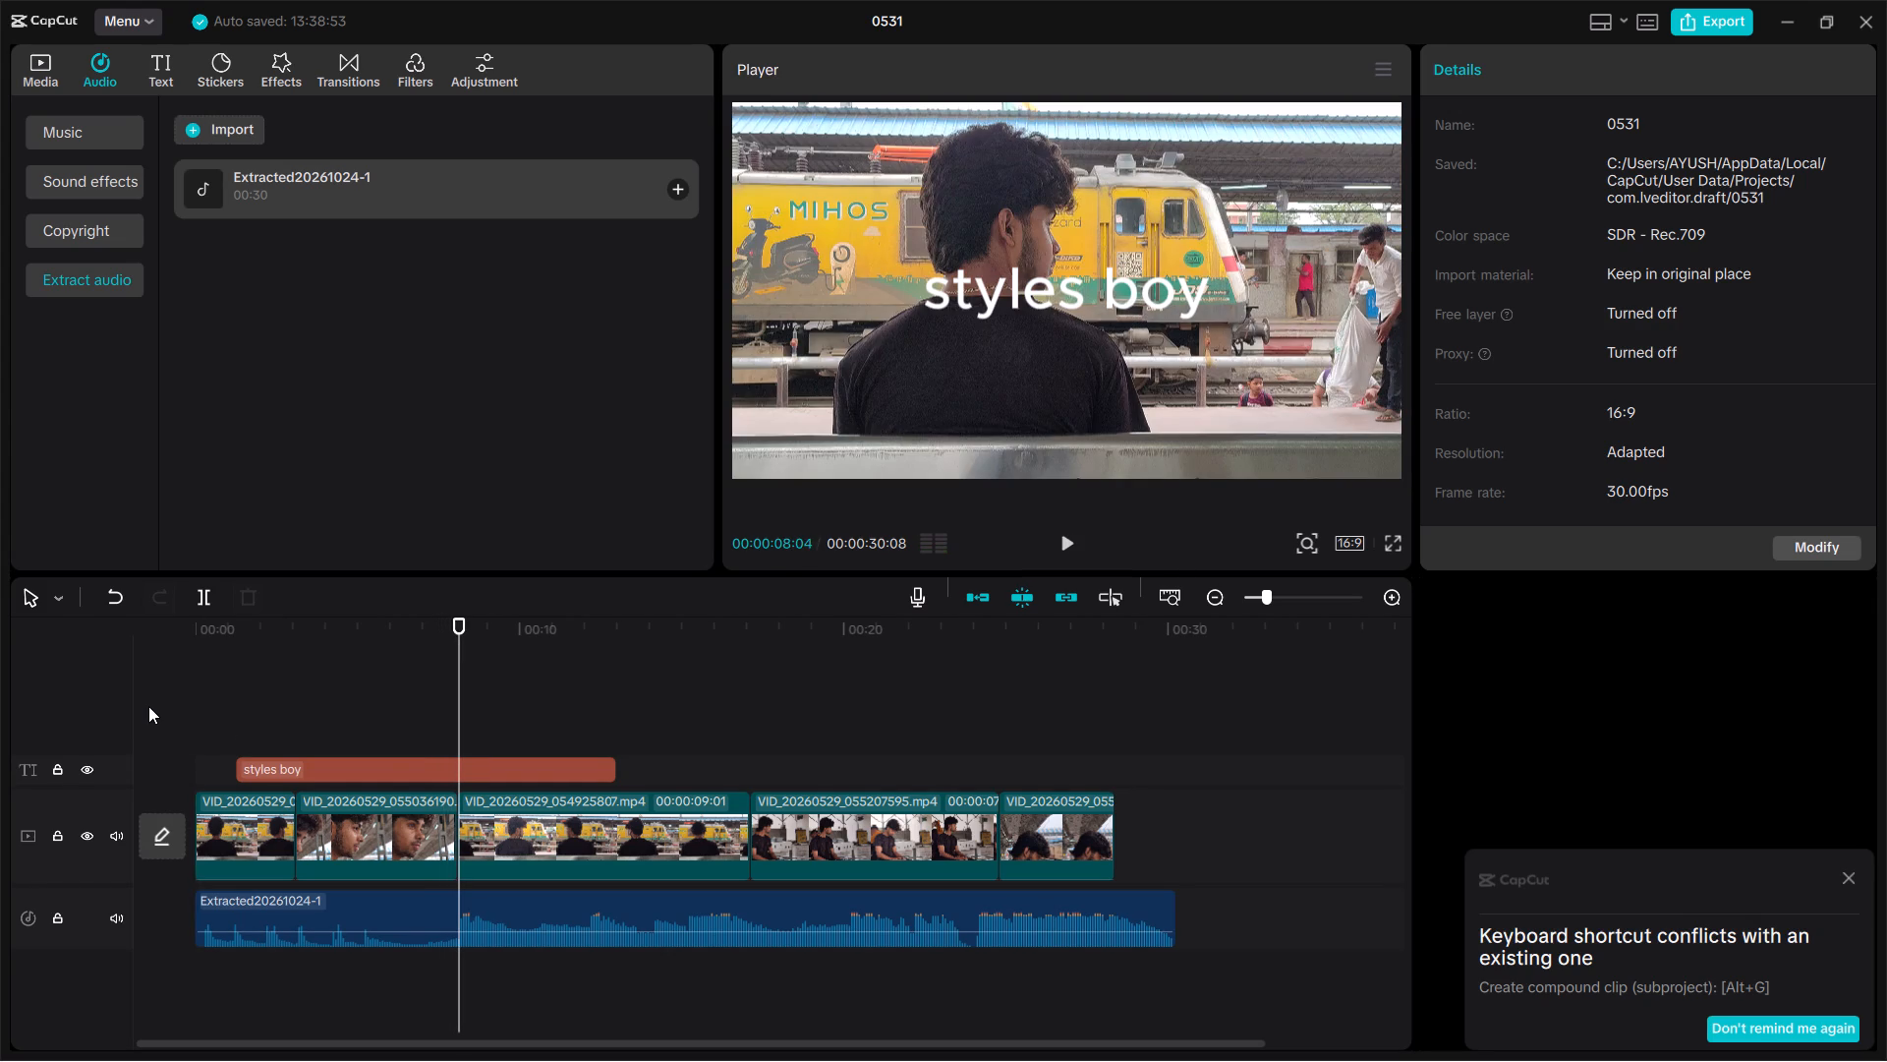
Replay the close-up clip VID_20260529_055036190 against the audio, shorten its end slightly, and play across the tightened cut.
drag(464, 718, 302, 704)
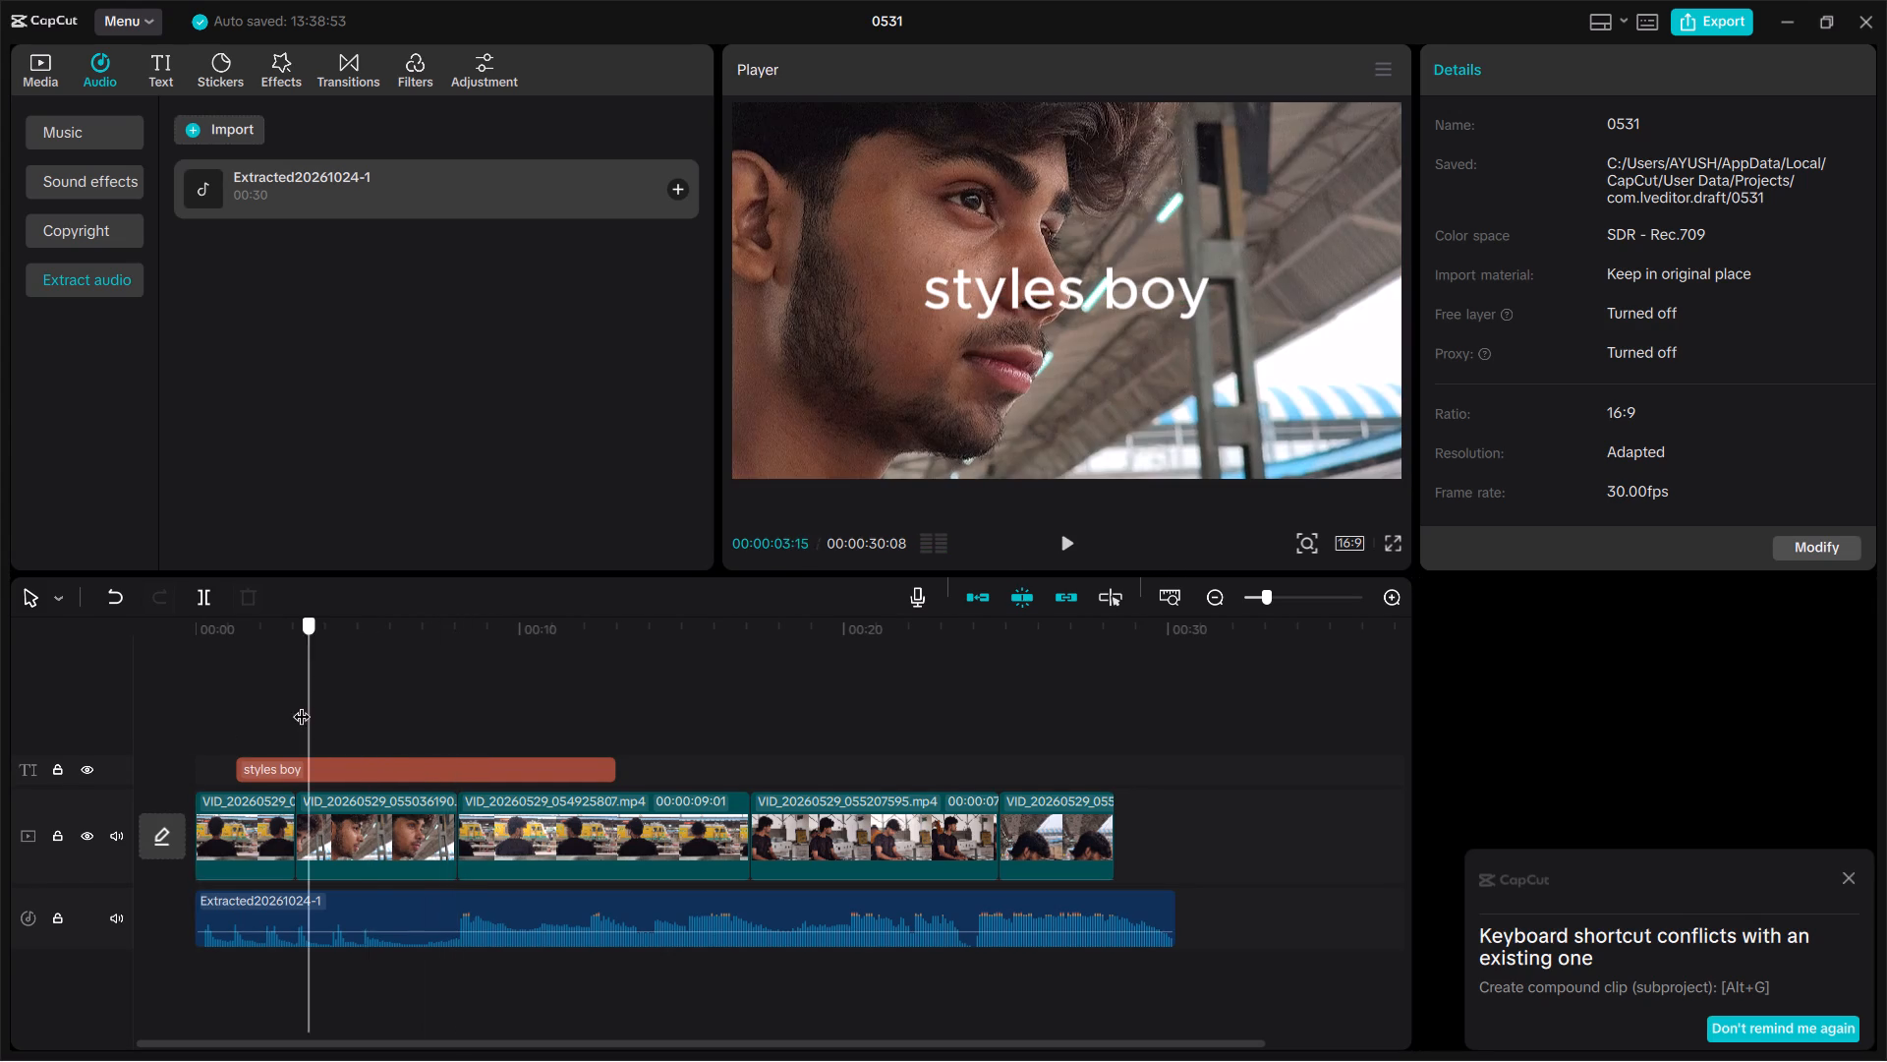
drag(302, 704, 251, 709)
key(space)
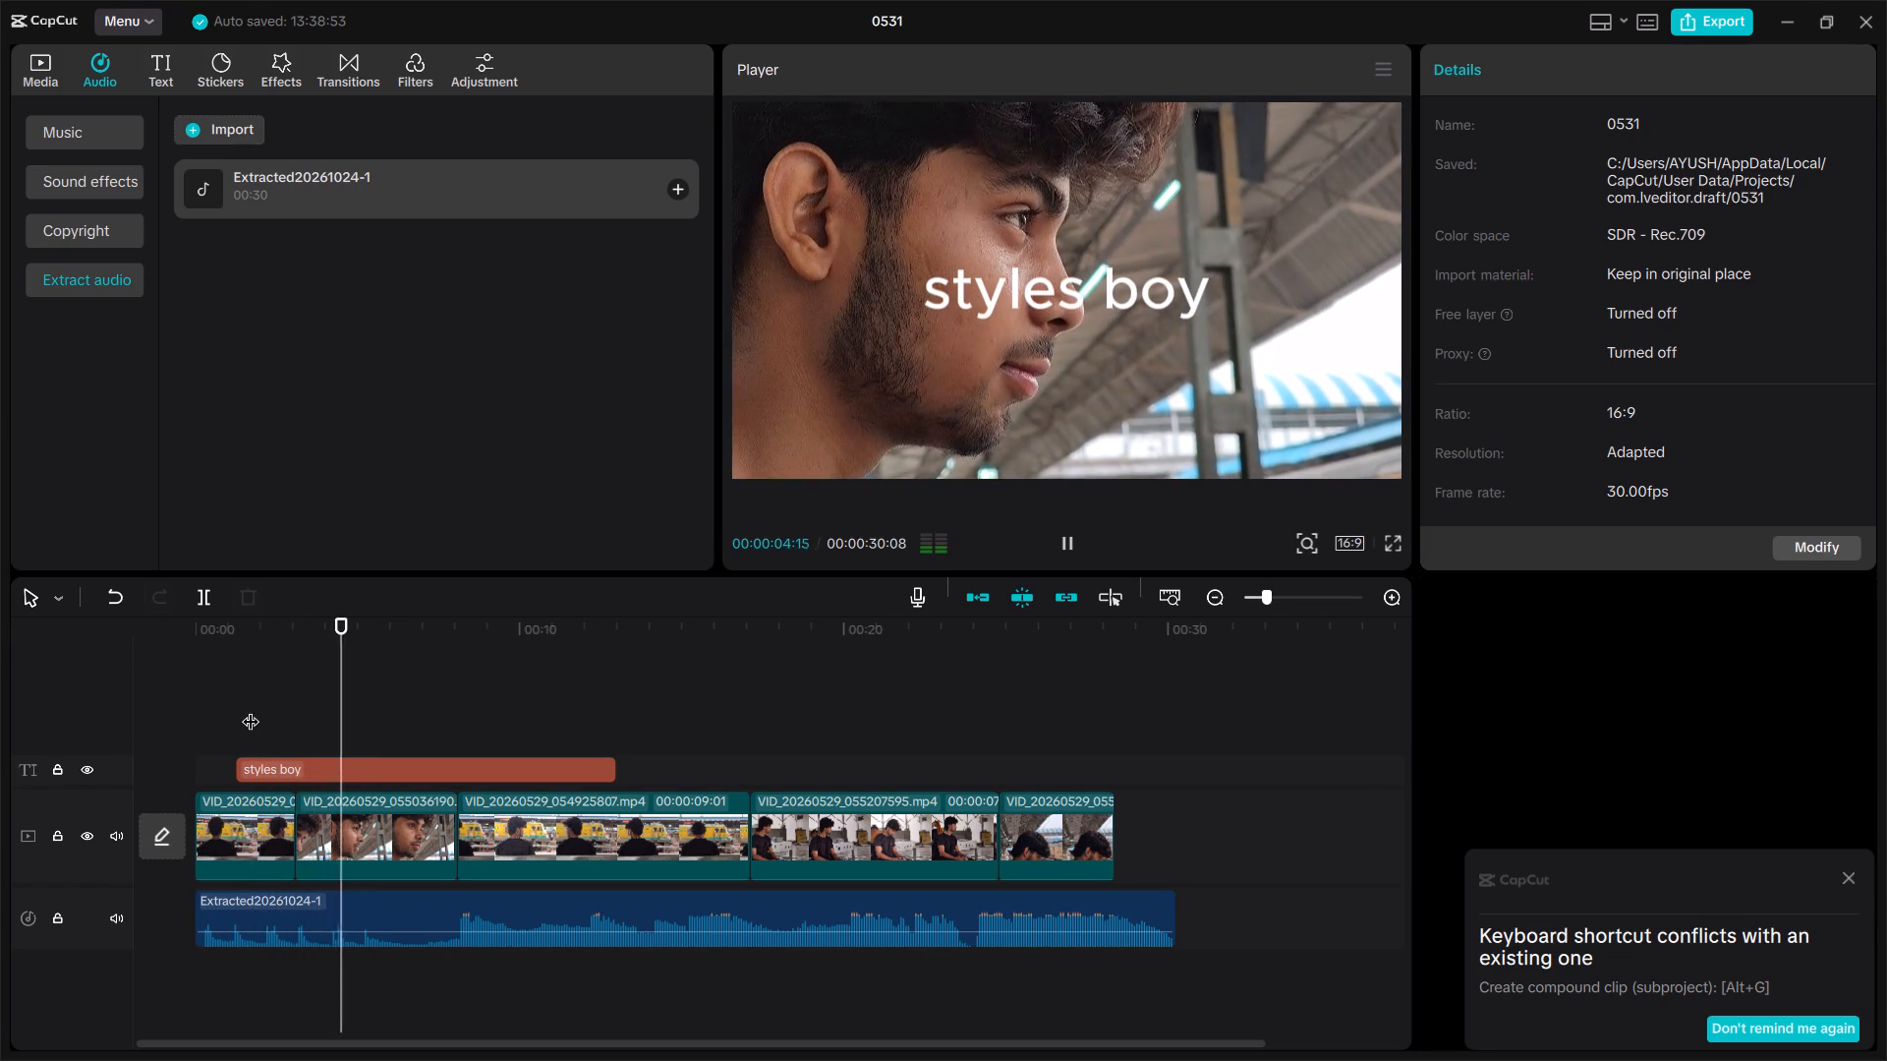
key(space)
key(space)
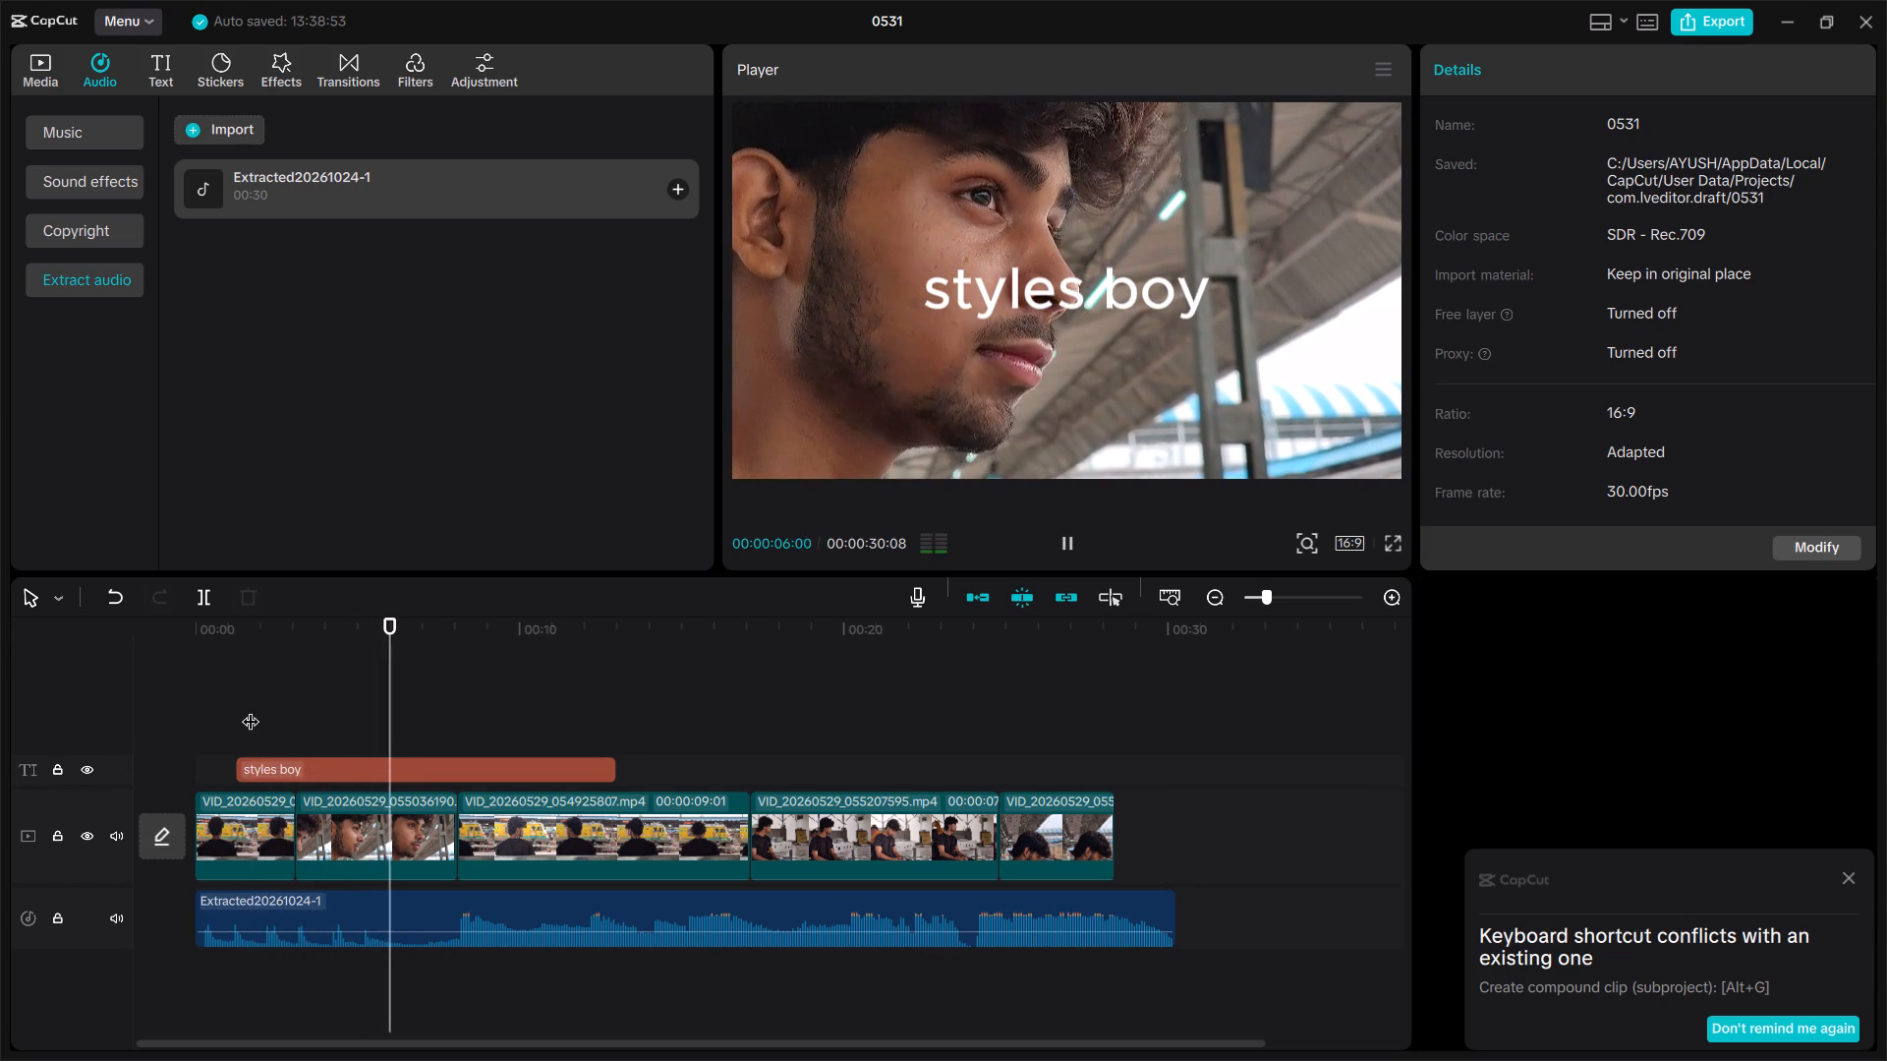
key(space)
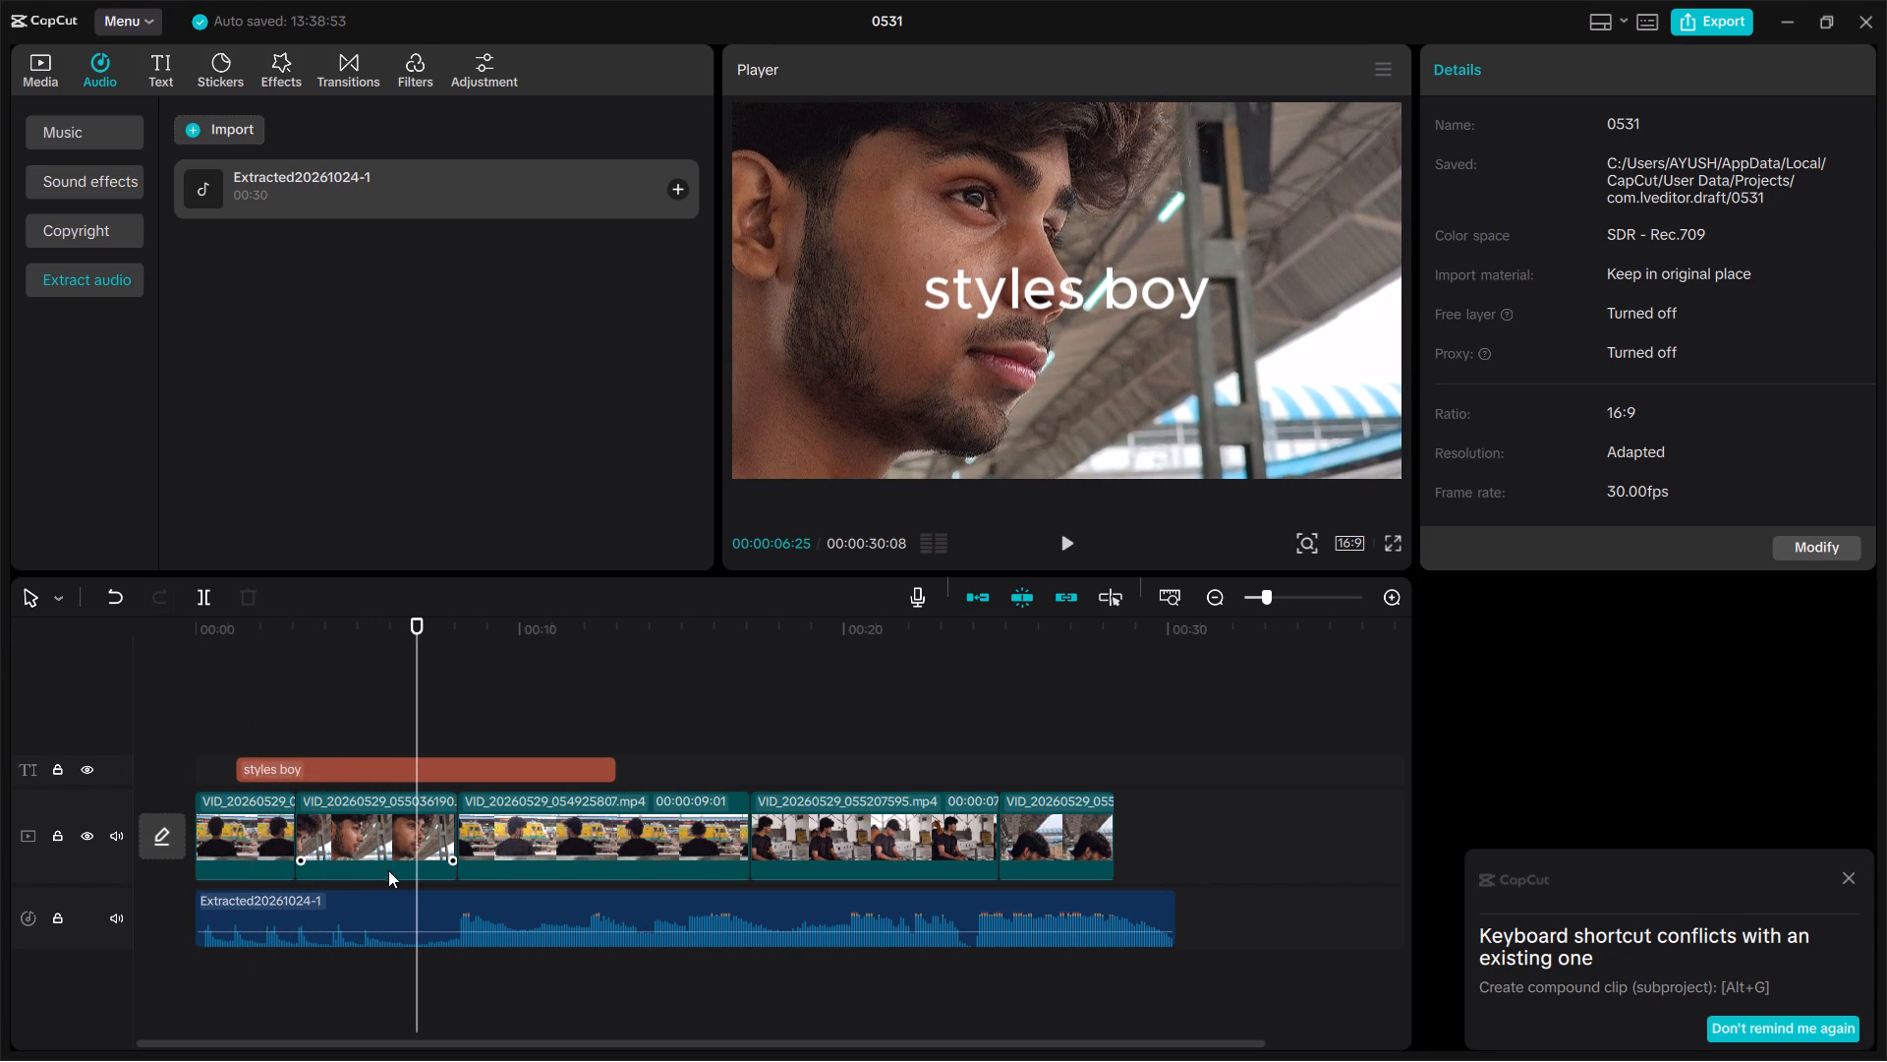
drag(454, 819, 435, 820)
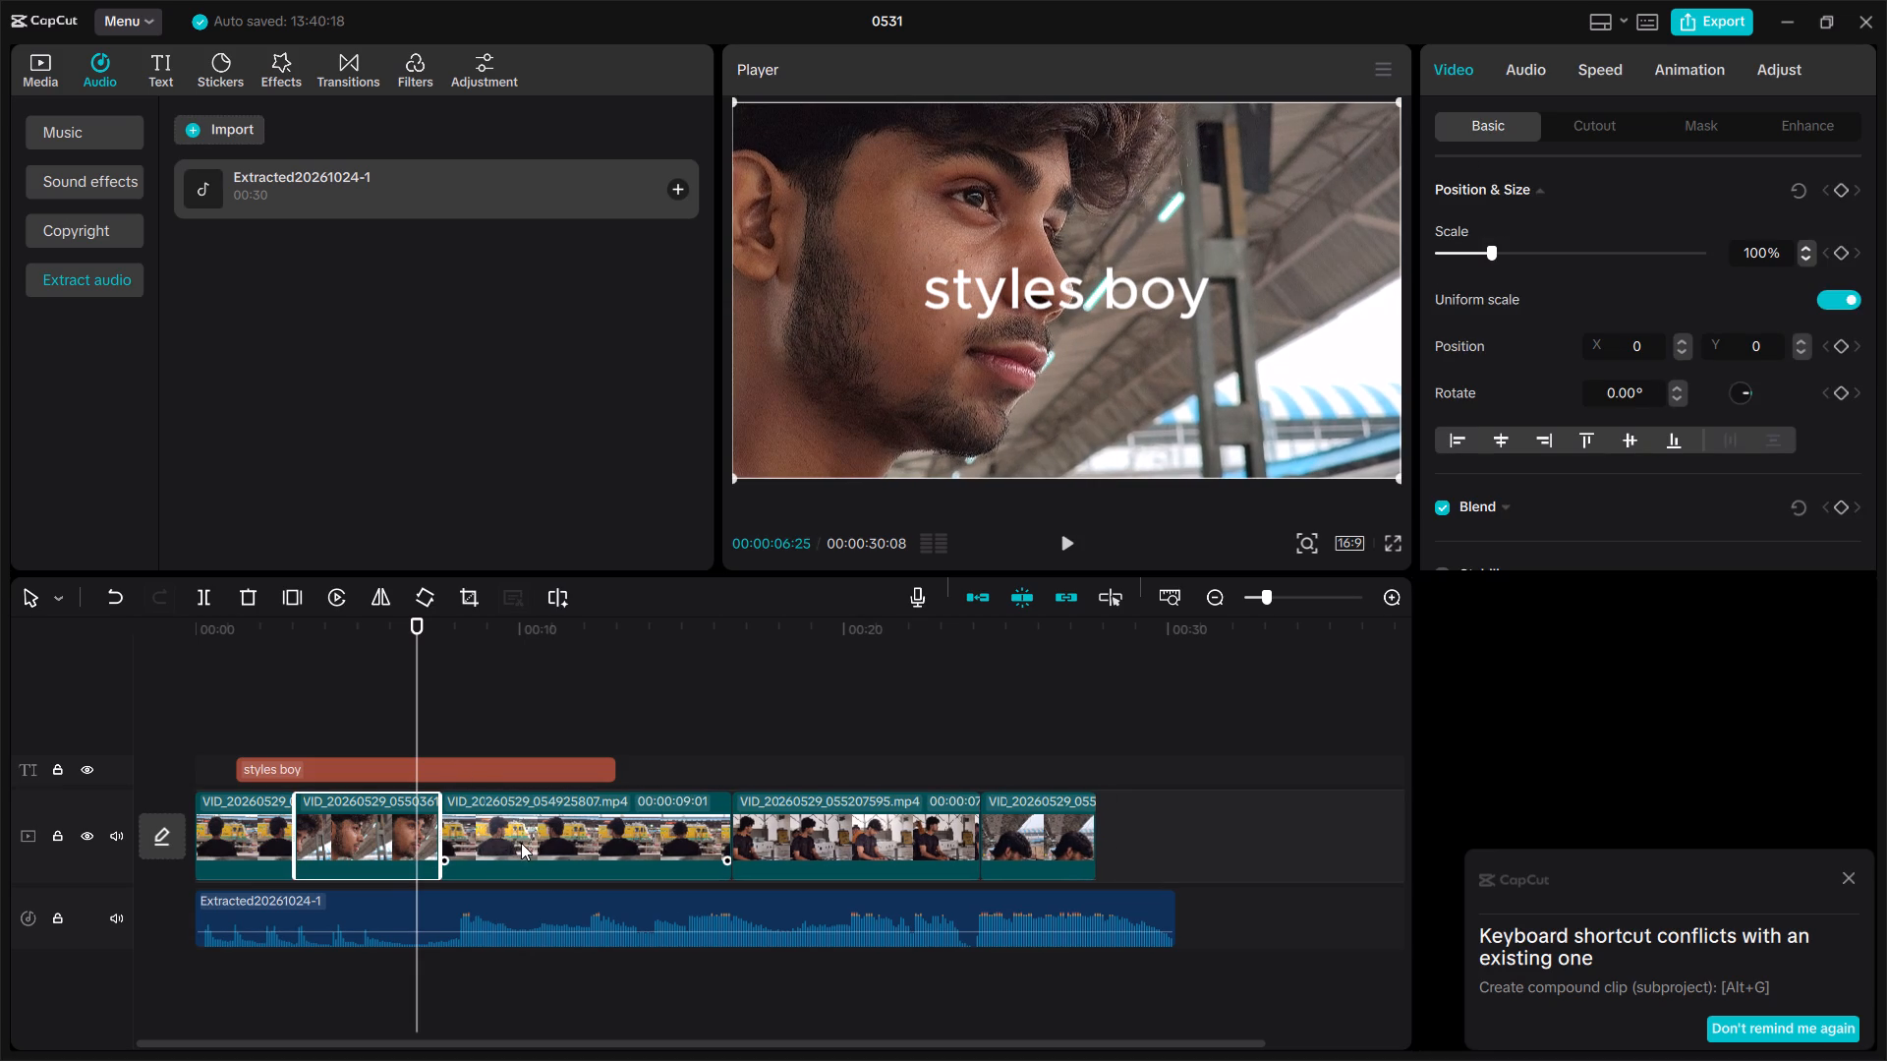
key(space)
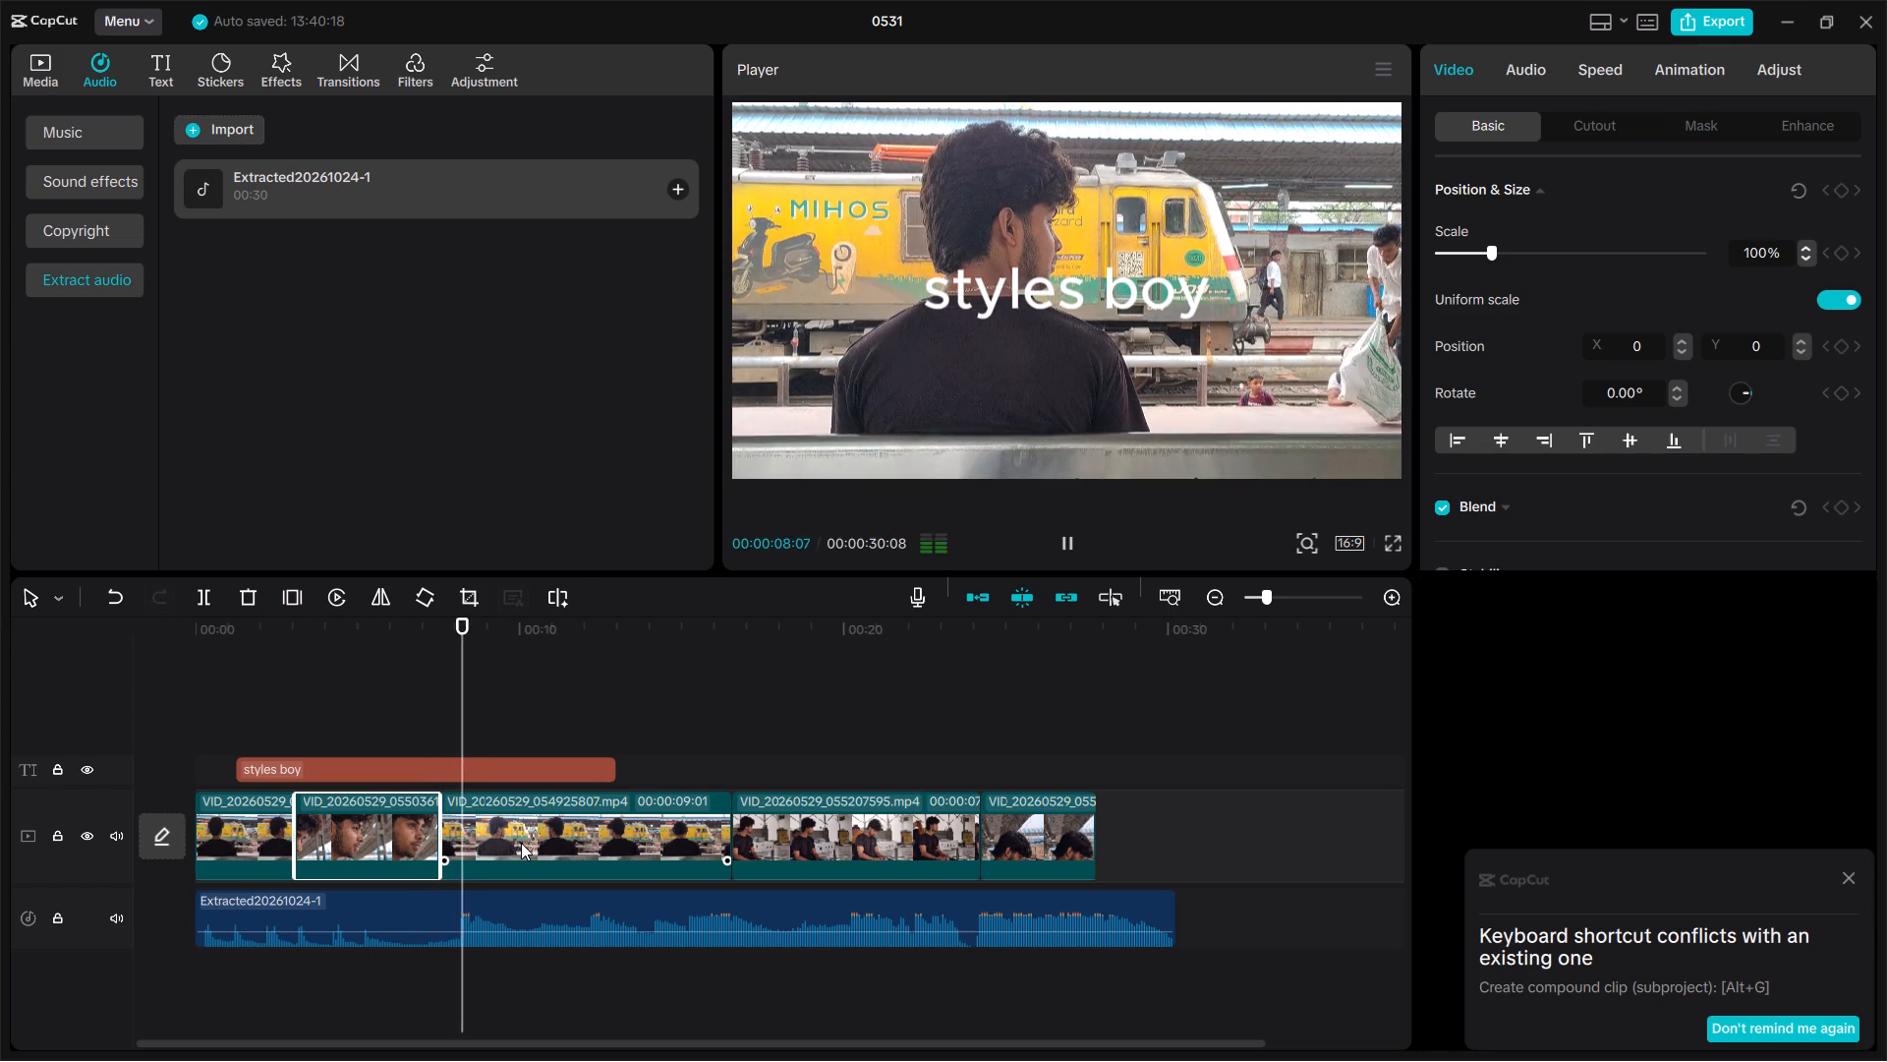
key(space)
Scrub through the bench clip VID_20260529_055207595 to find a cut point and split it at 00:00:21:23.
click(768, 833)
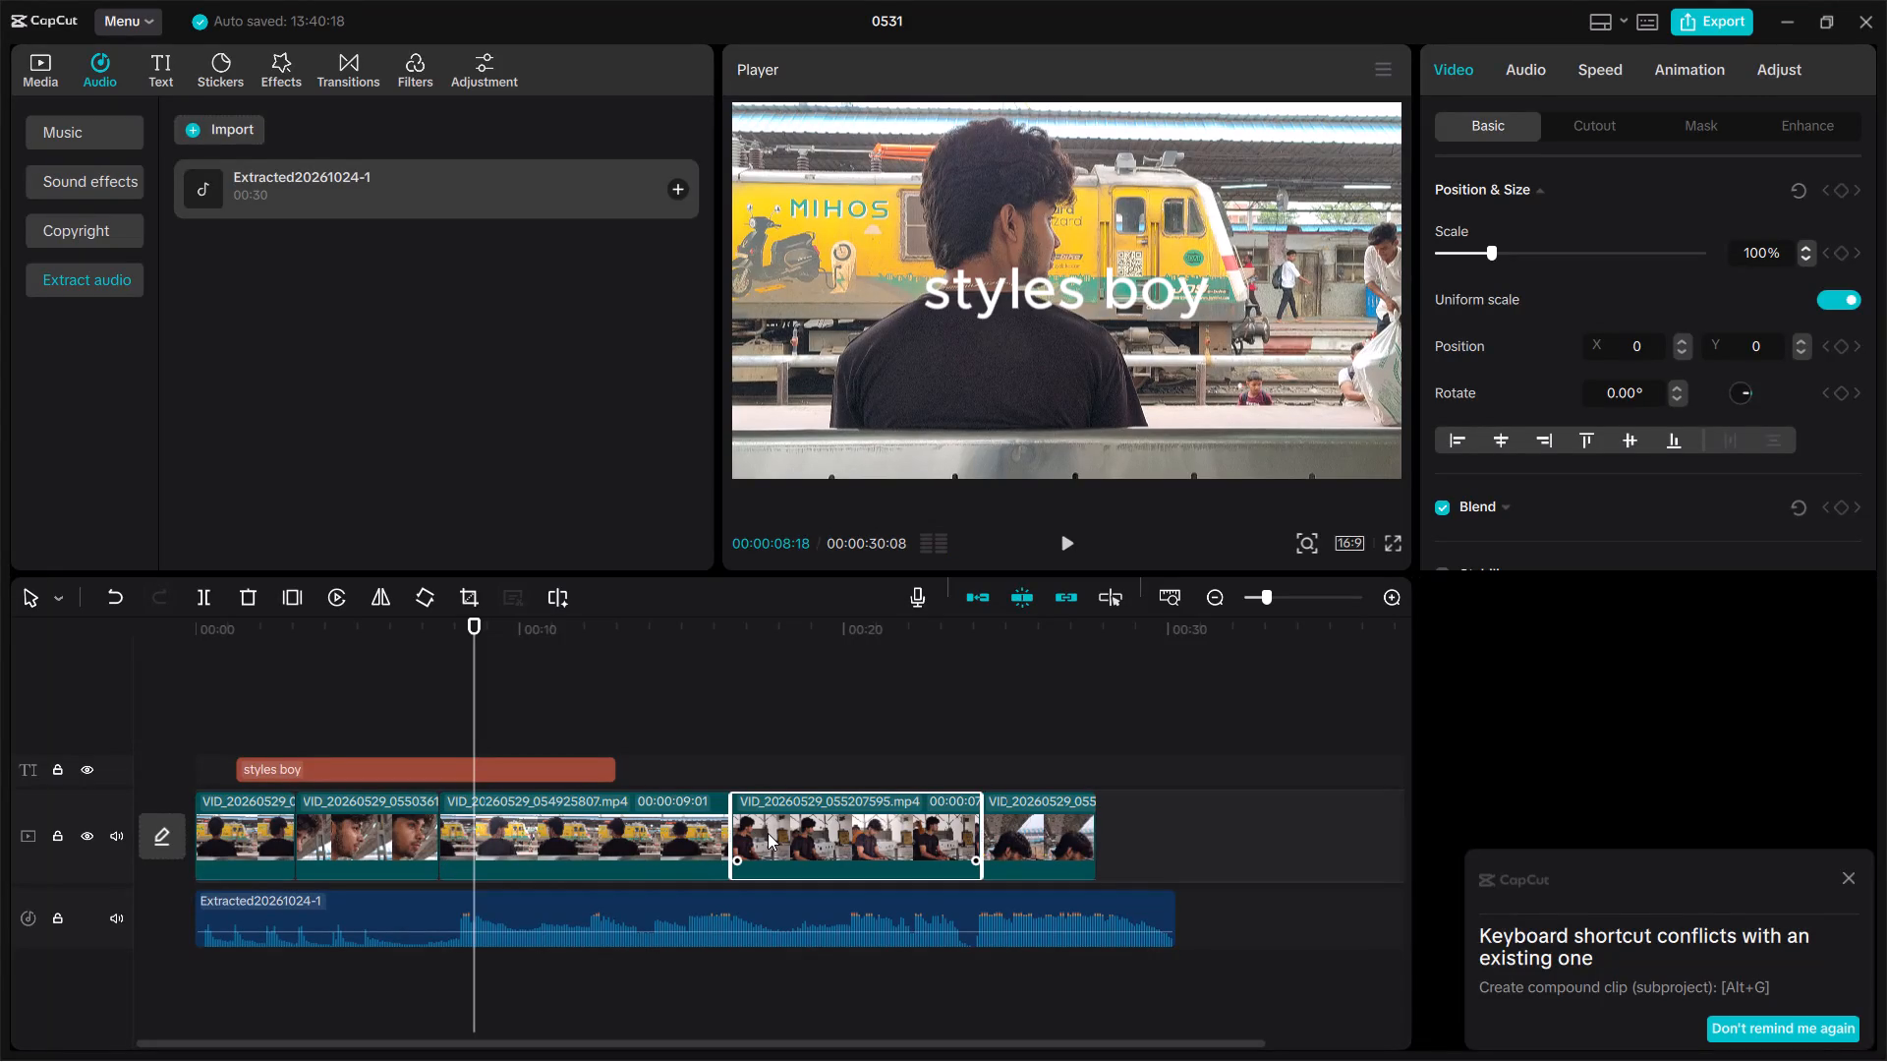
drag(474, 715, 838, 699)
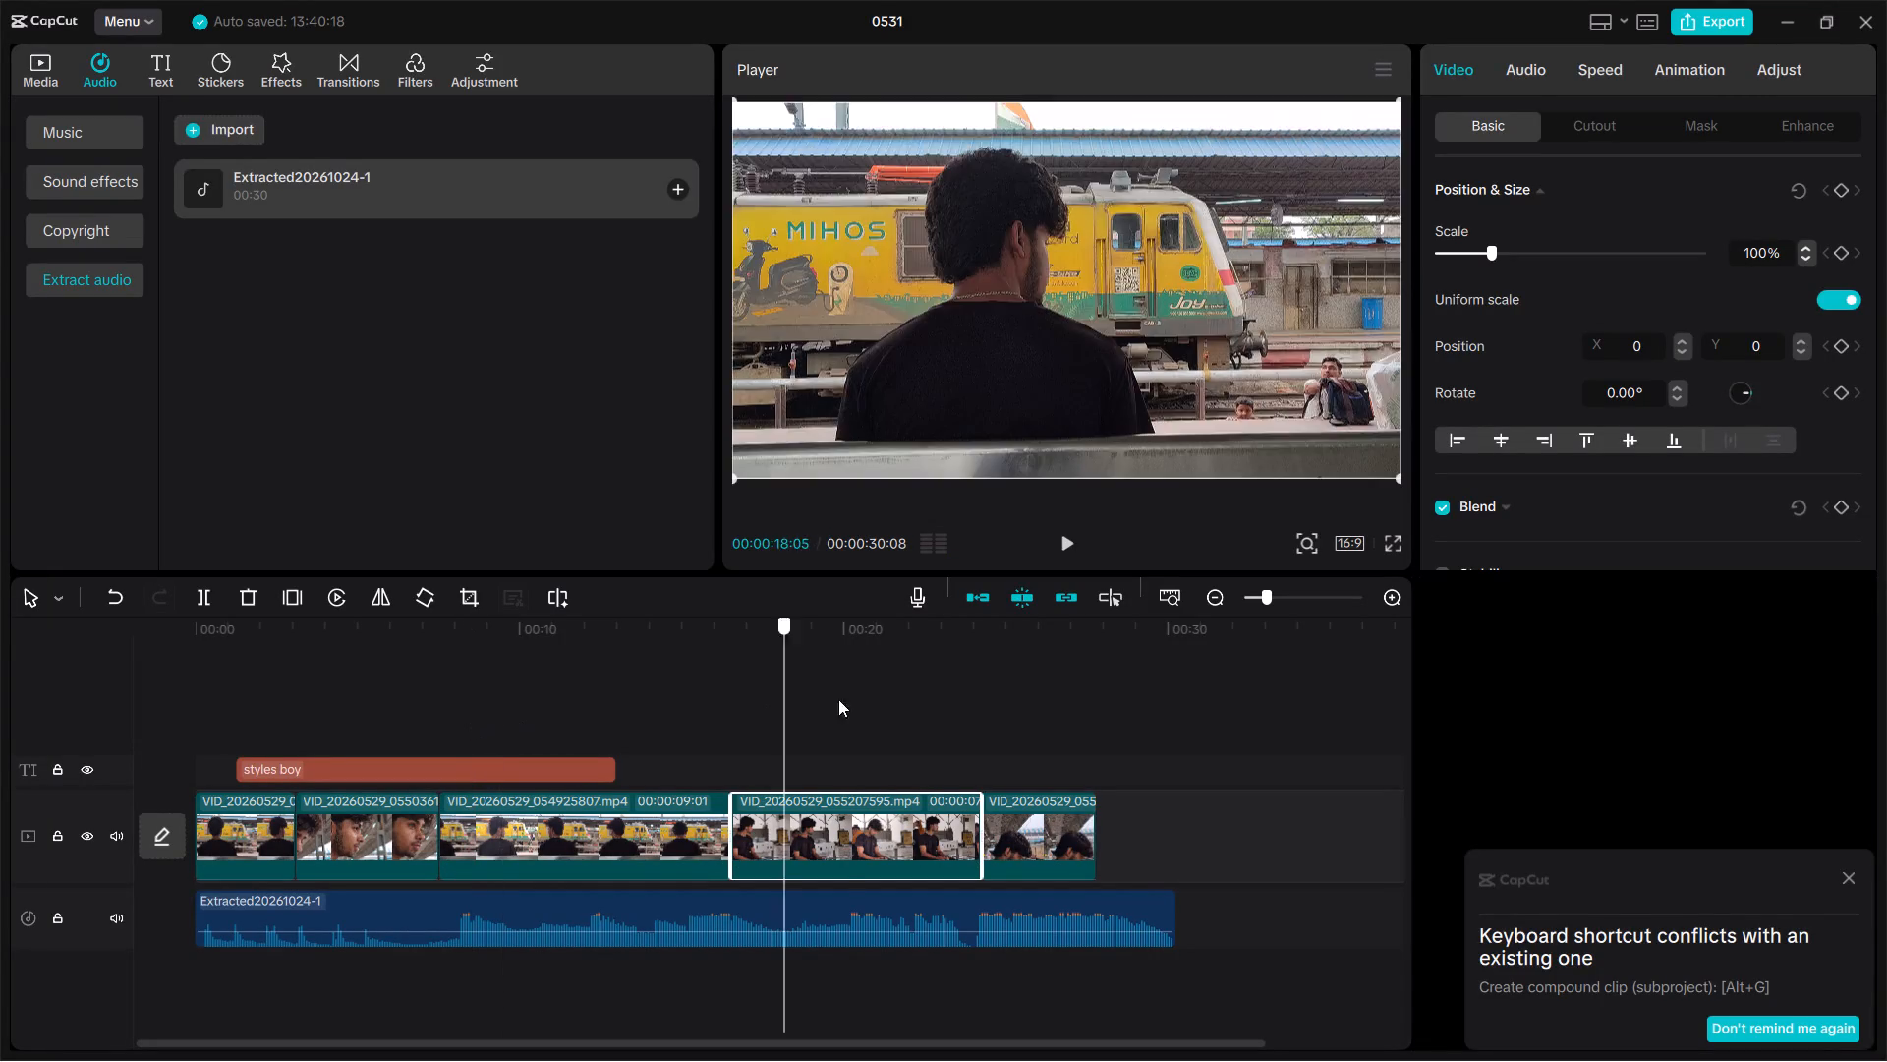
drag(838, 699, 818, 702)
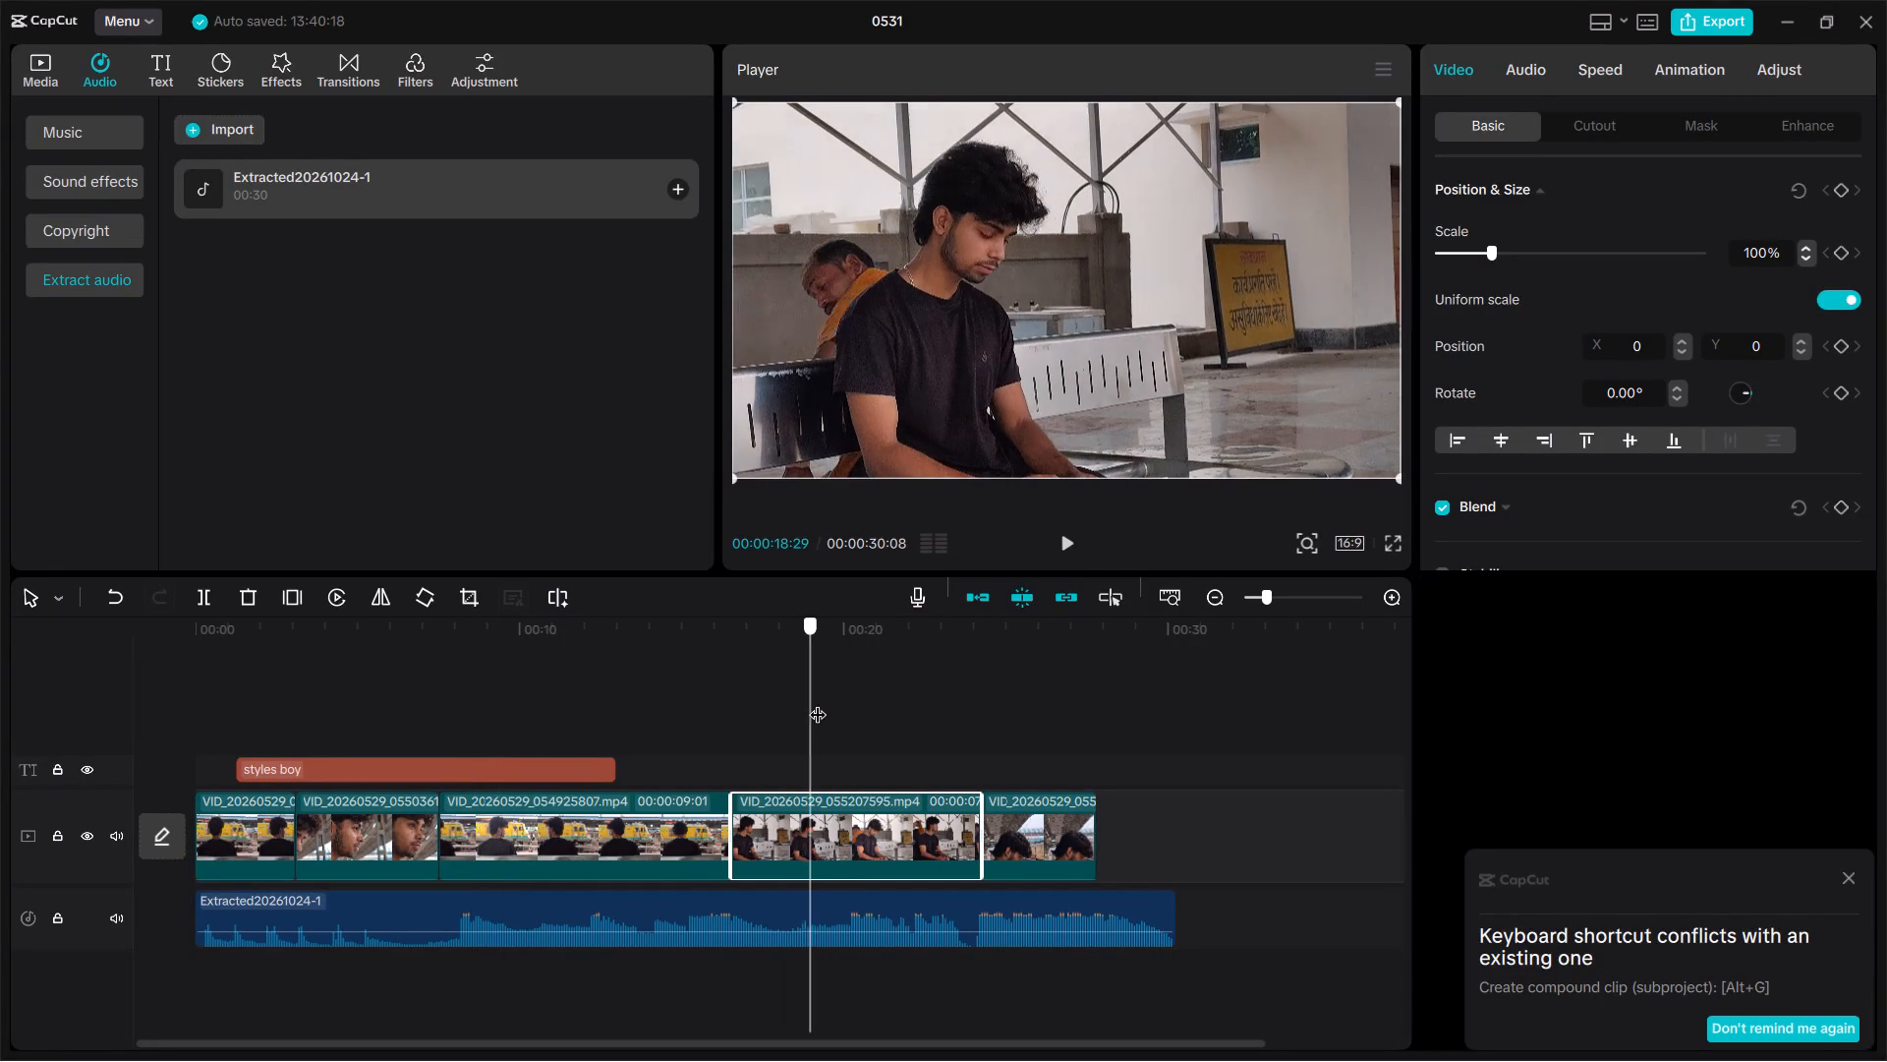
drag(818, 702, 903, 695)
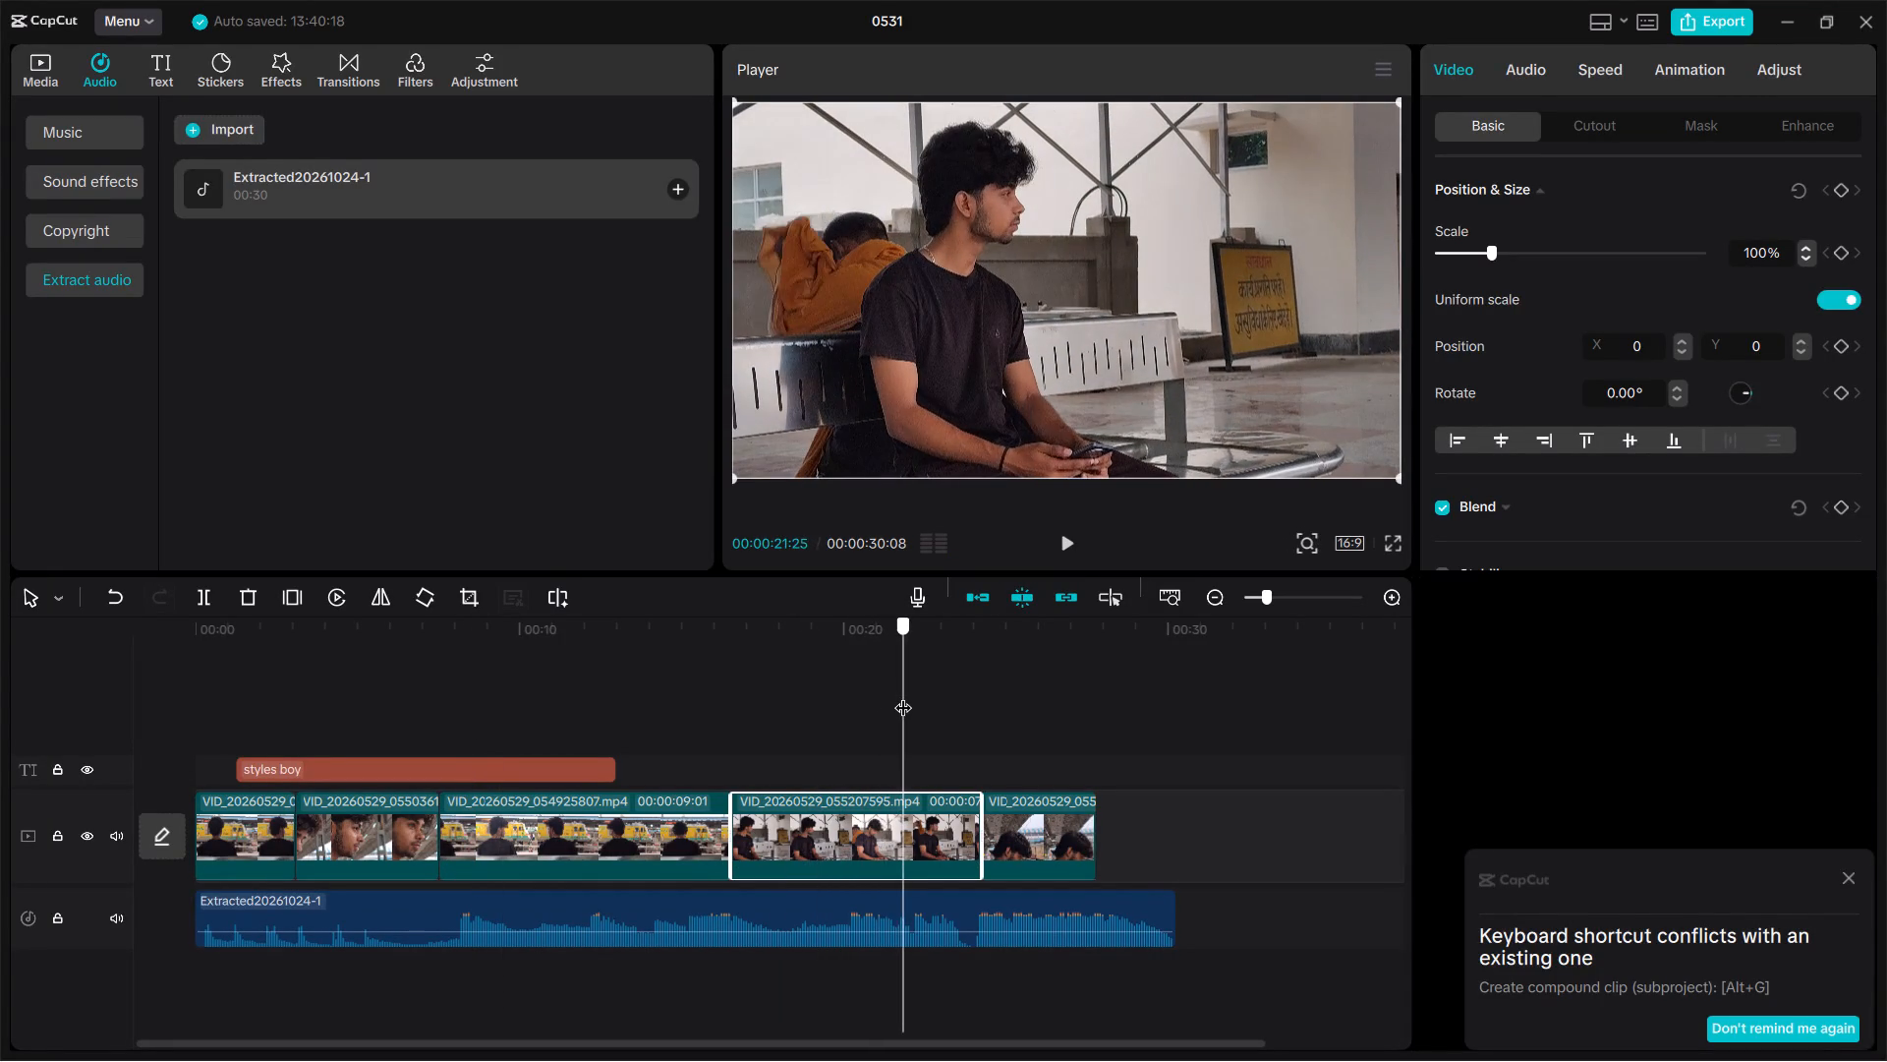
drag(903, 695, 812, 707)
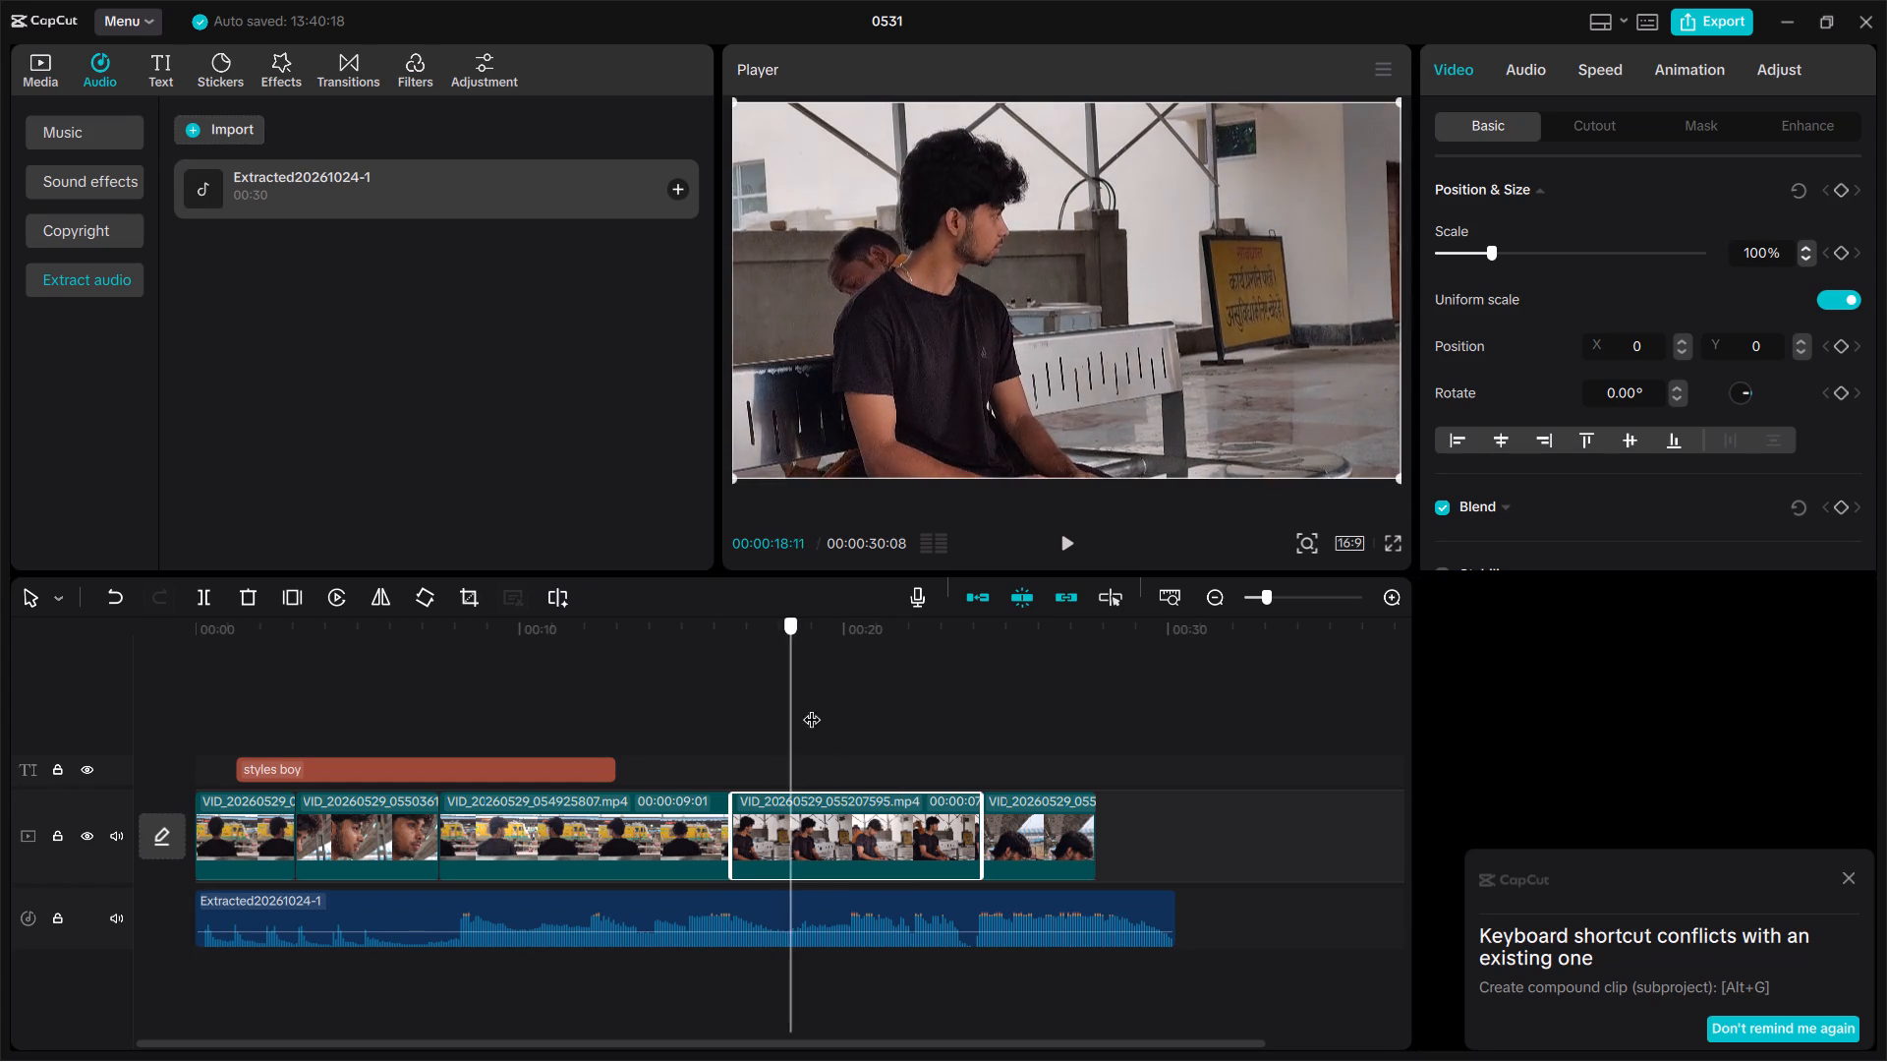
drag(812, 707, 895, 718)
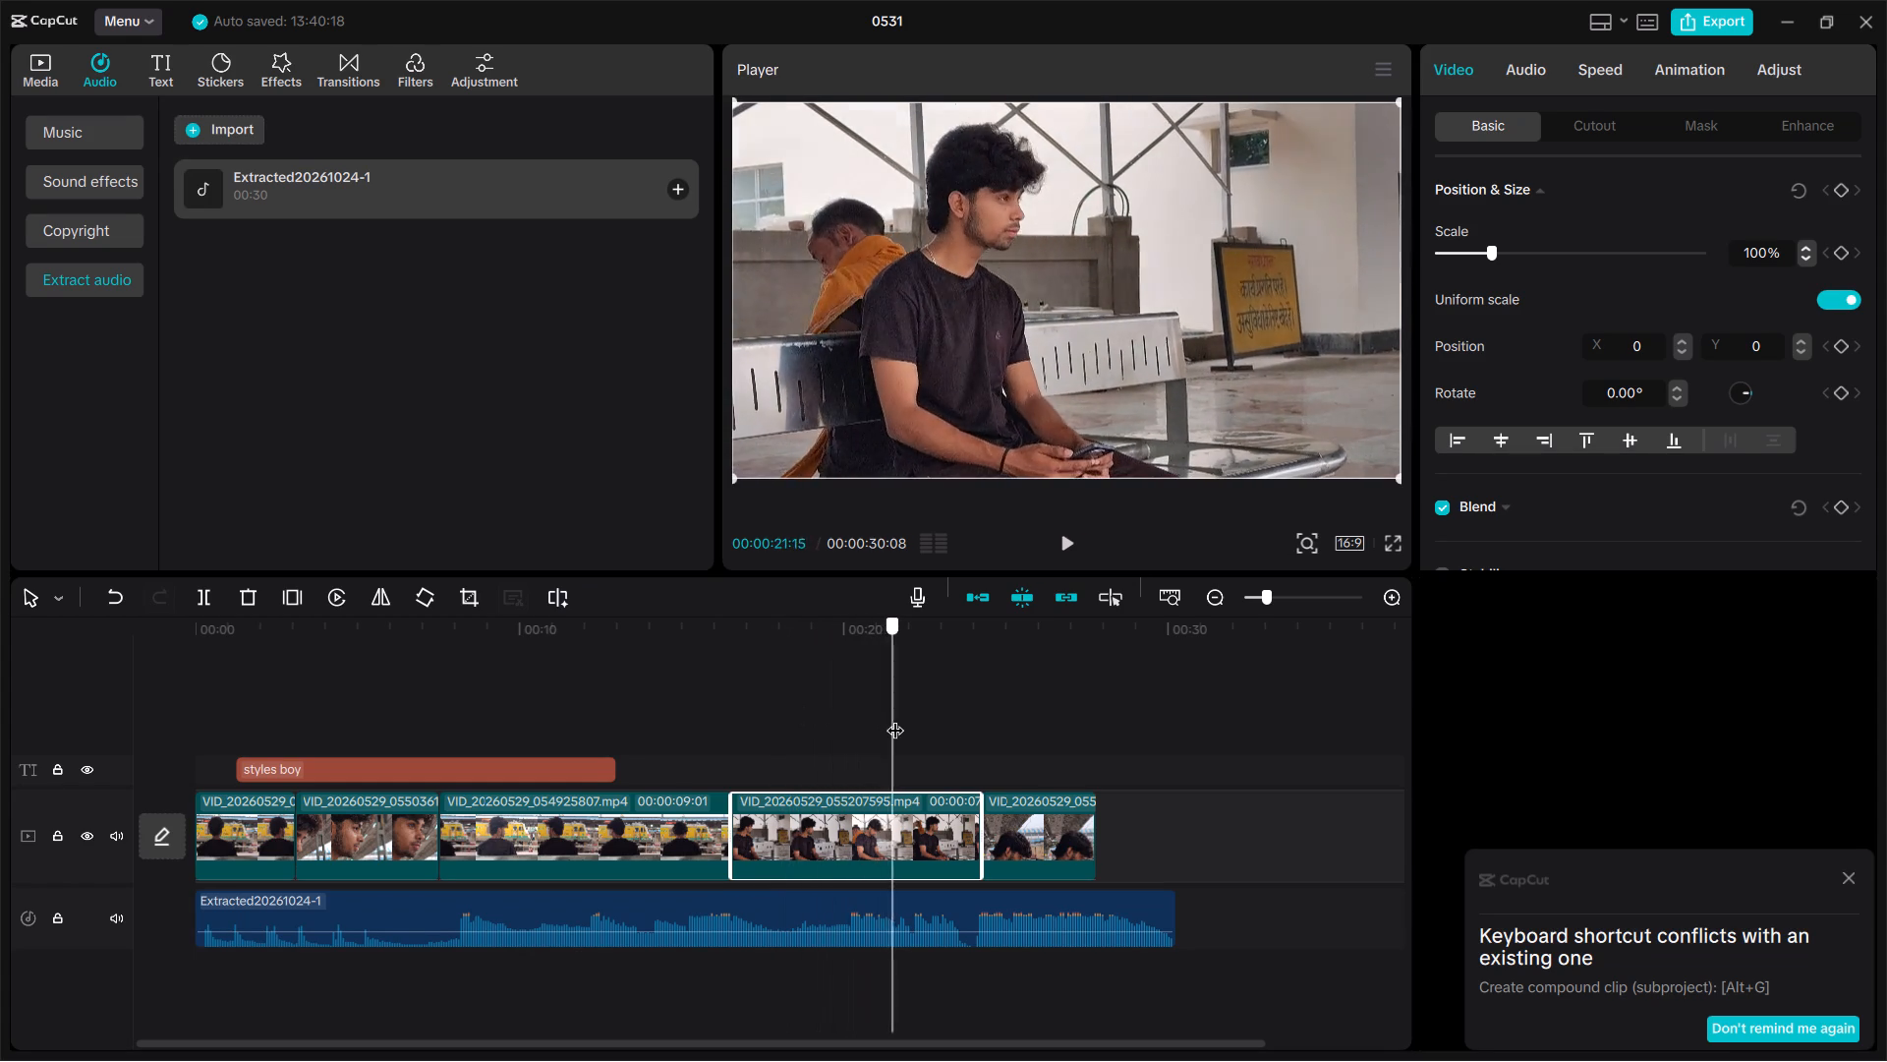
drag(895, 718, 926, 724)
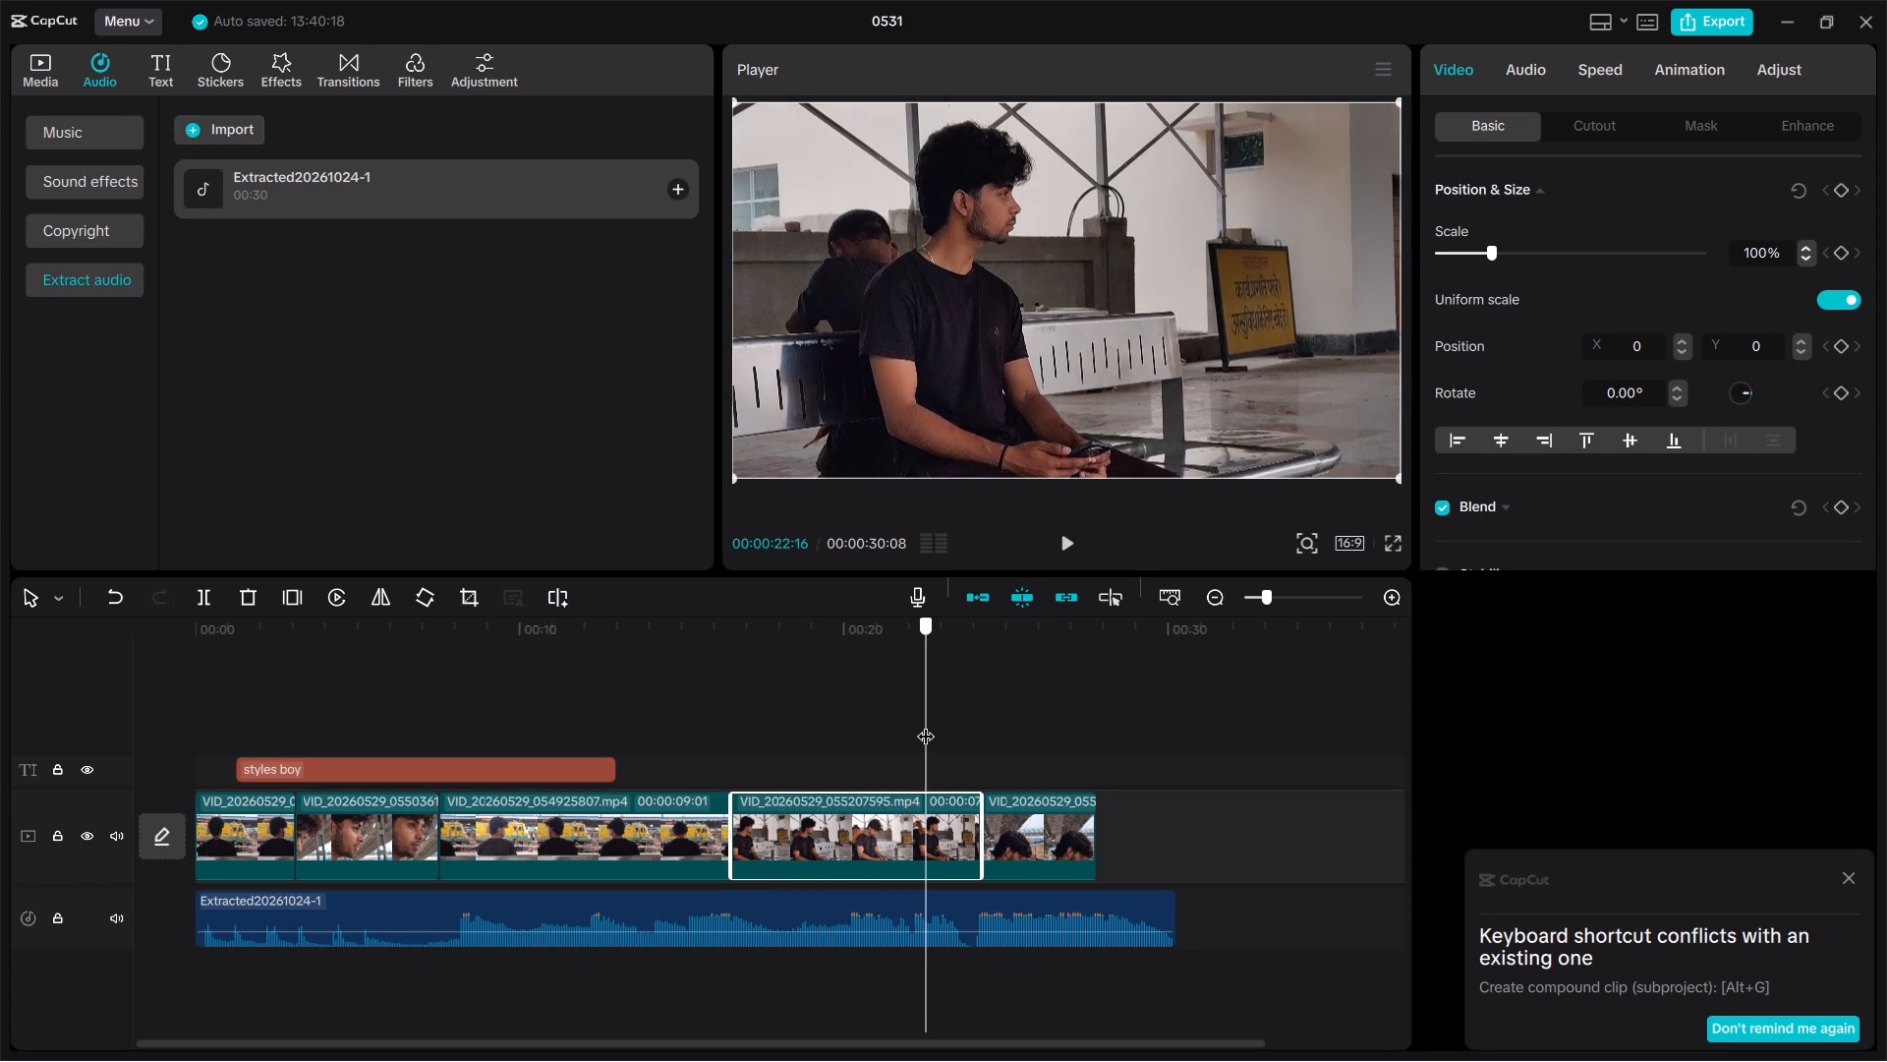
drag(926, 724, 901, 728)
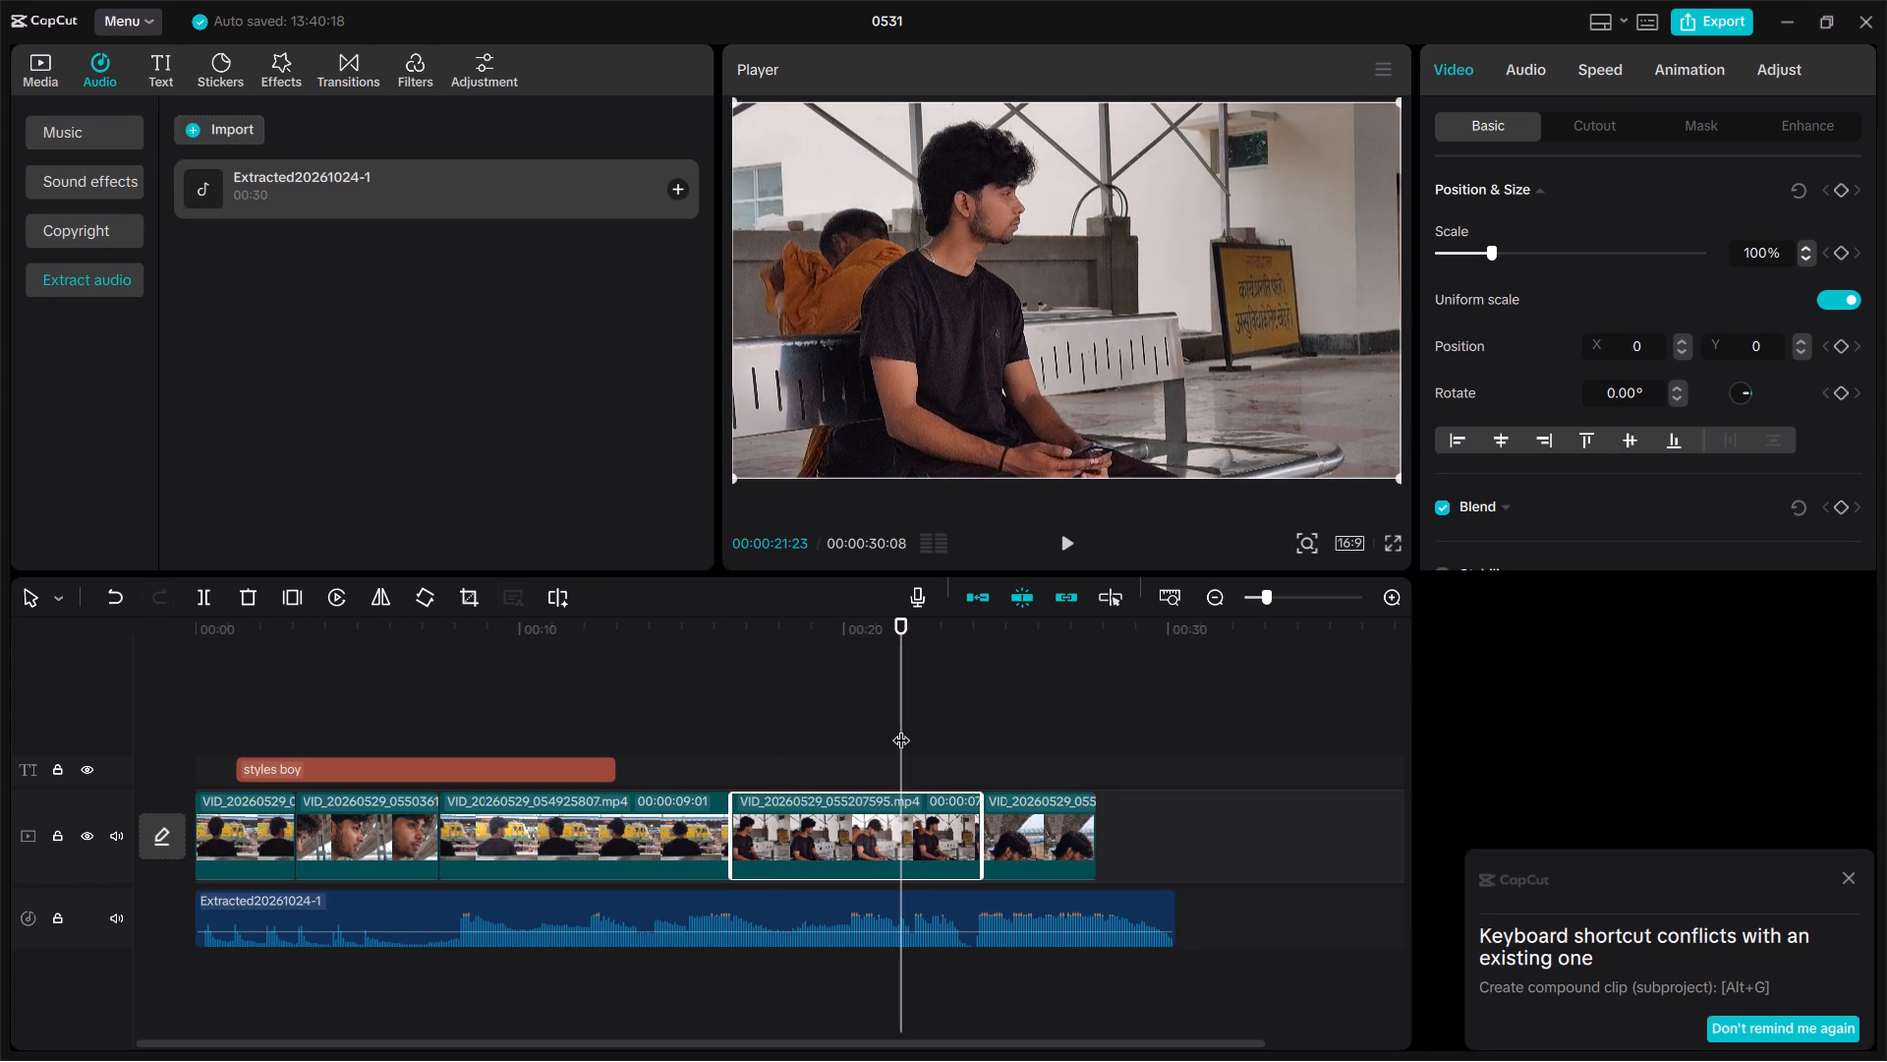
key(ctrl+b)
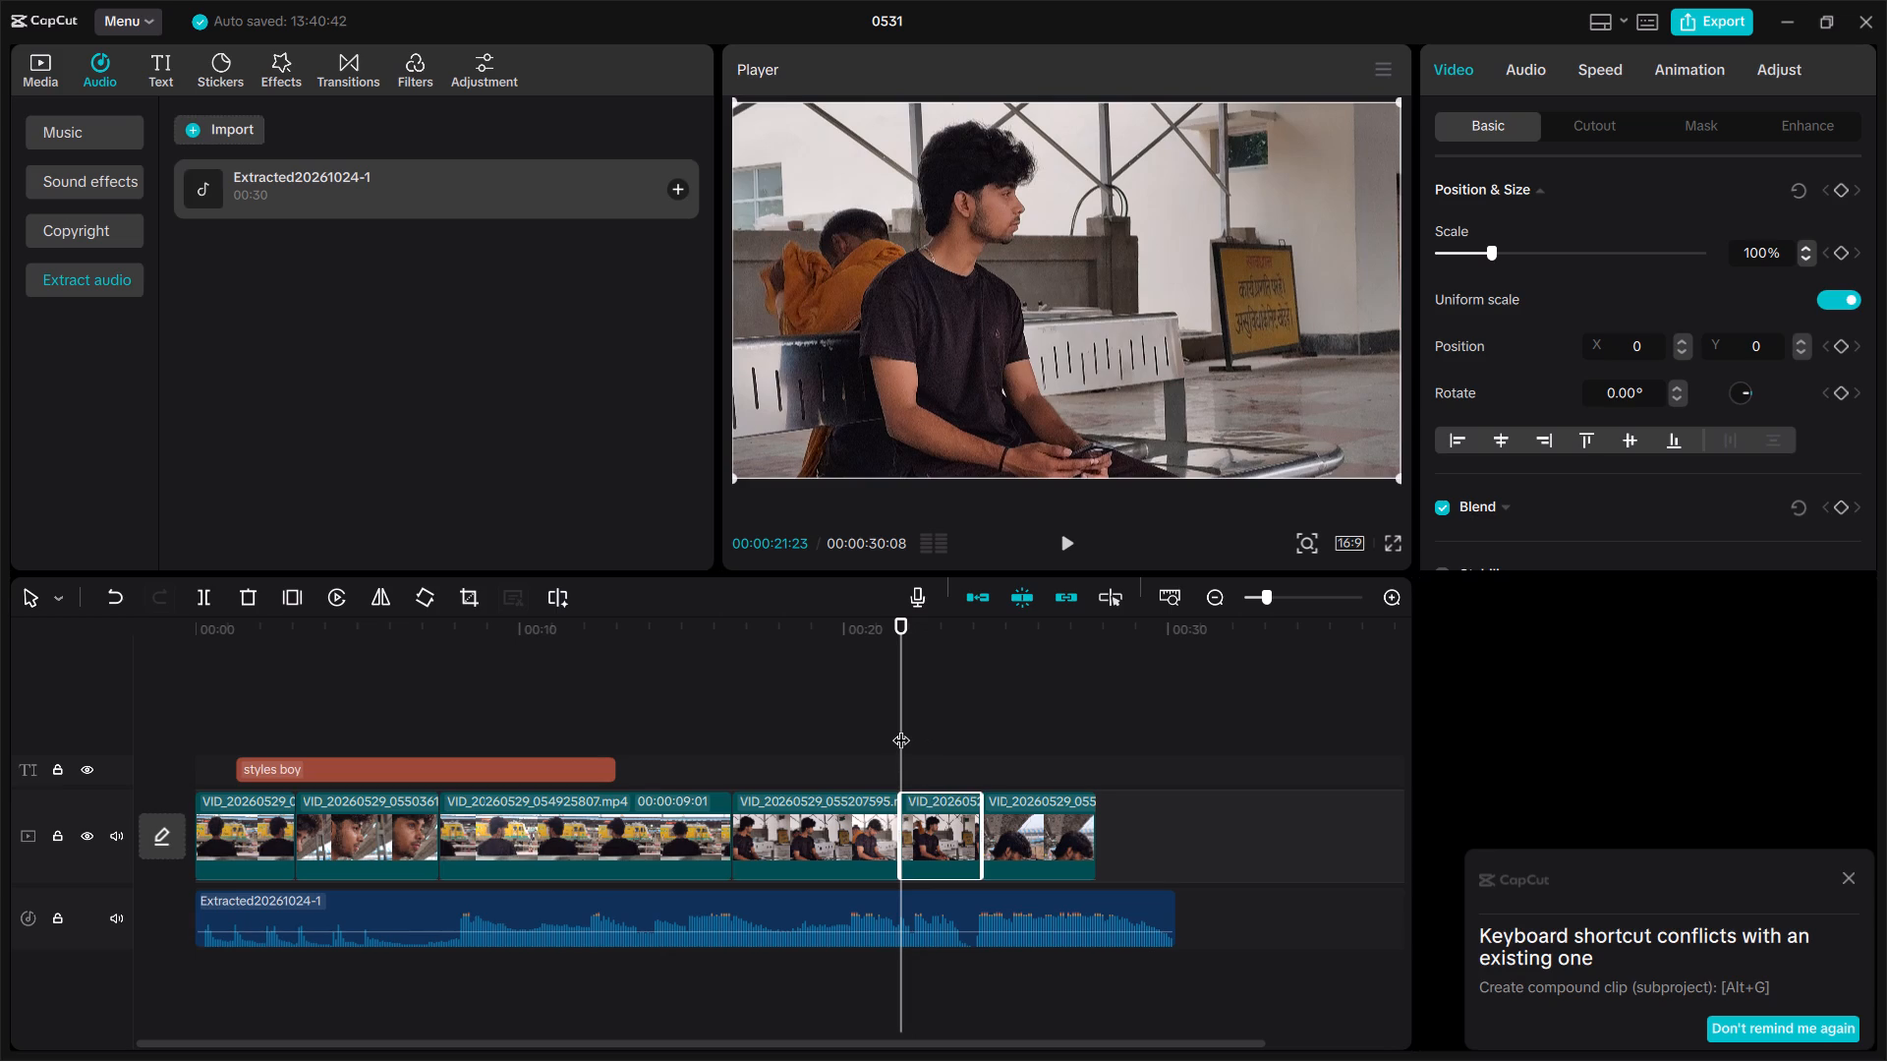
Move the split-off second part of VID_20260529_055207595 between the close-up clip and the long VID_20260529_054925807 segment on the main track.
drag(945, 809, 428, 758)
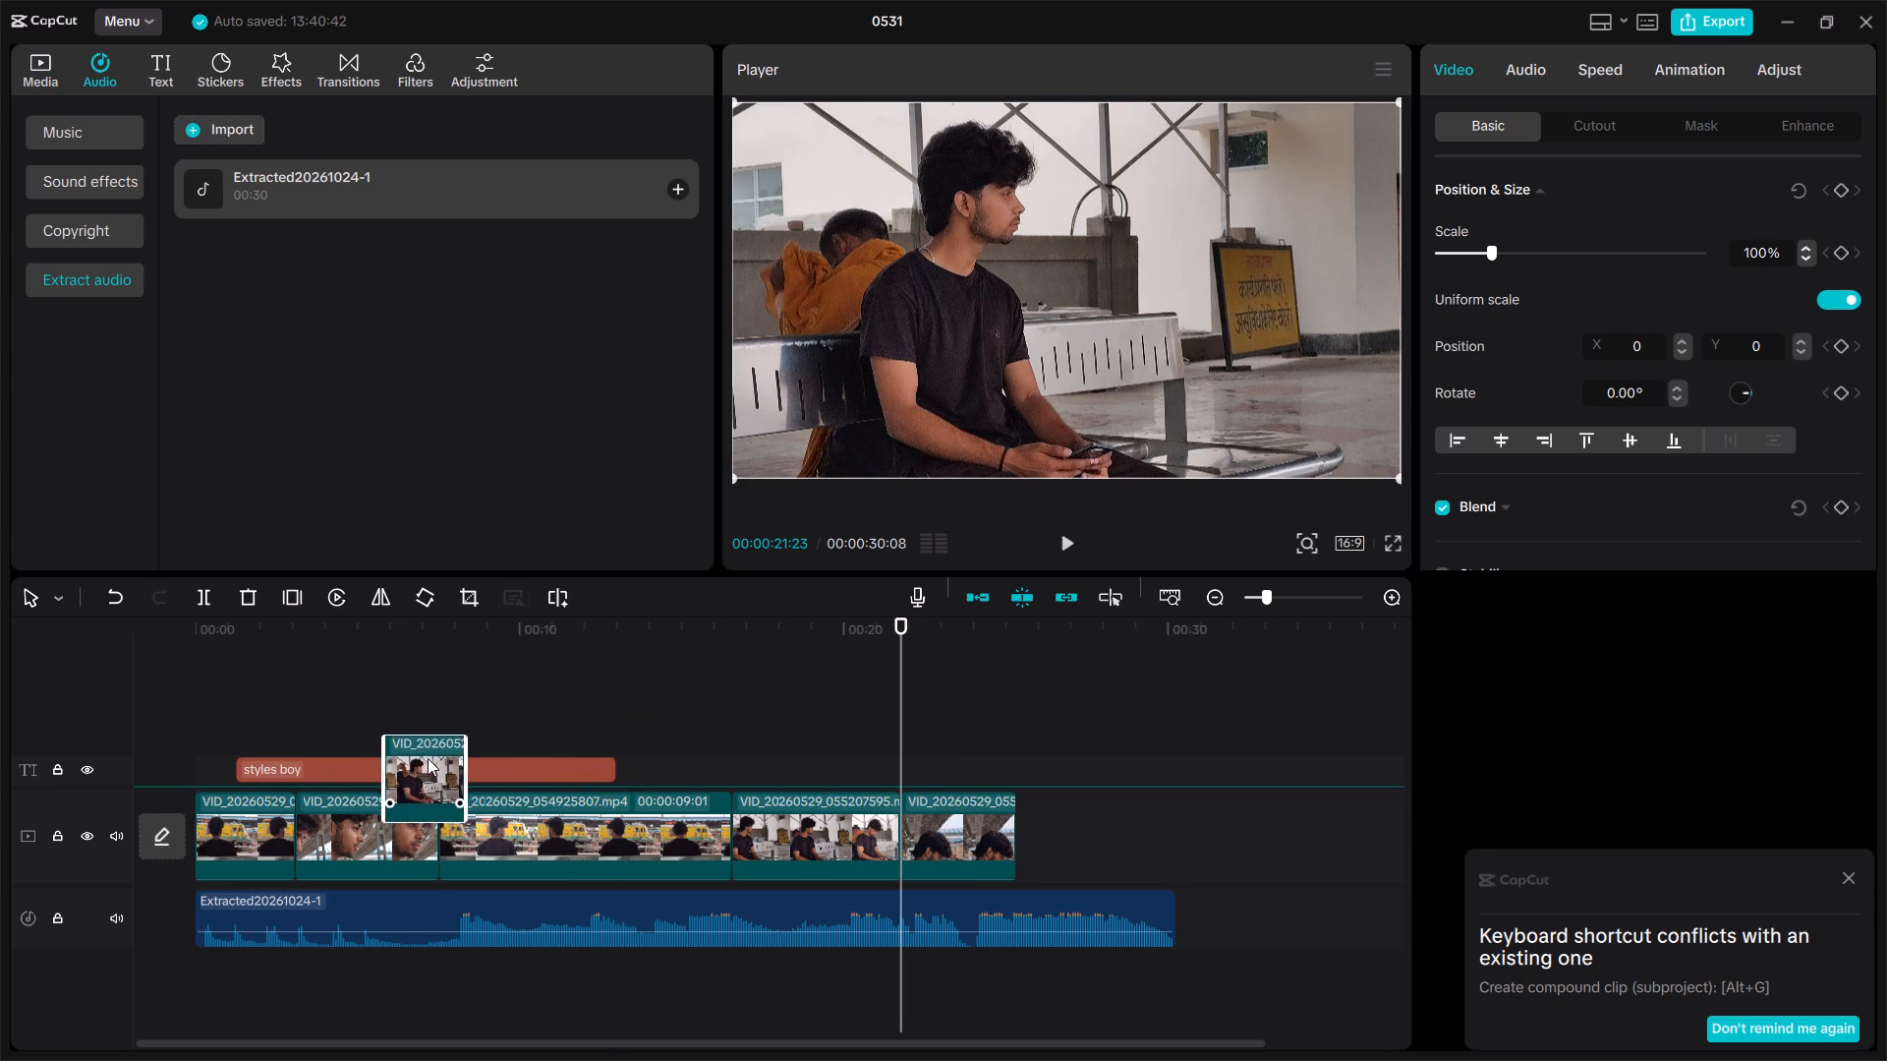
drag(428, 758, 456, 813)
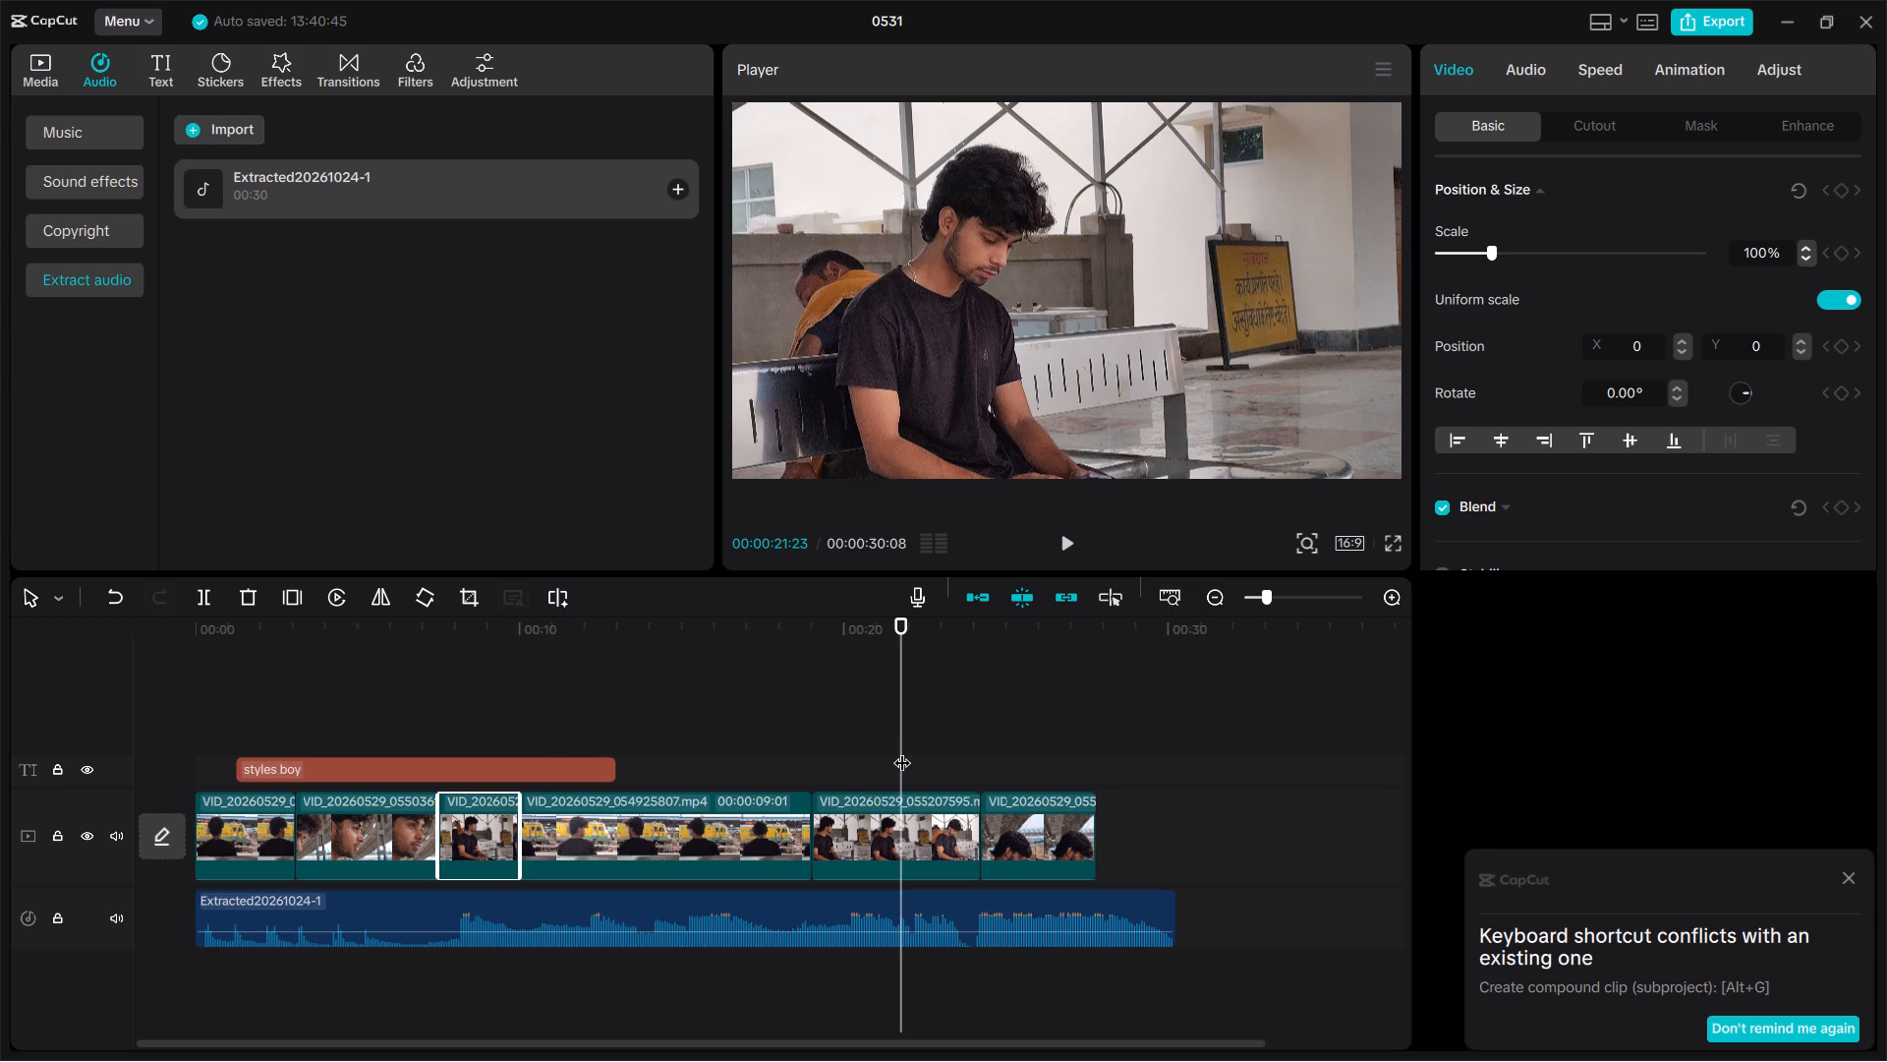
Play from the close-up through the inserted bench segment to check the new cuts against the audio.
drag(902, 750, 359, 761)
key(space)
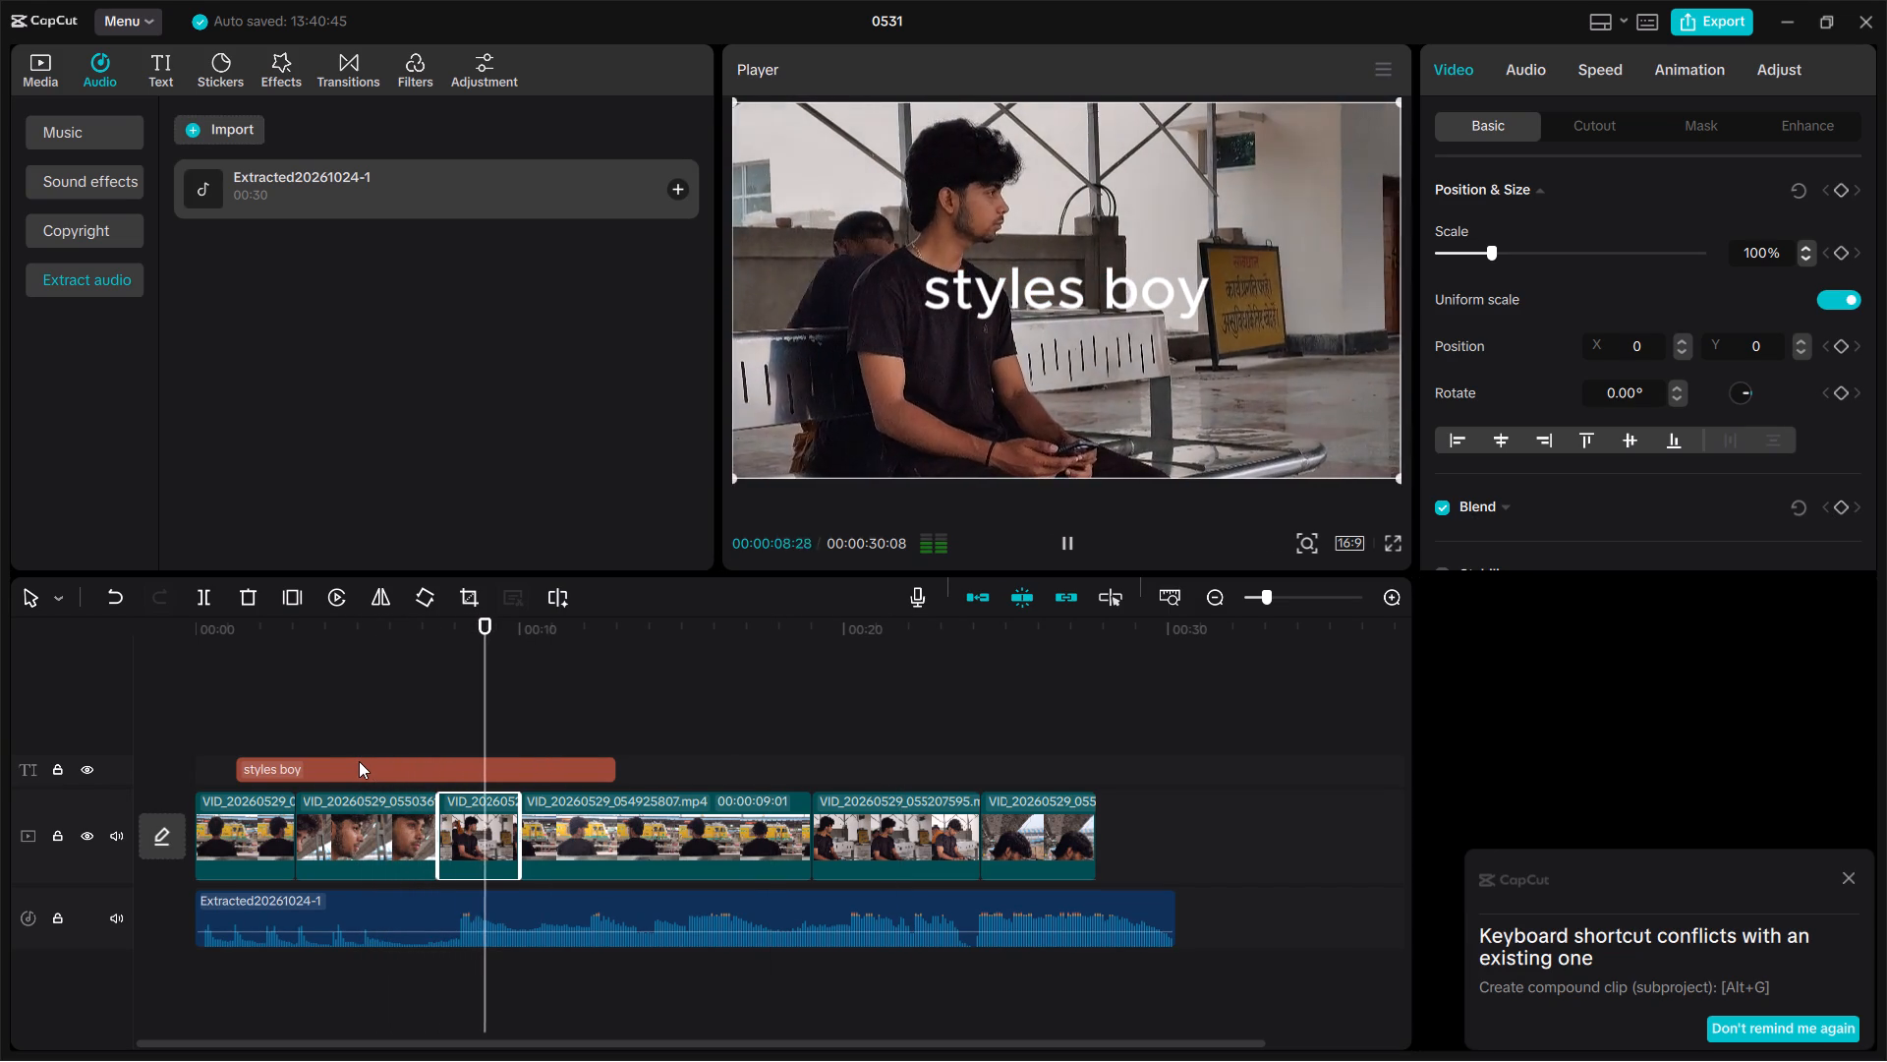
drag(514, 726, 536, 704)
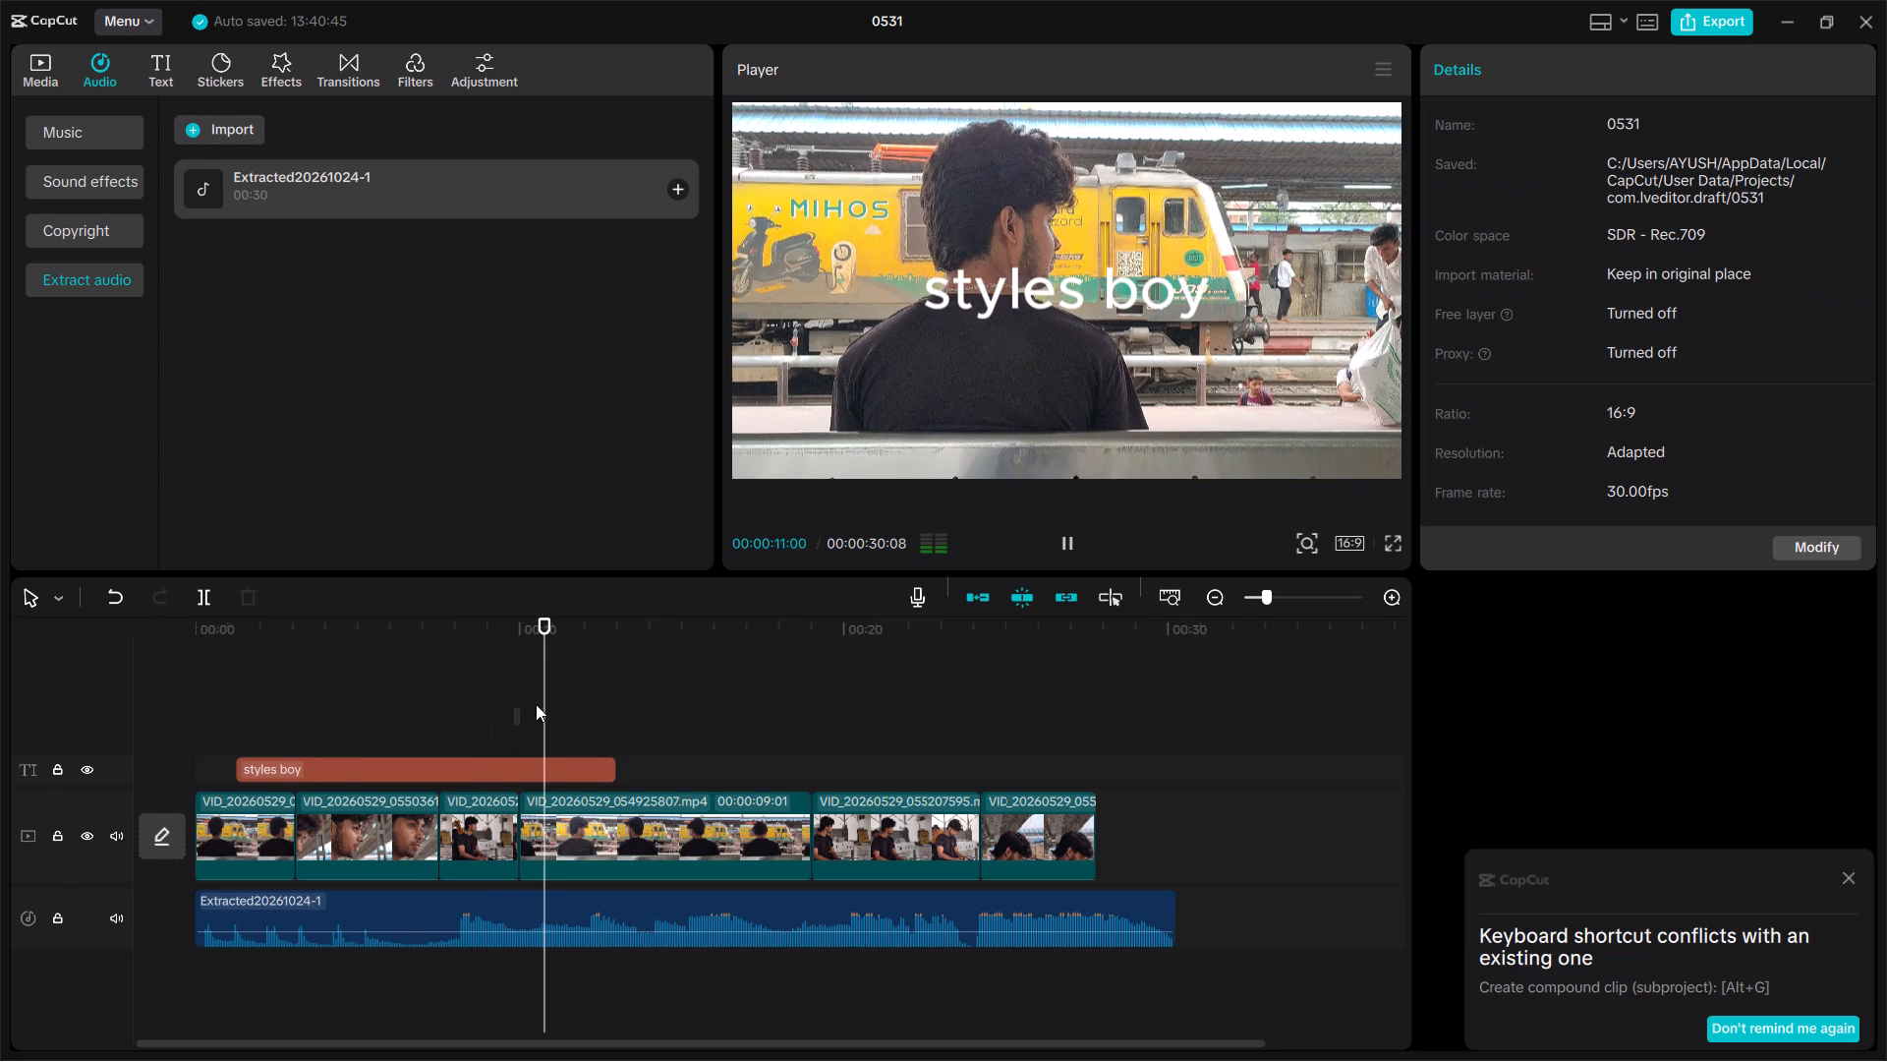
drag(536, 704, 543, 706)
key(space)
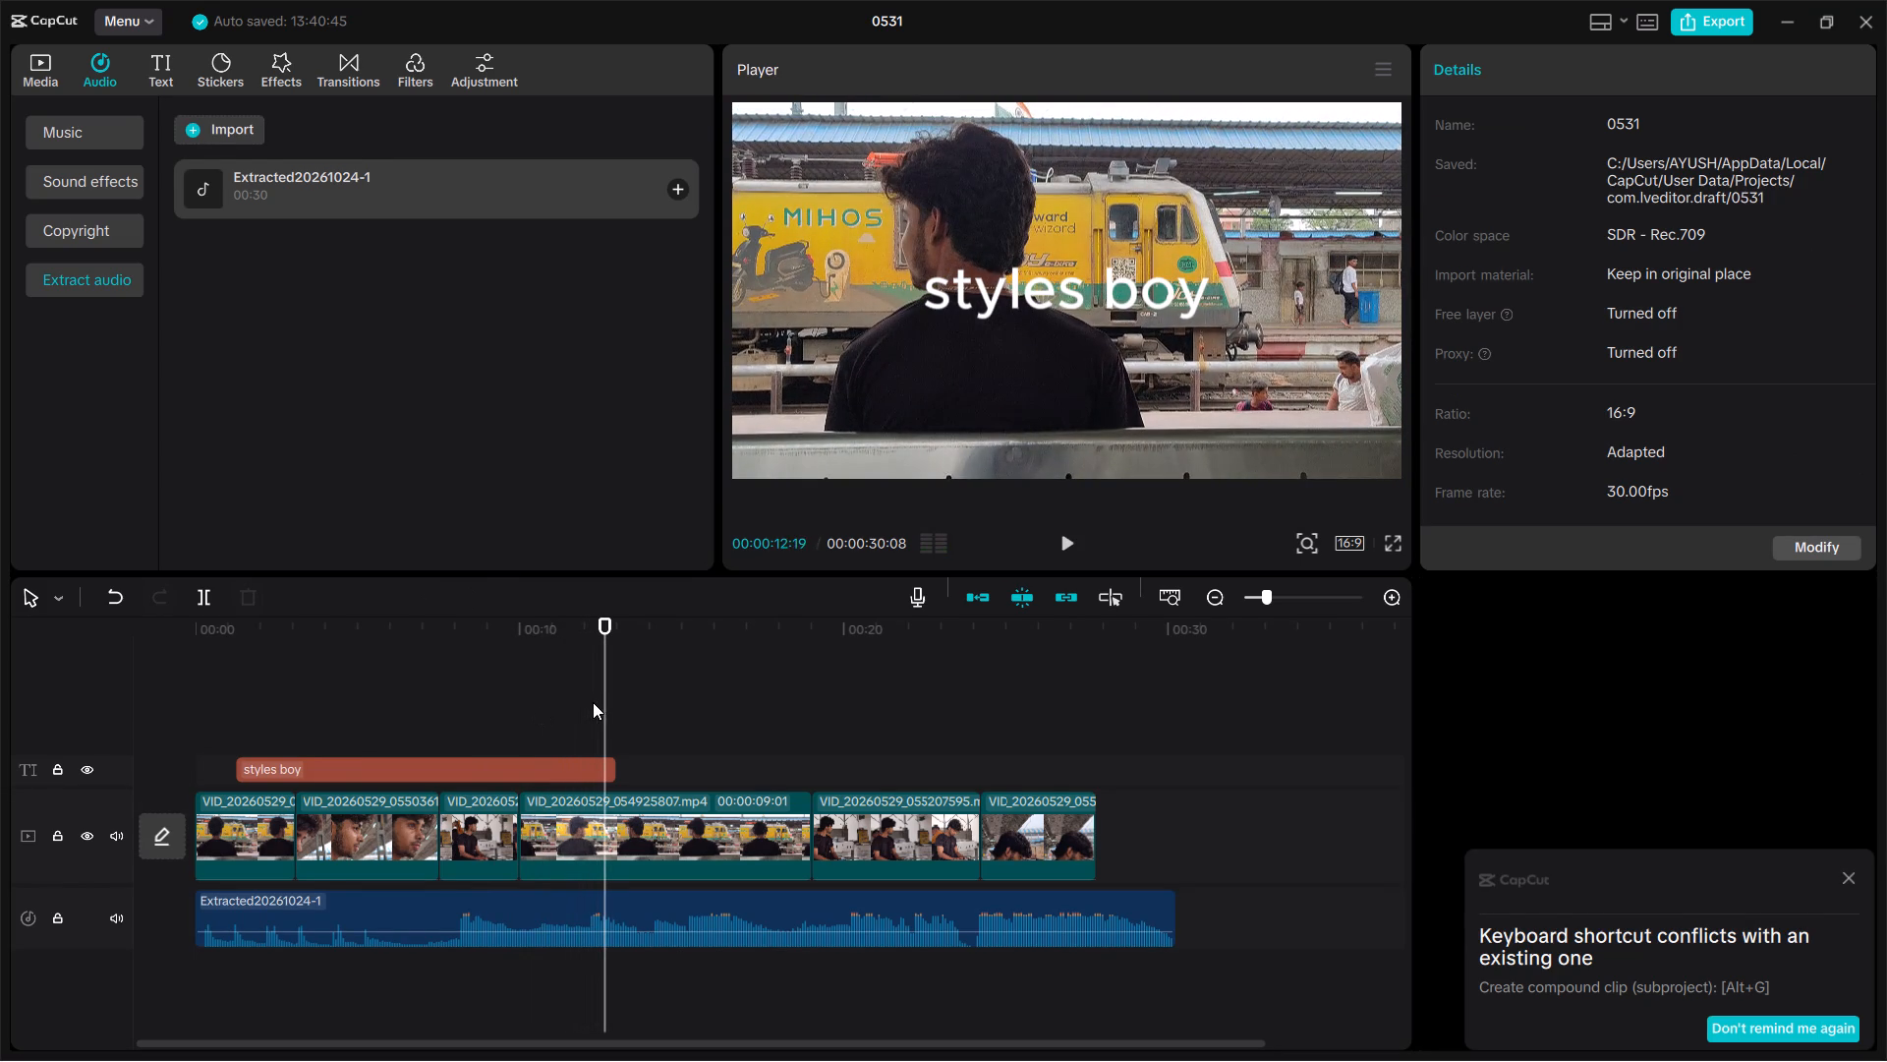
drag(602, 704, 394, 727)
key(space)
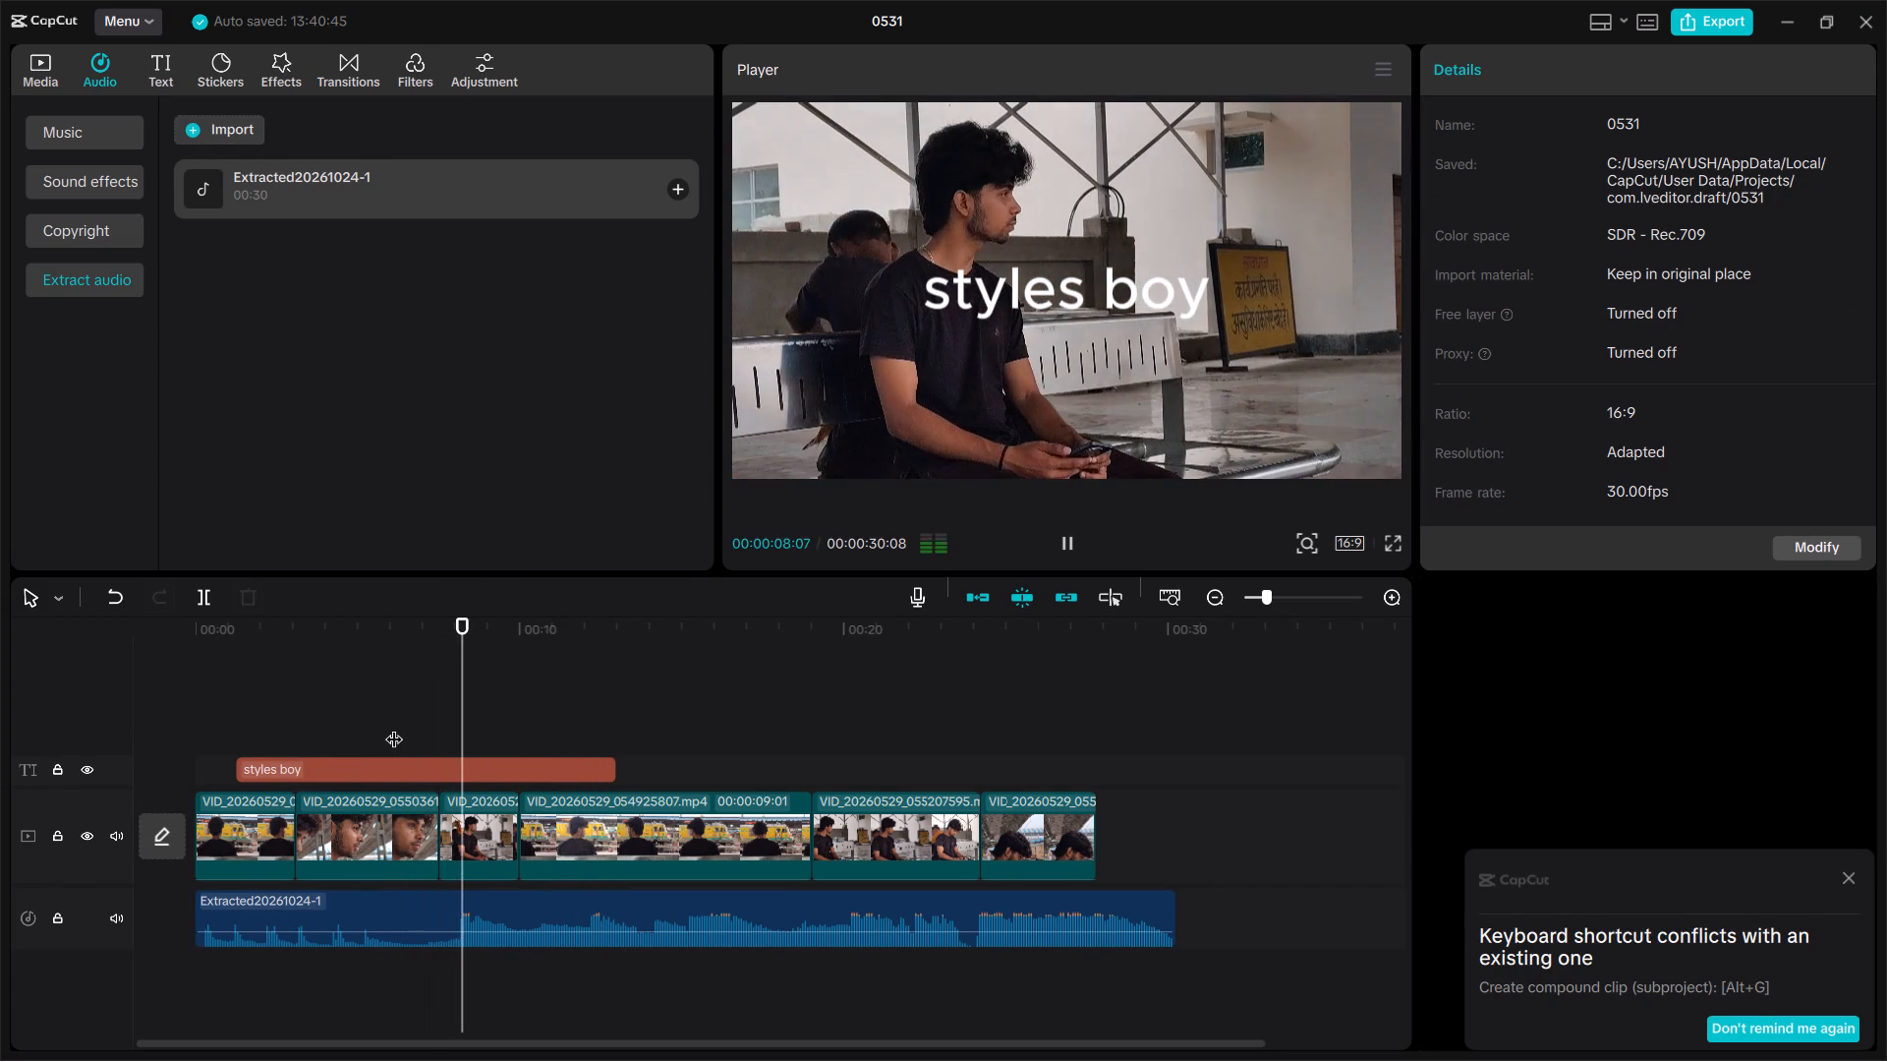
key(space)
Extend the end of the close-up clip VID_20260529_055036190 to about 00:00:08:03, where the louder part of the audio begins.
click(414, 810)
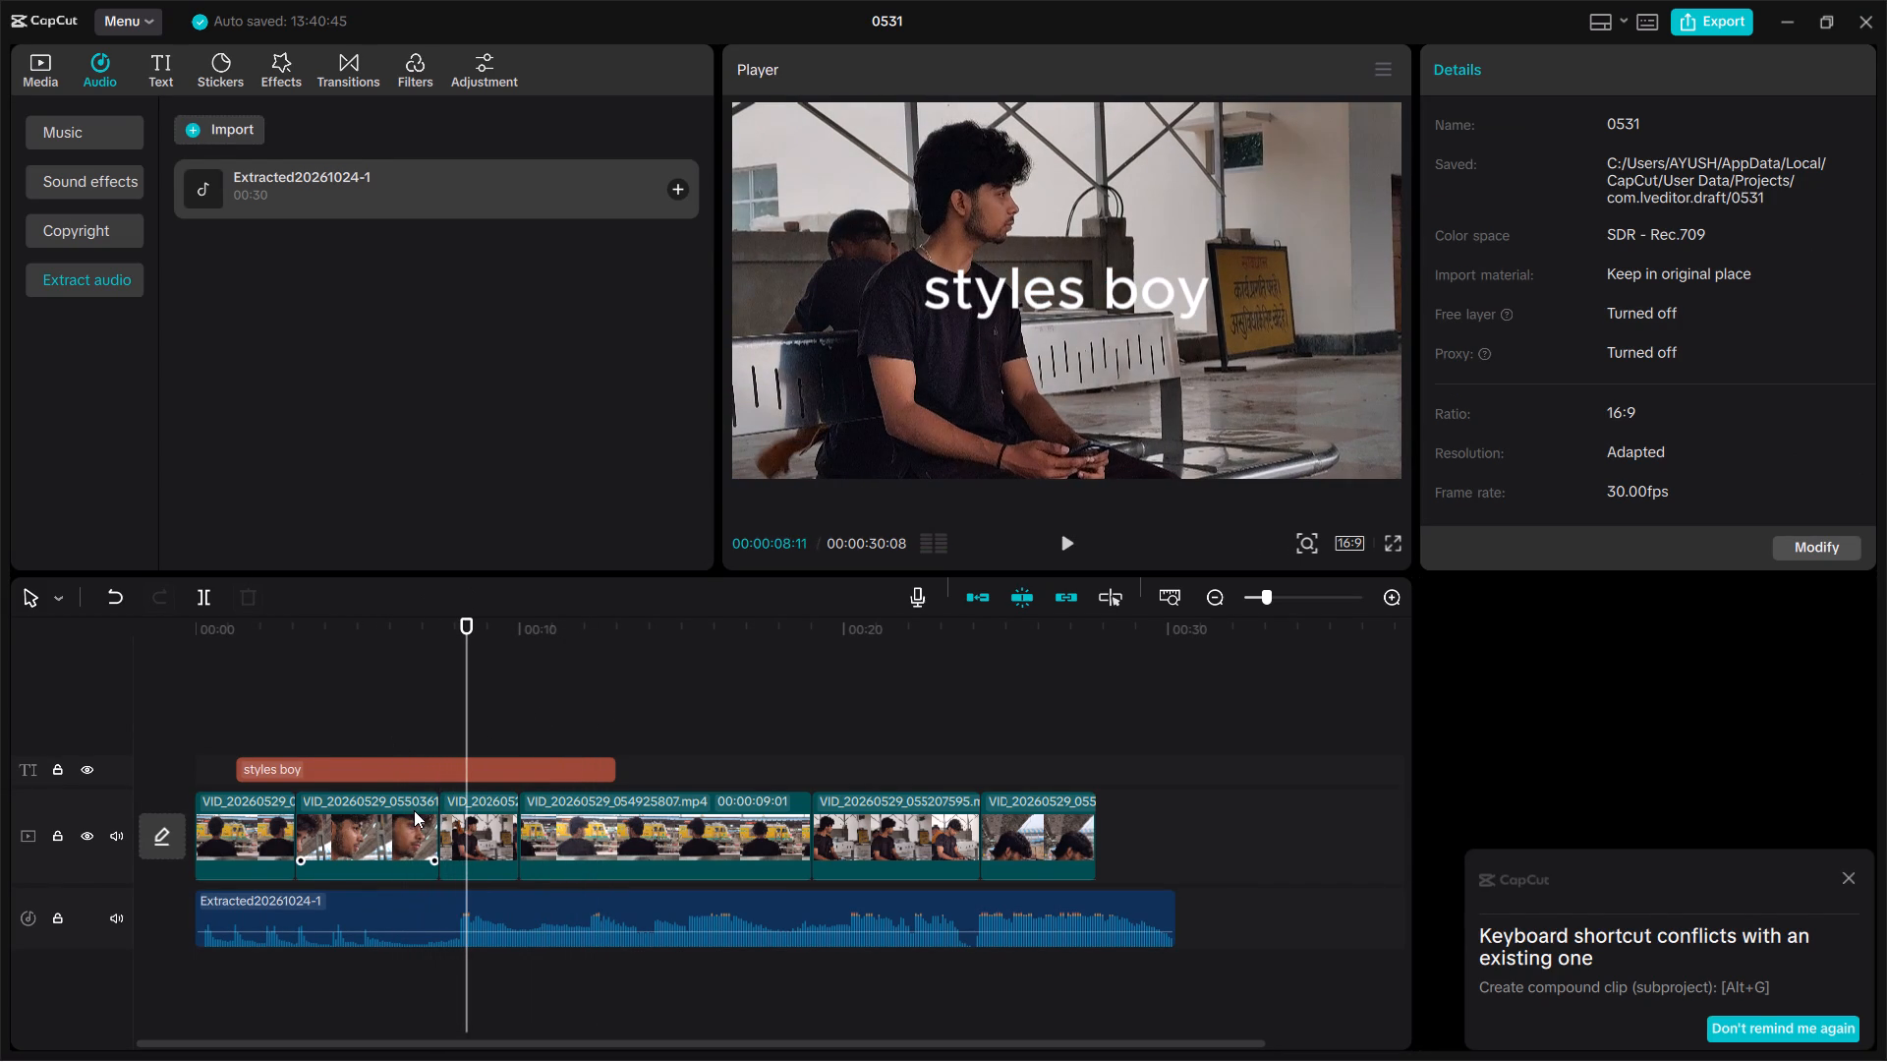
drag(438, 835, 440, 835)
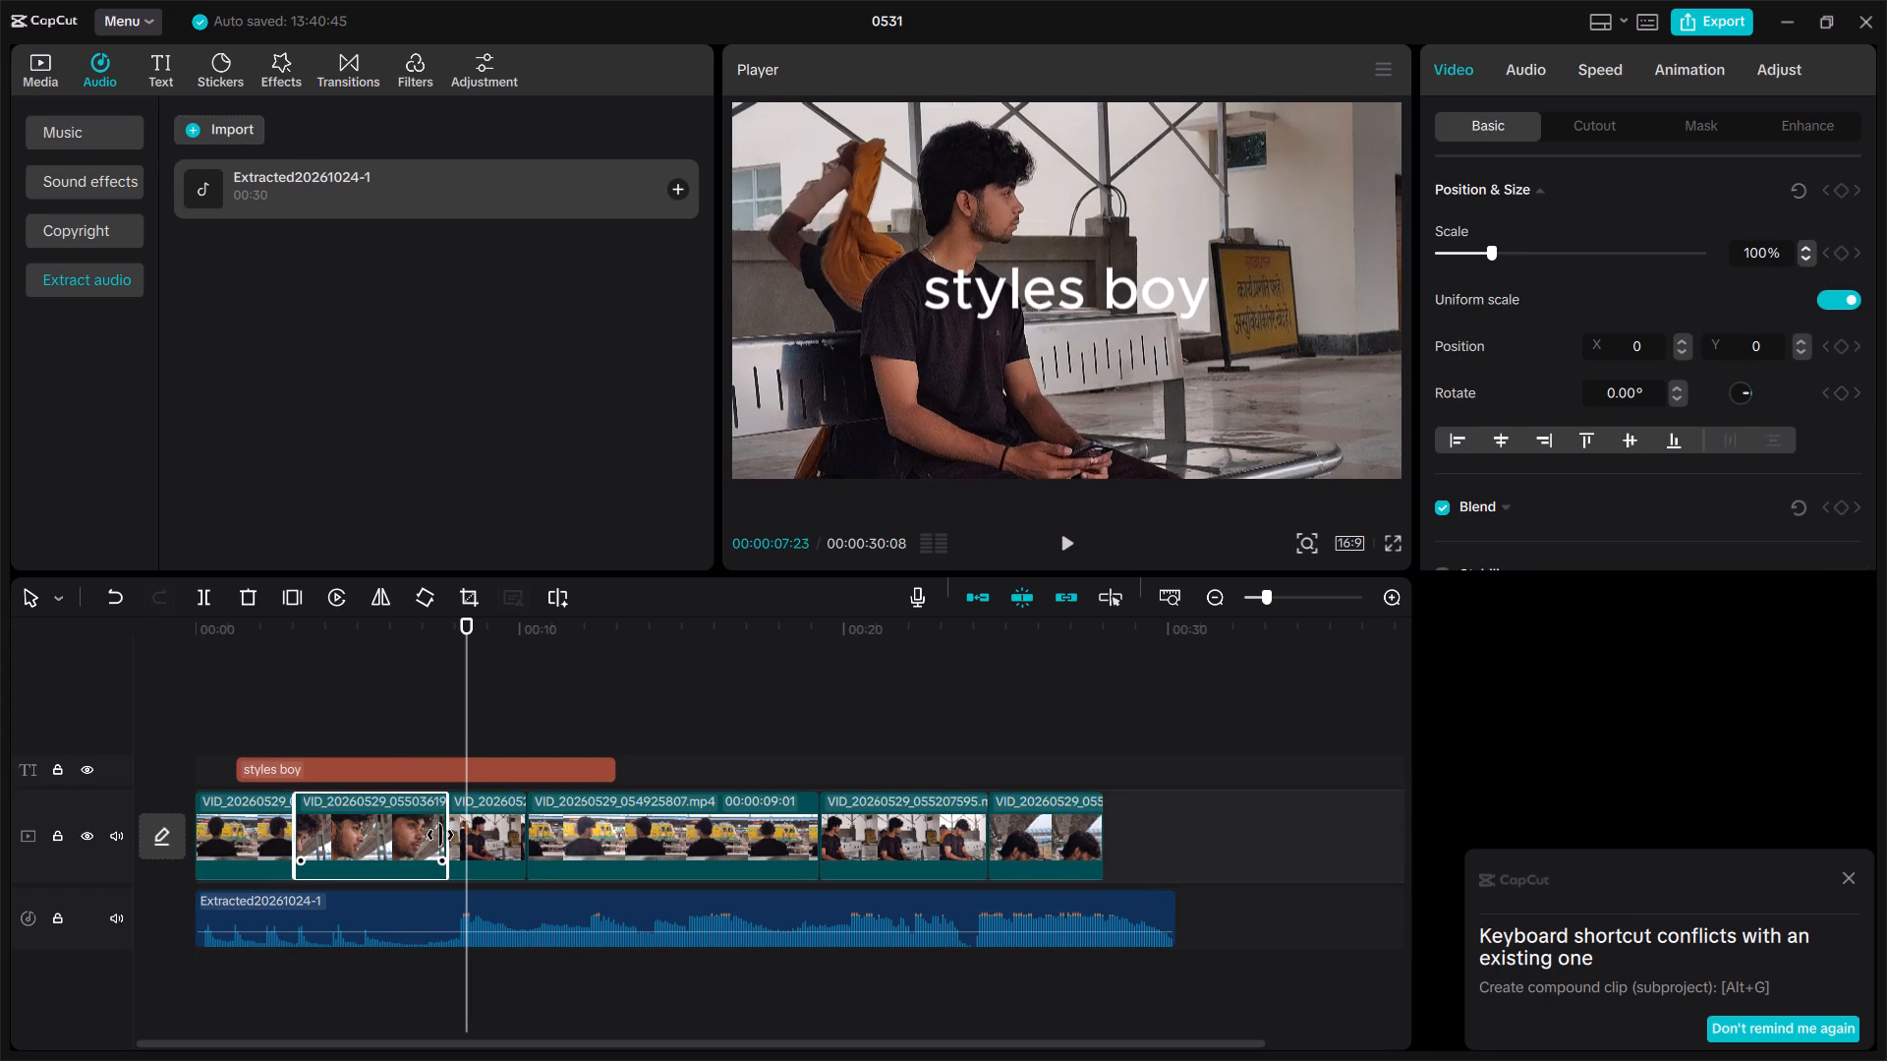
drag(440, 835, 454, 844)
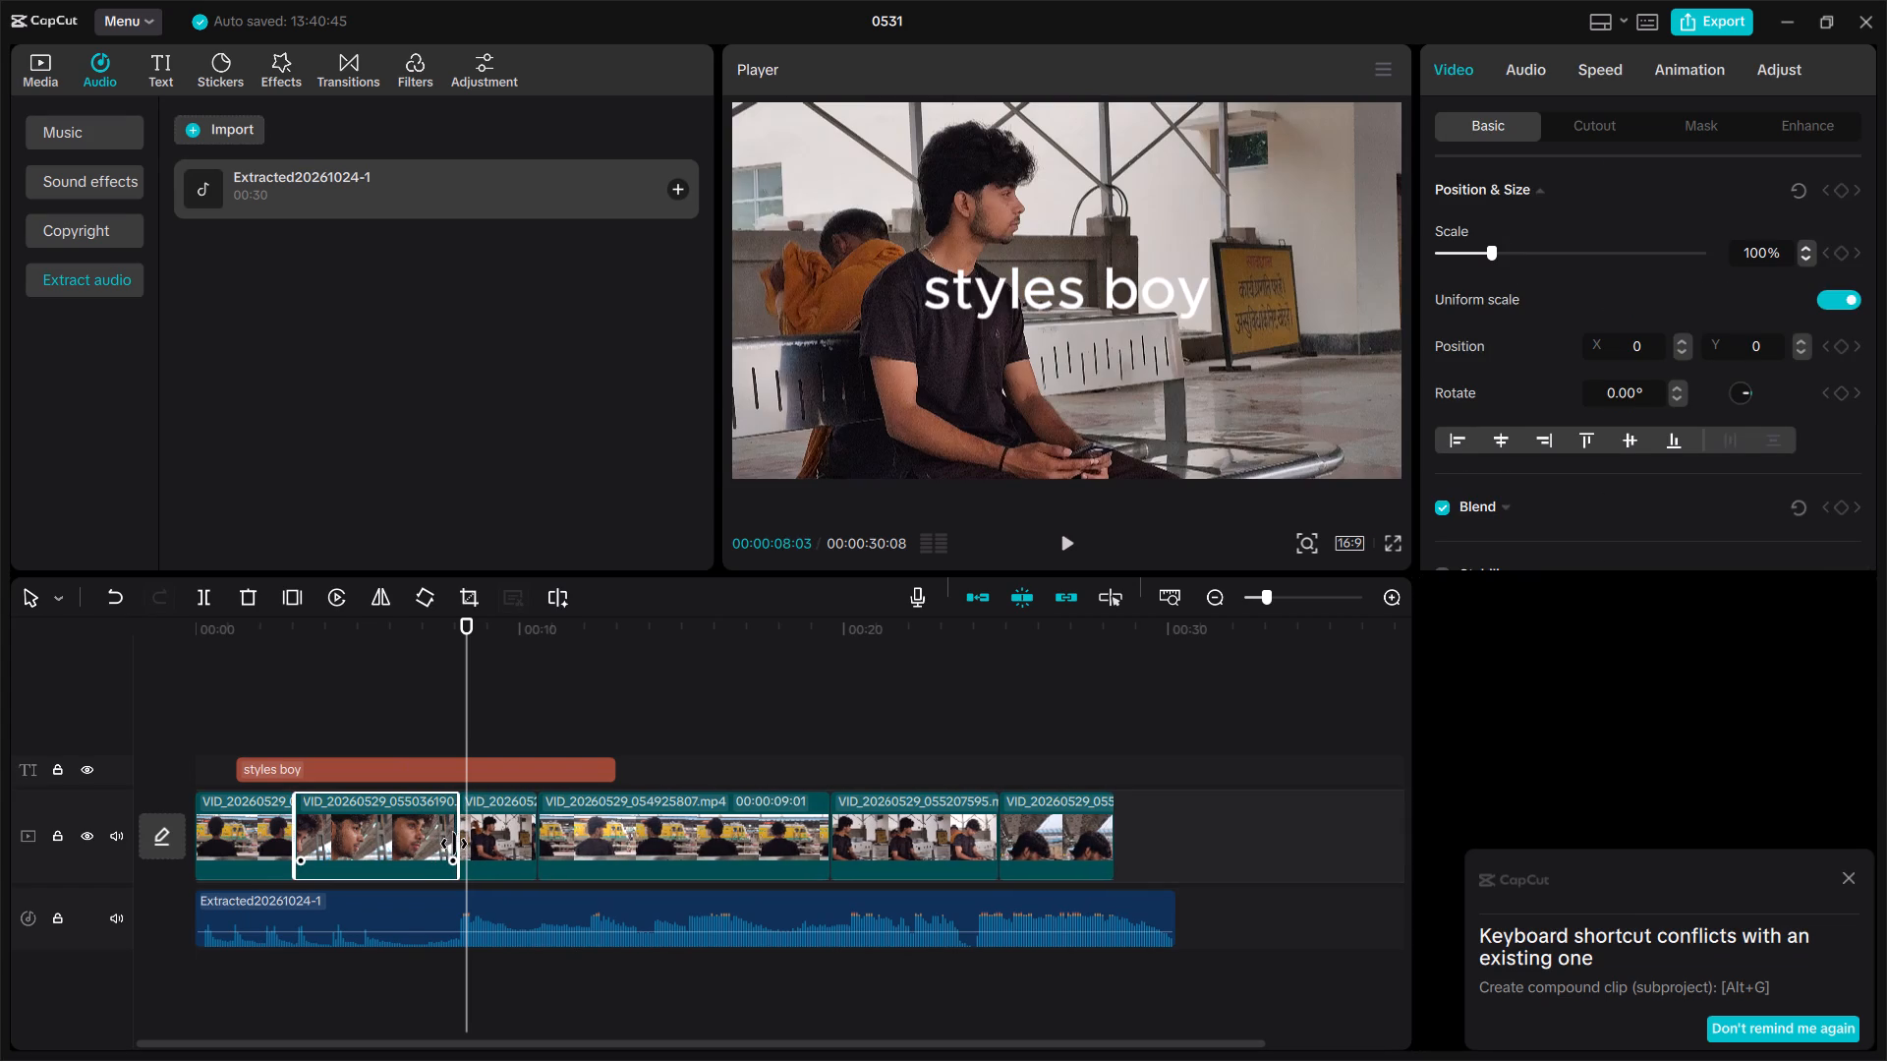
drag(454, 844, 463, 849)
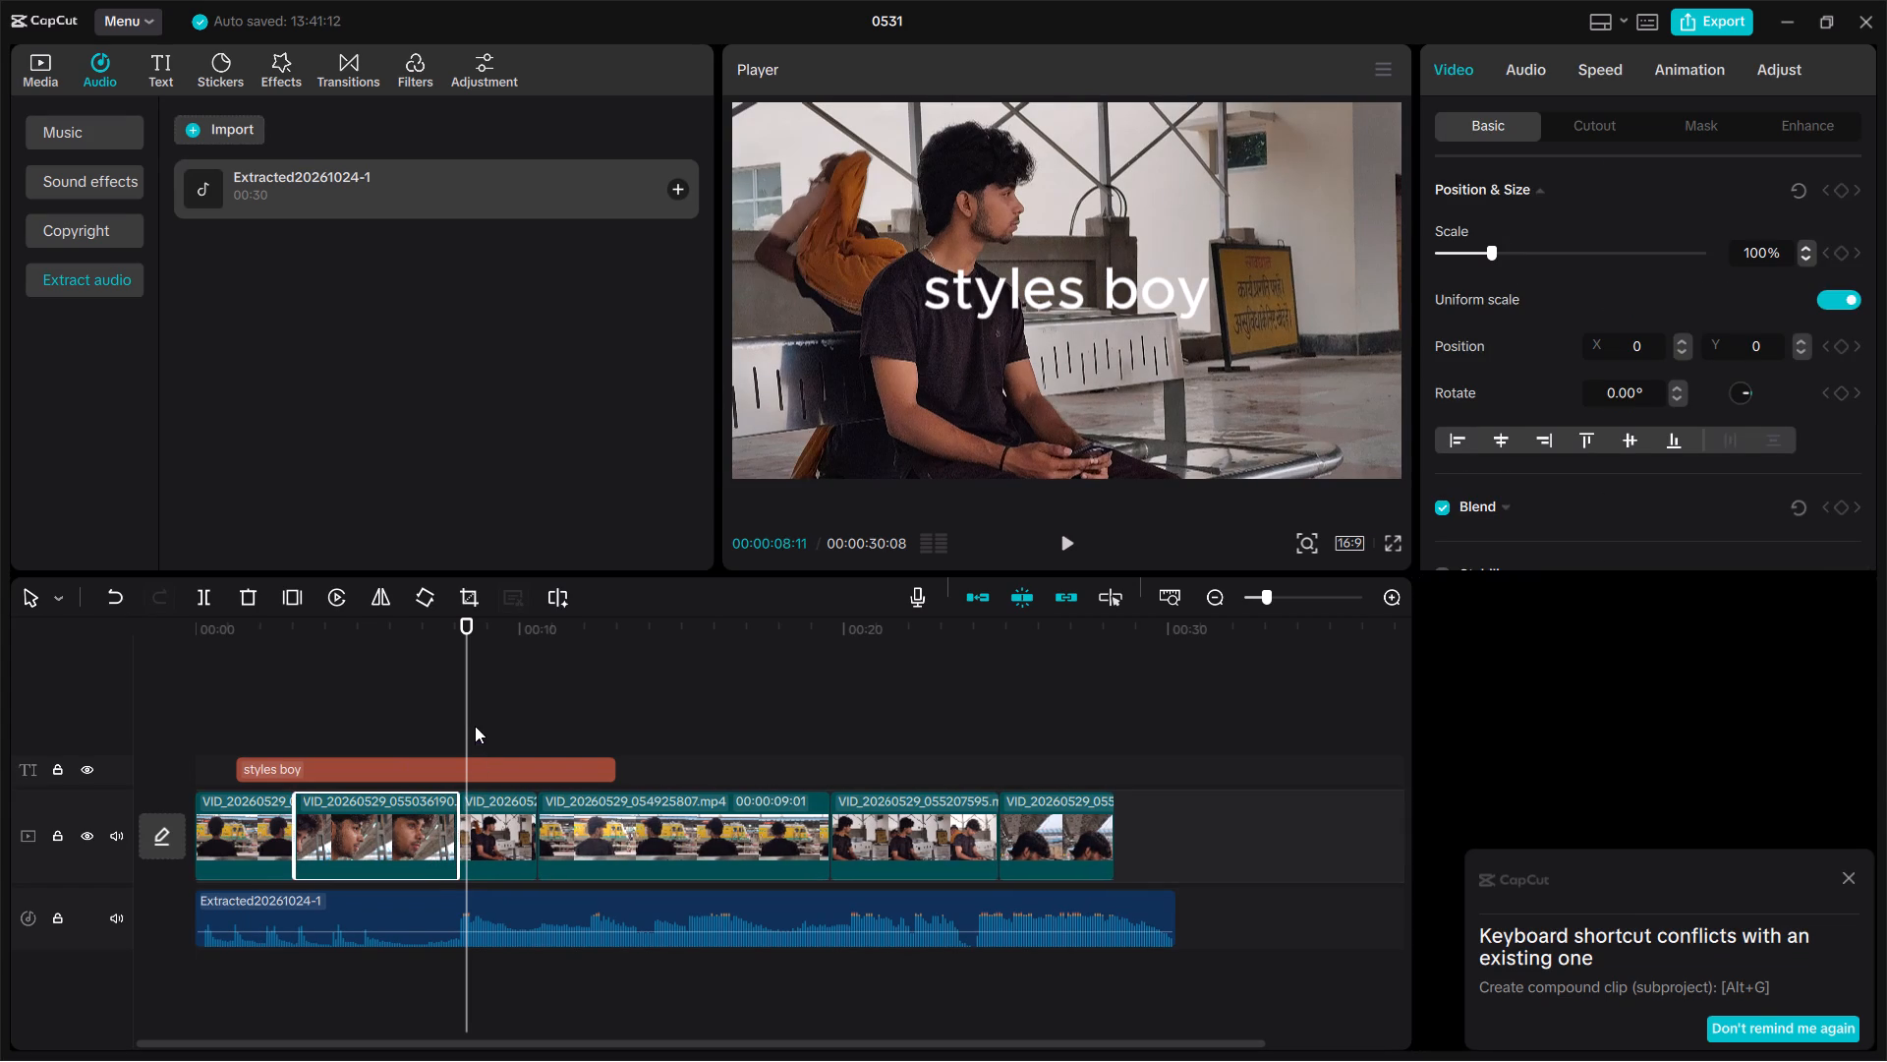
Replay from the close-up into the following train clip to check the timing of the bench segment against the audio.
drag(471, 721, 356, 737)
key(space)
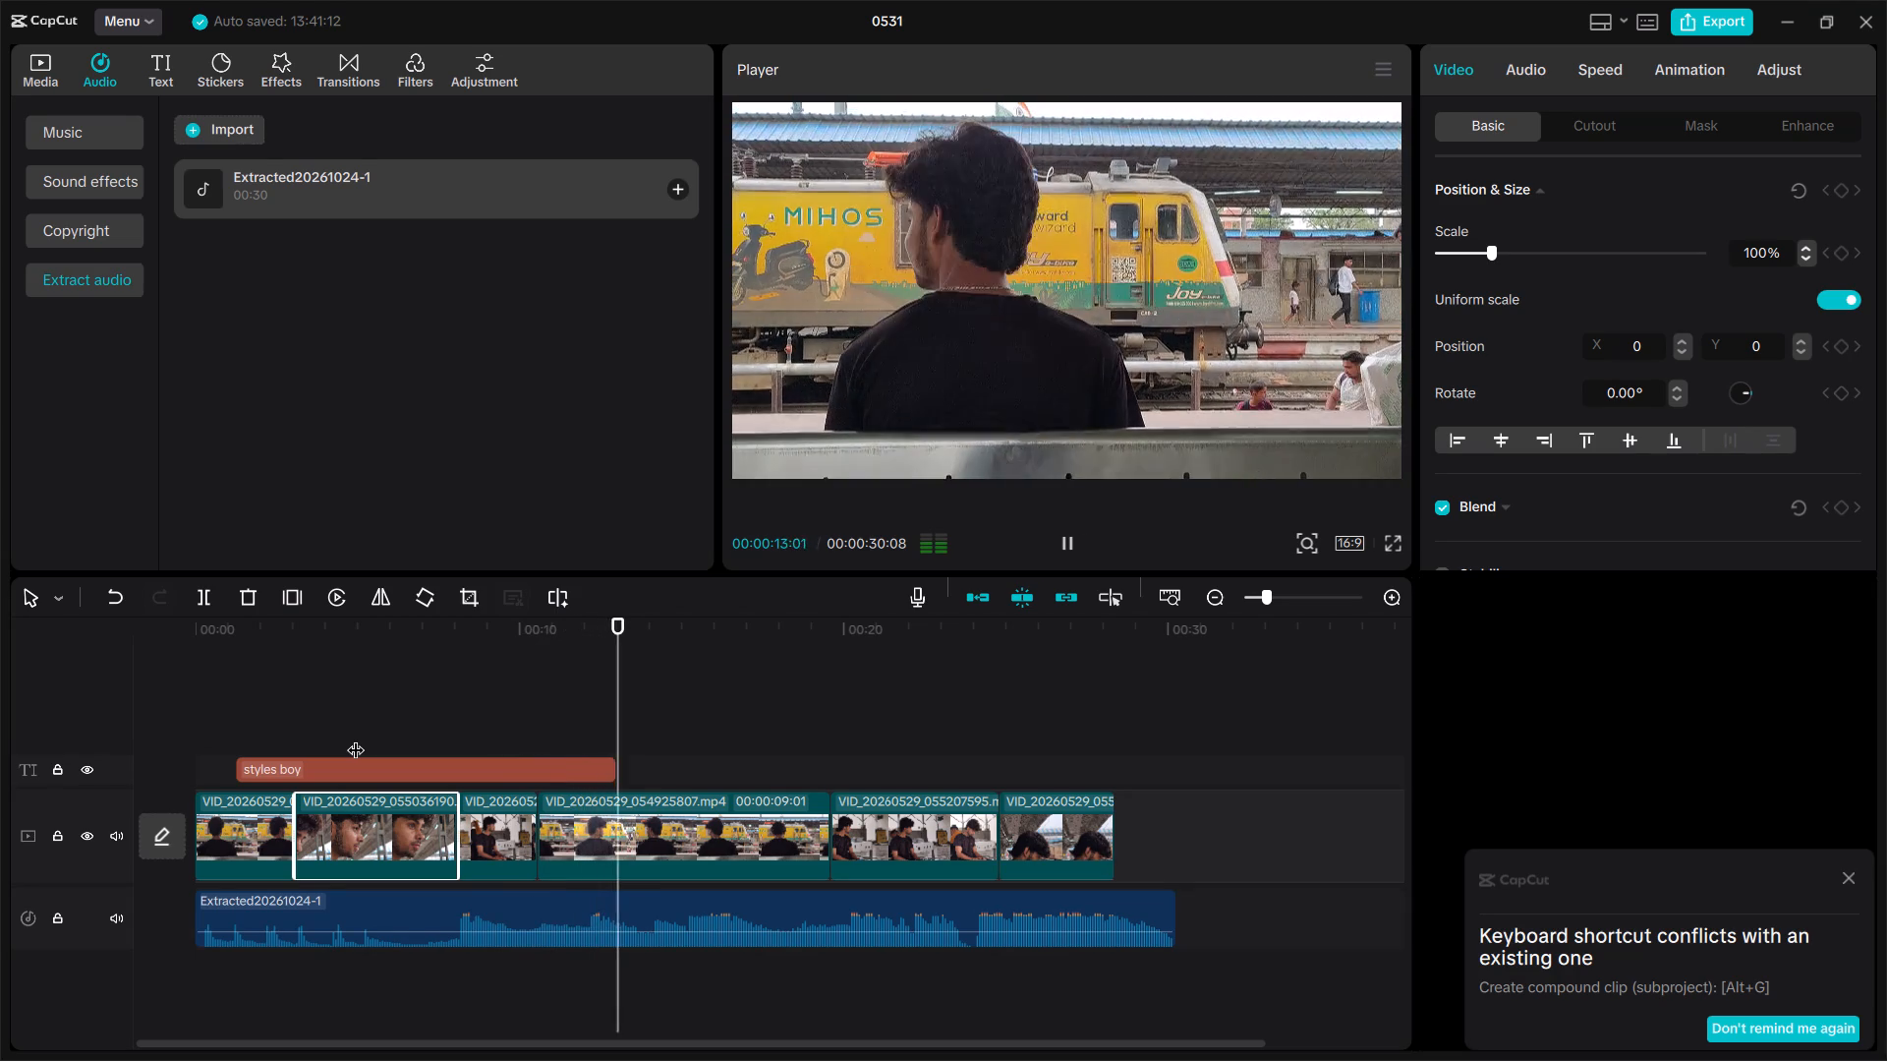
key(space)
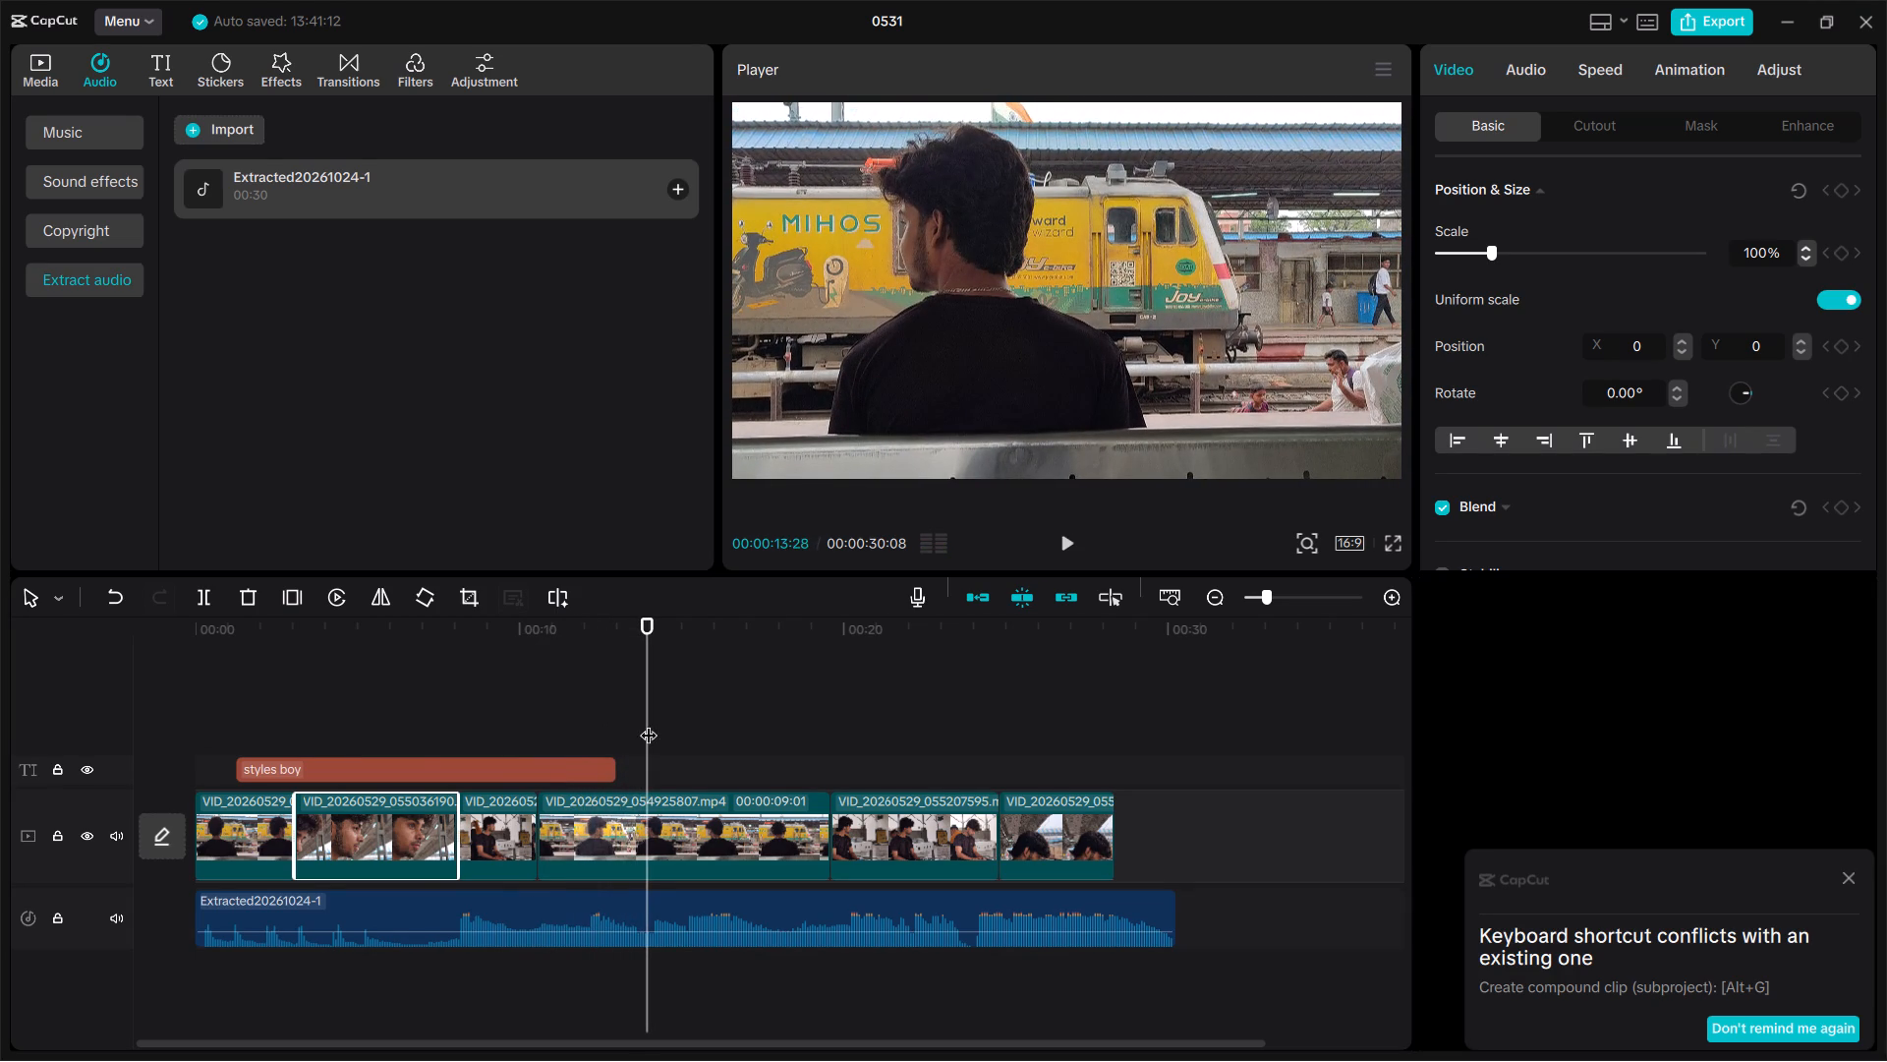
drag(649, 723, 411, 727)
key(space)
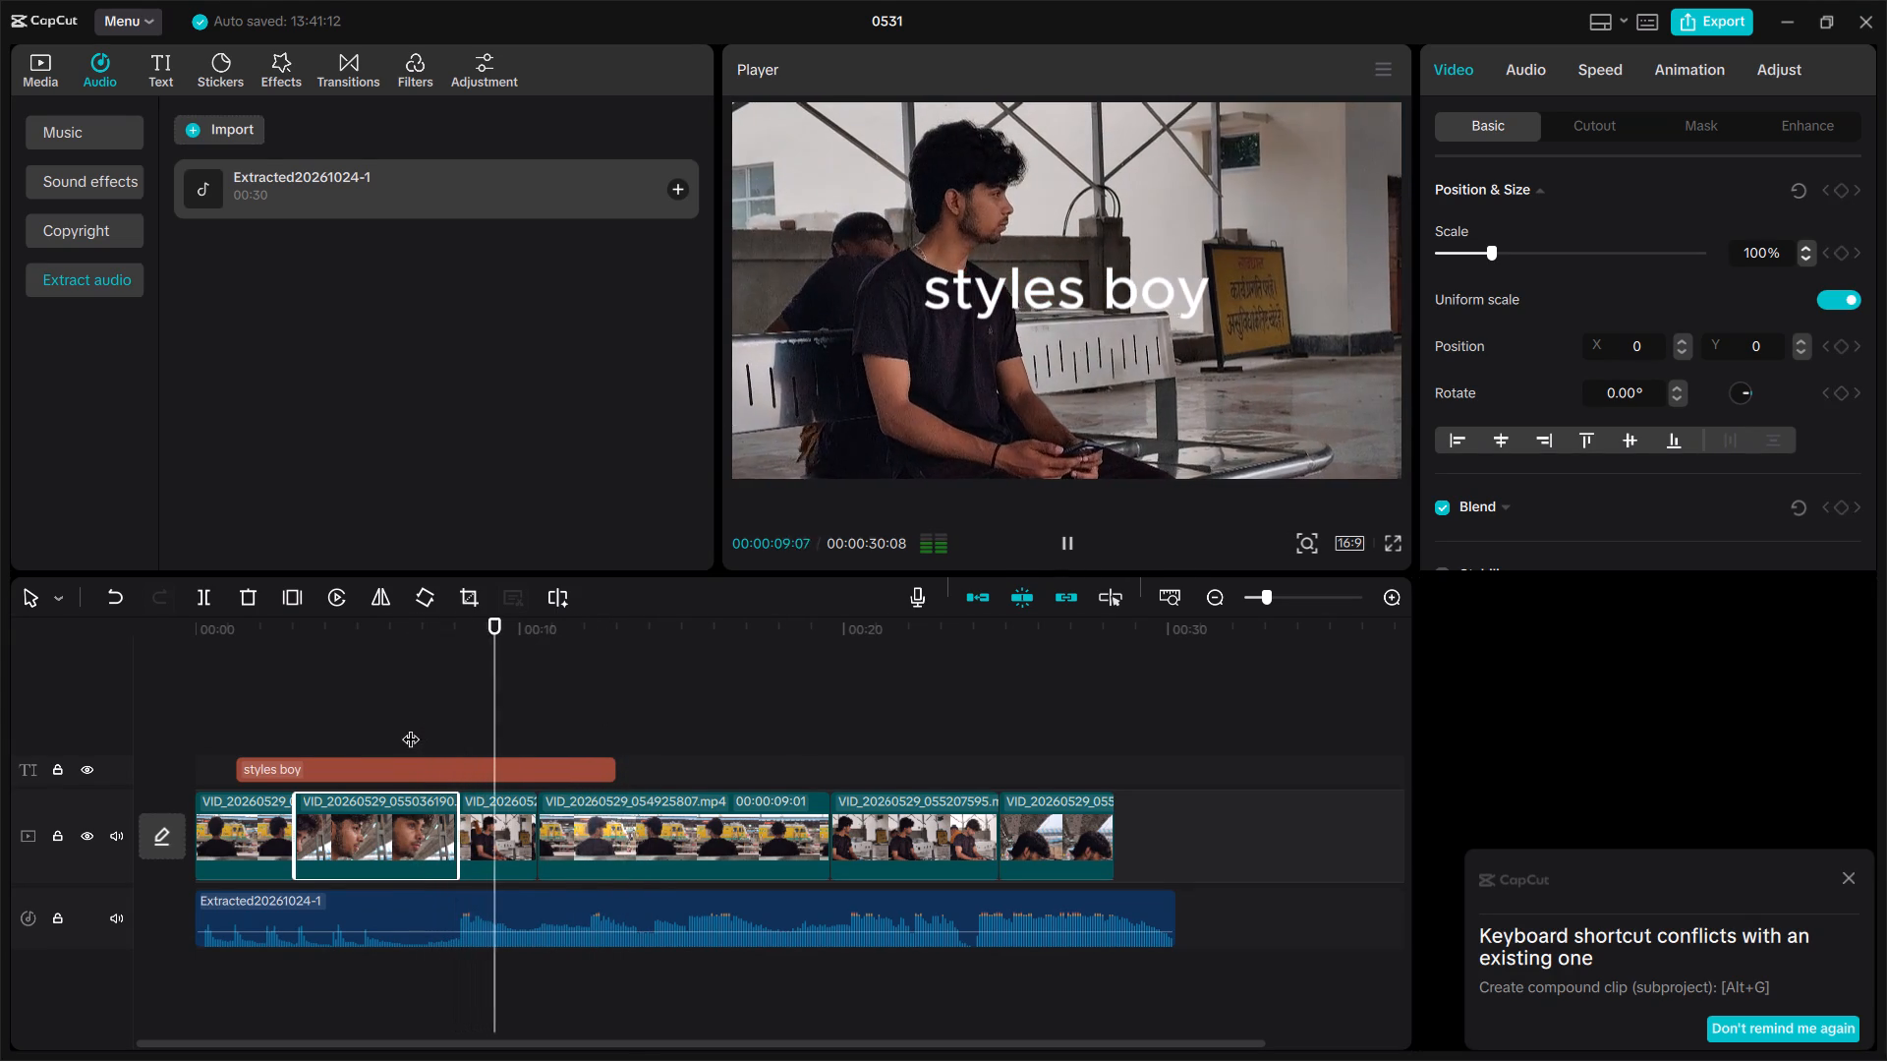
key(space)
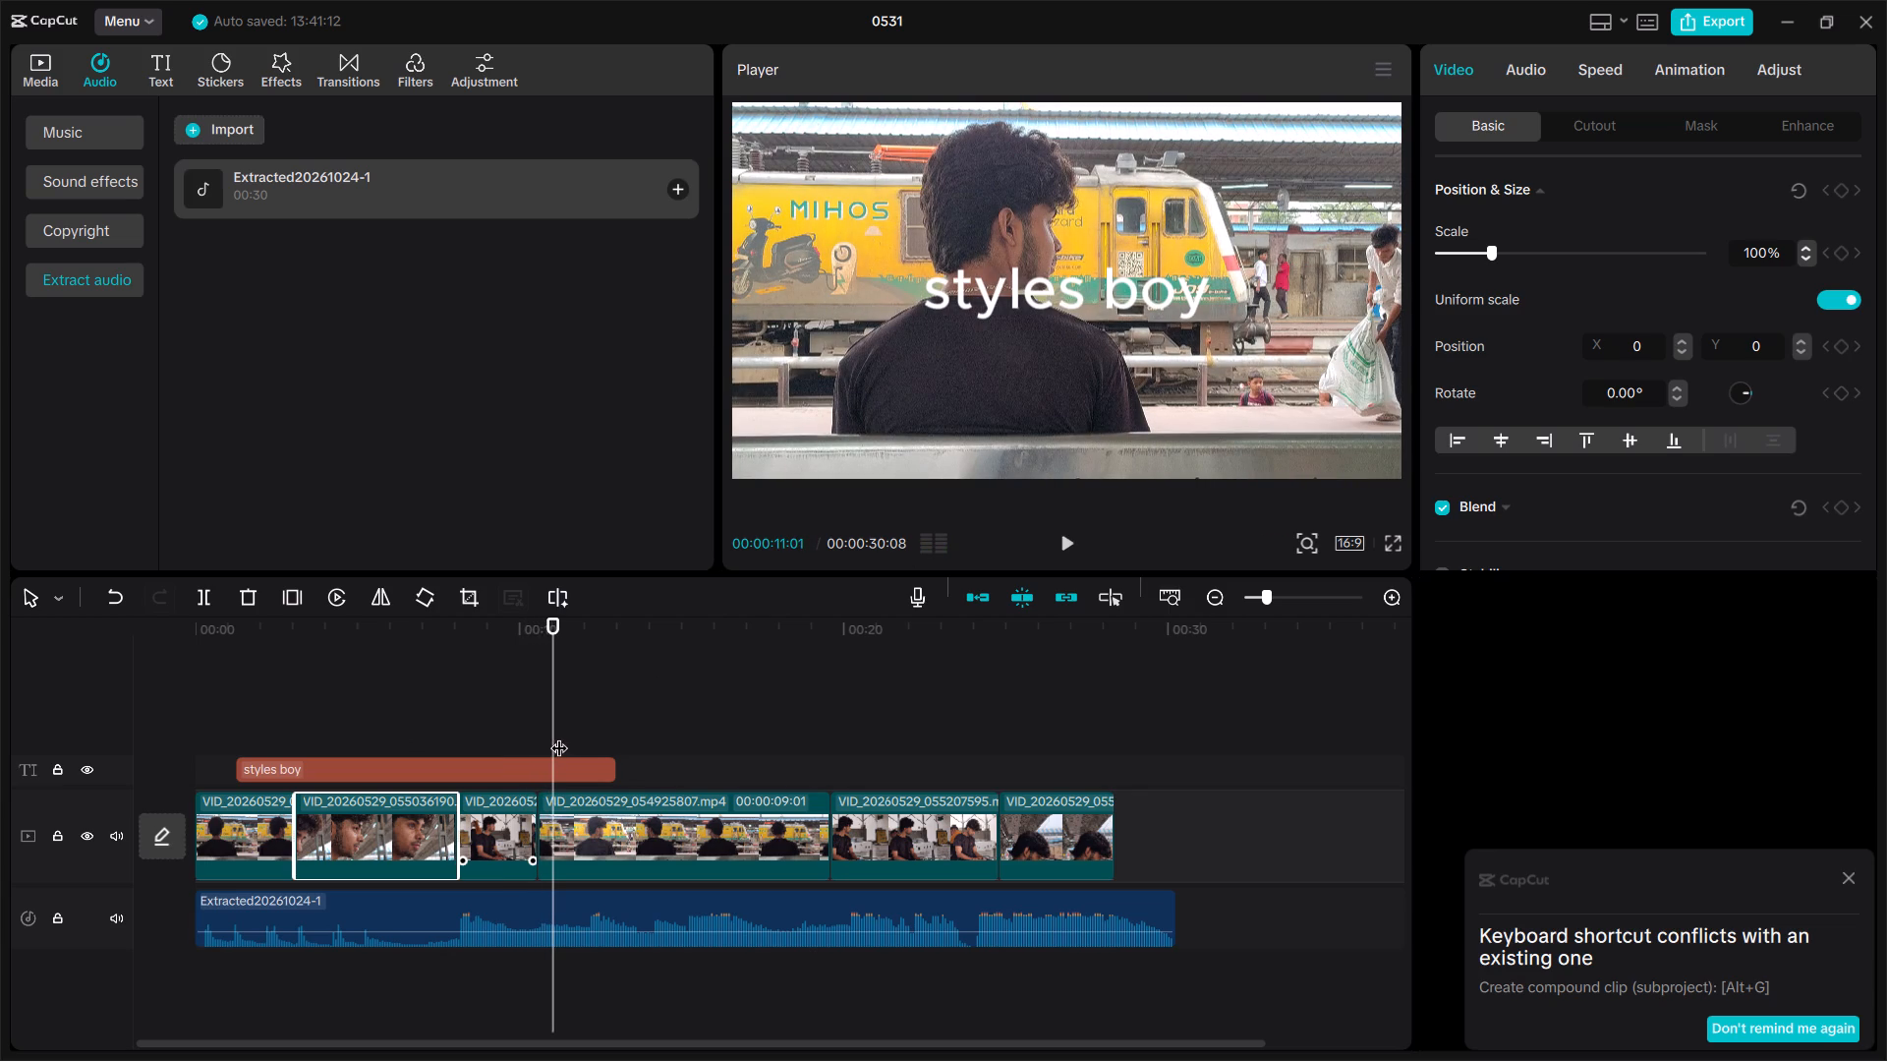
Shorten the "styles boy" text so it ends together with the close-up clip, at about 00:00:08:03.
drag(616, 762, 541, 771)
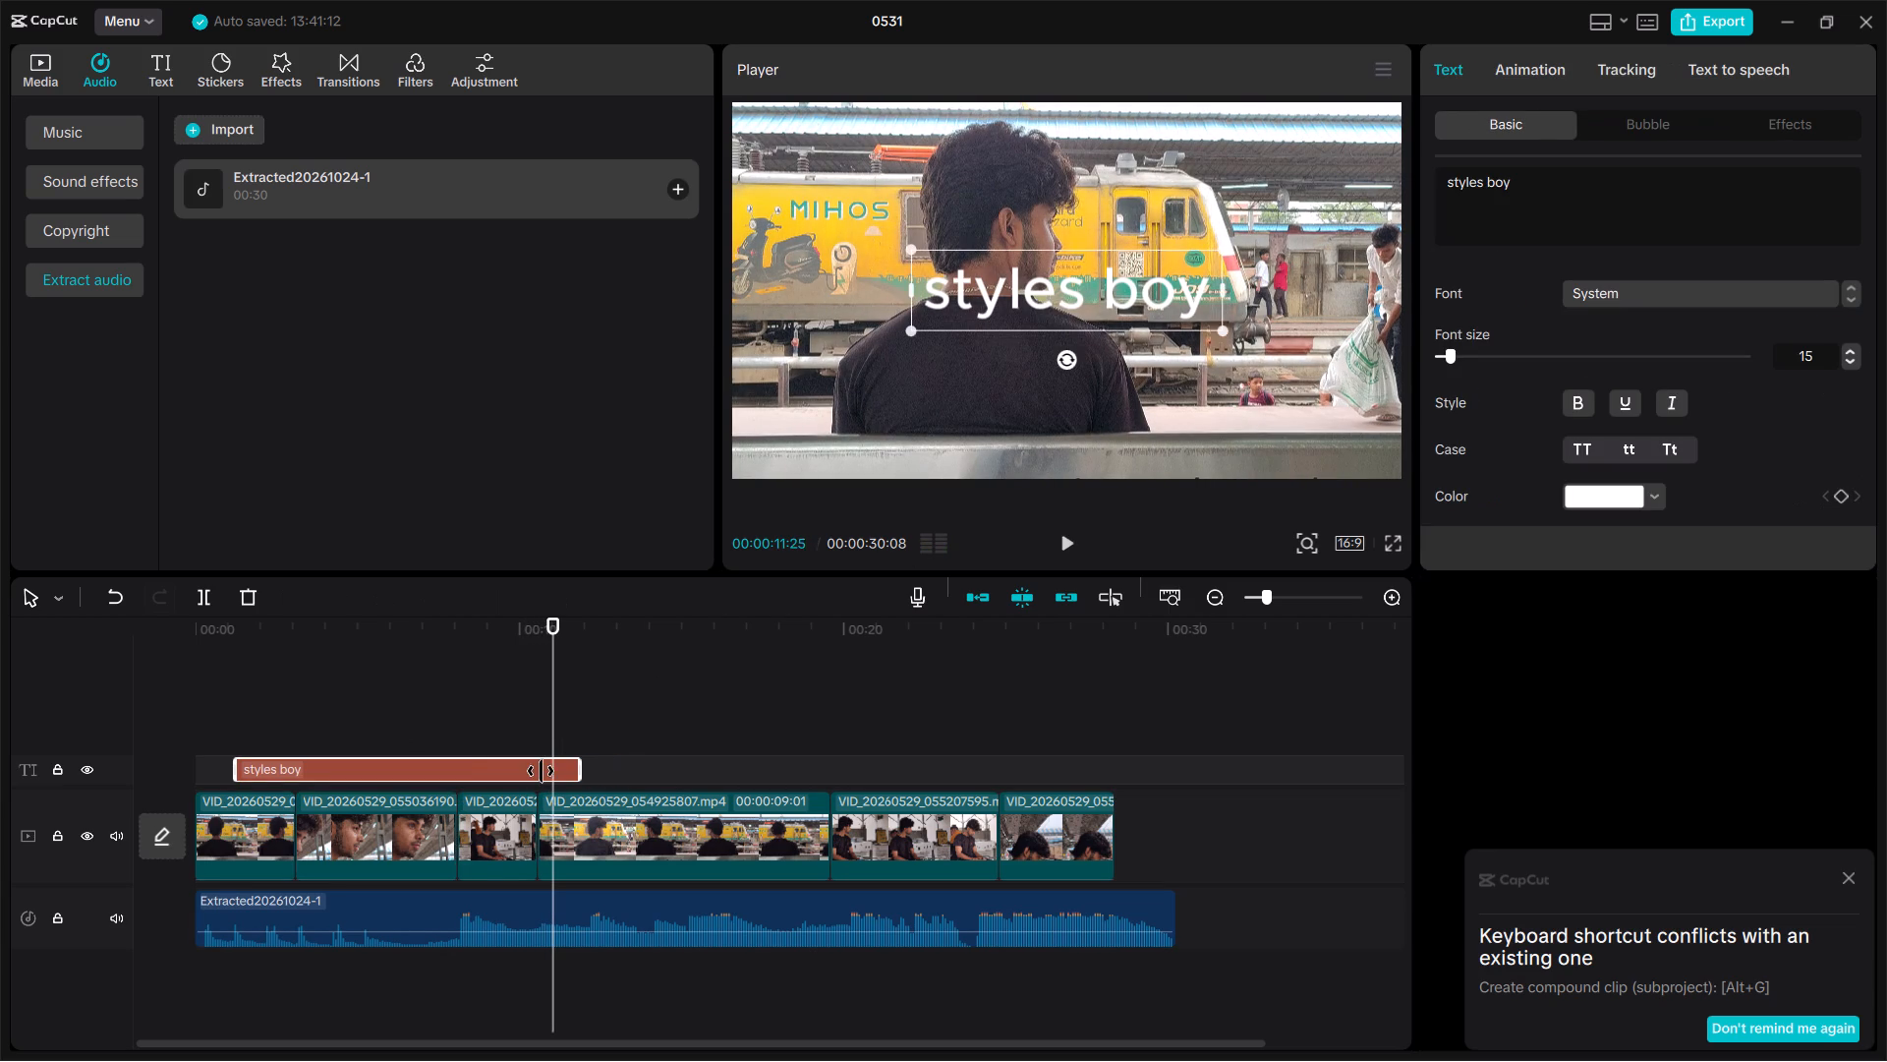
drag(541, 771, 455, 768)
Play the train clip and the bench segment before it, and inspect the cut where the shortened "styles boy" text ends.
key(space)
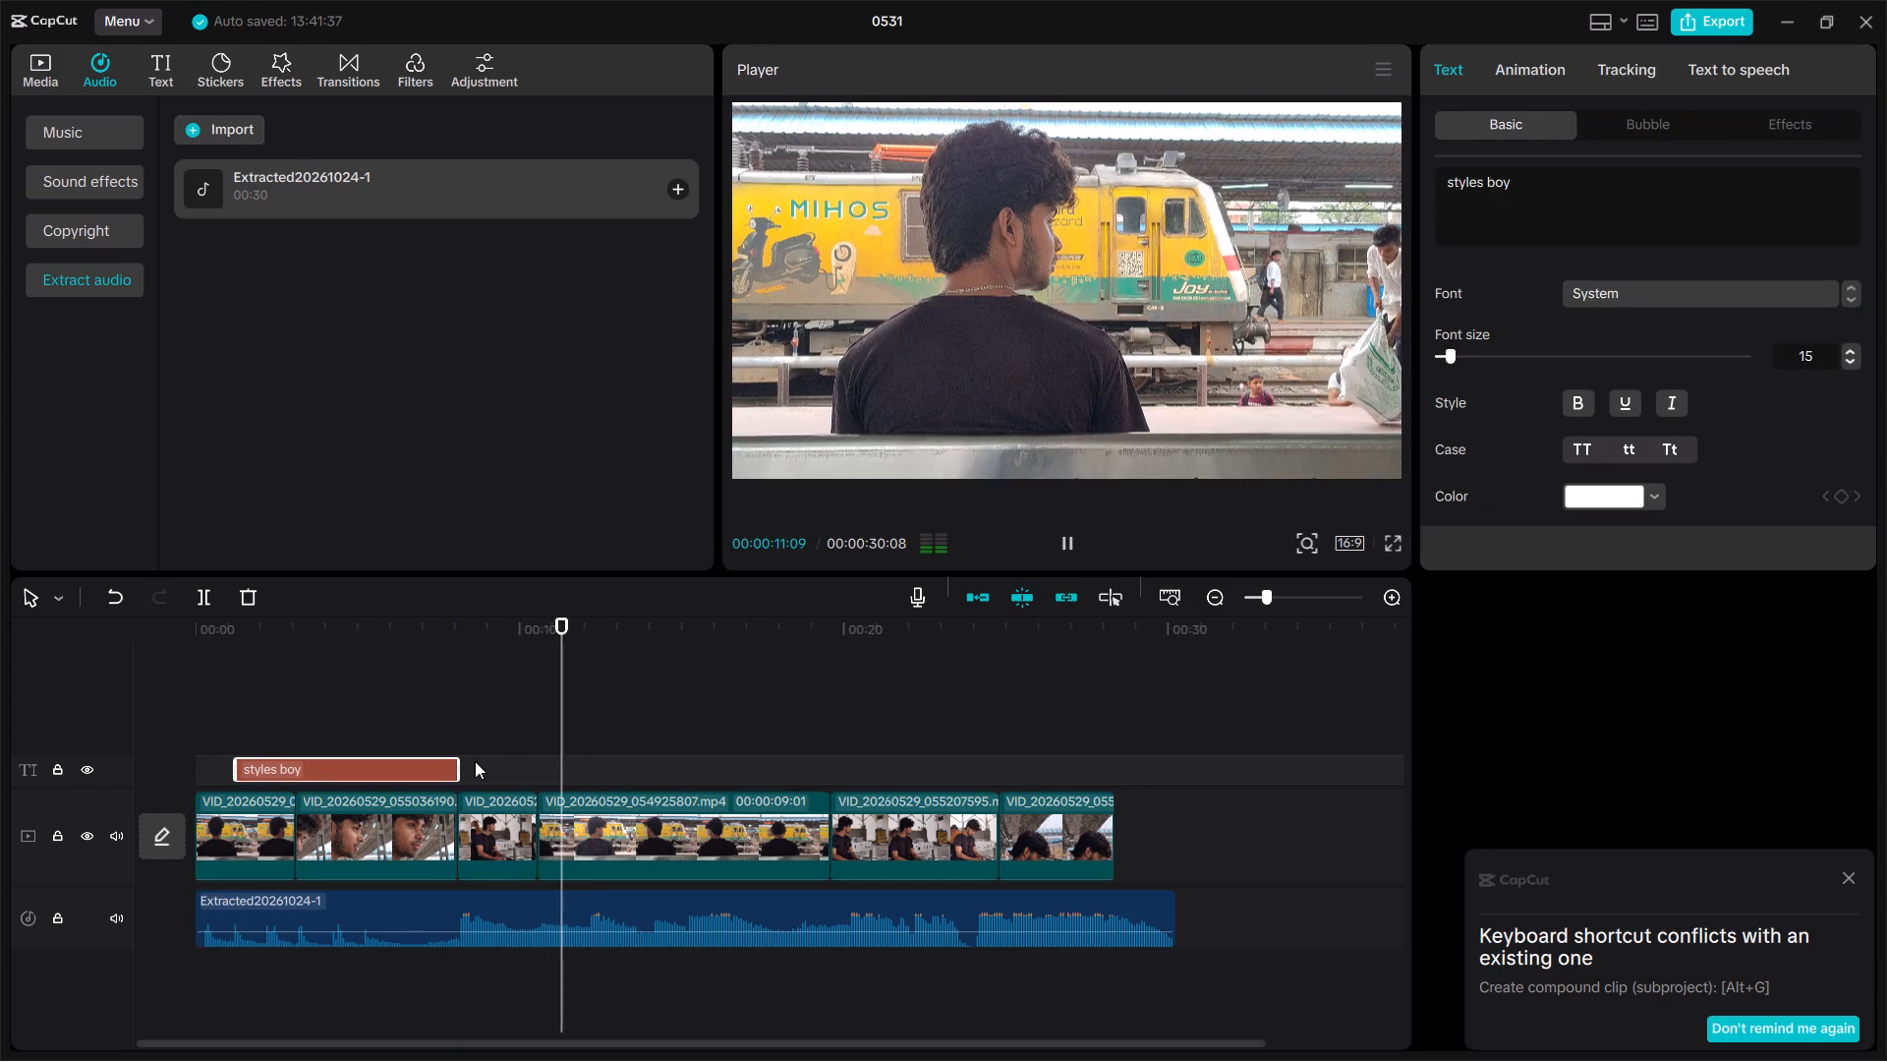
key(space)
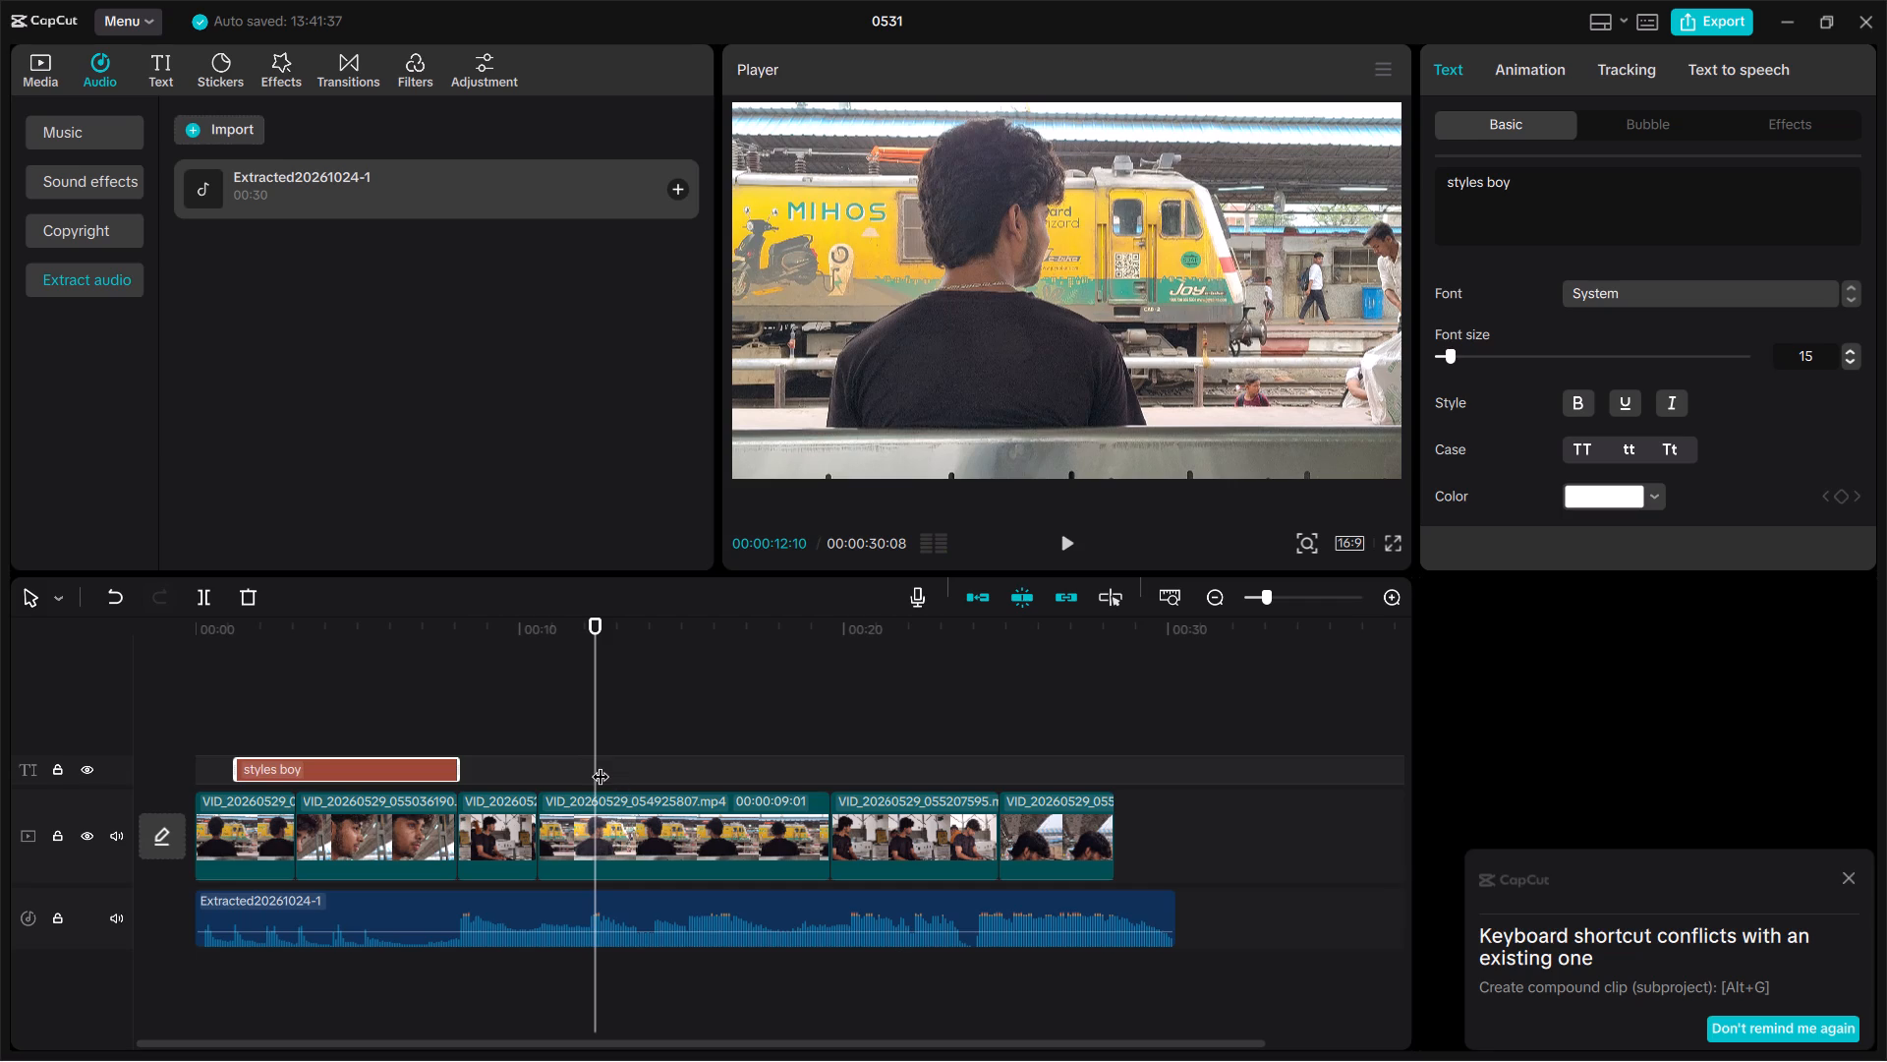
drag(600, 764, 377, 755)
key(space)
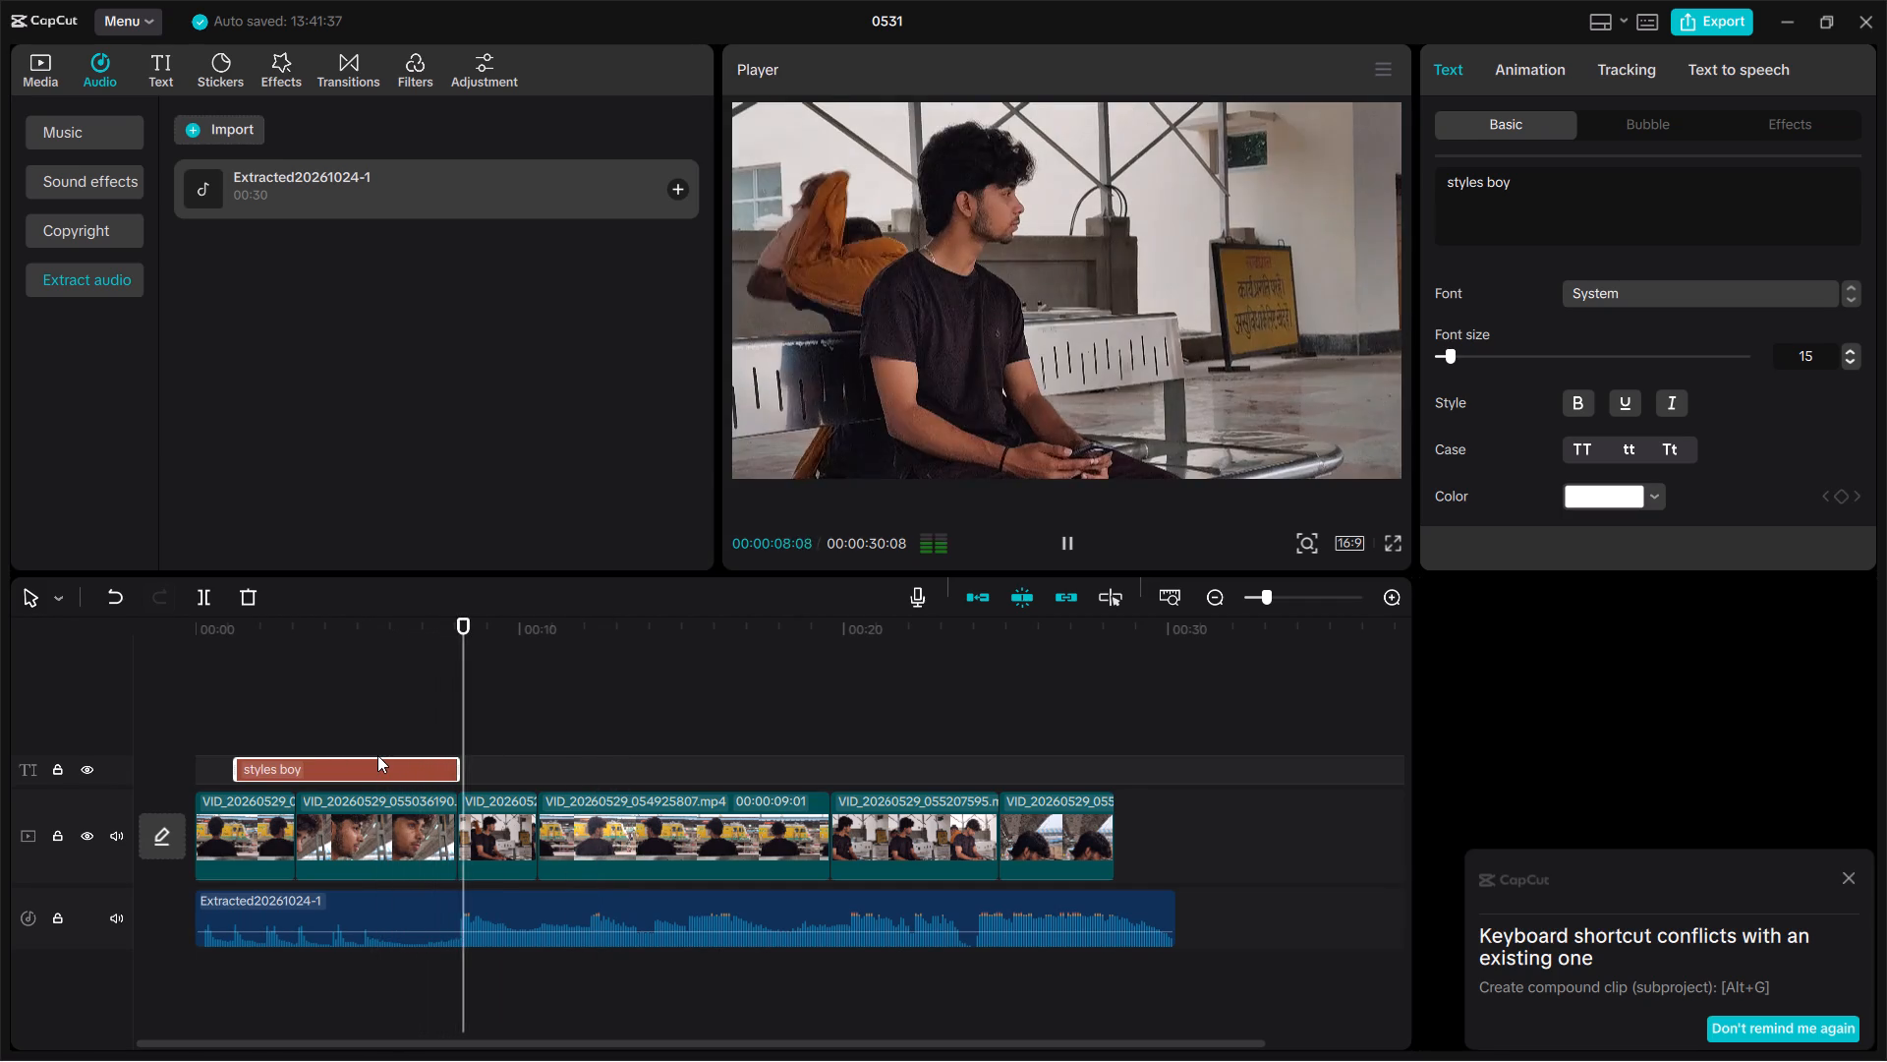
key(space)
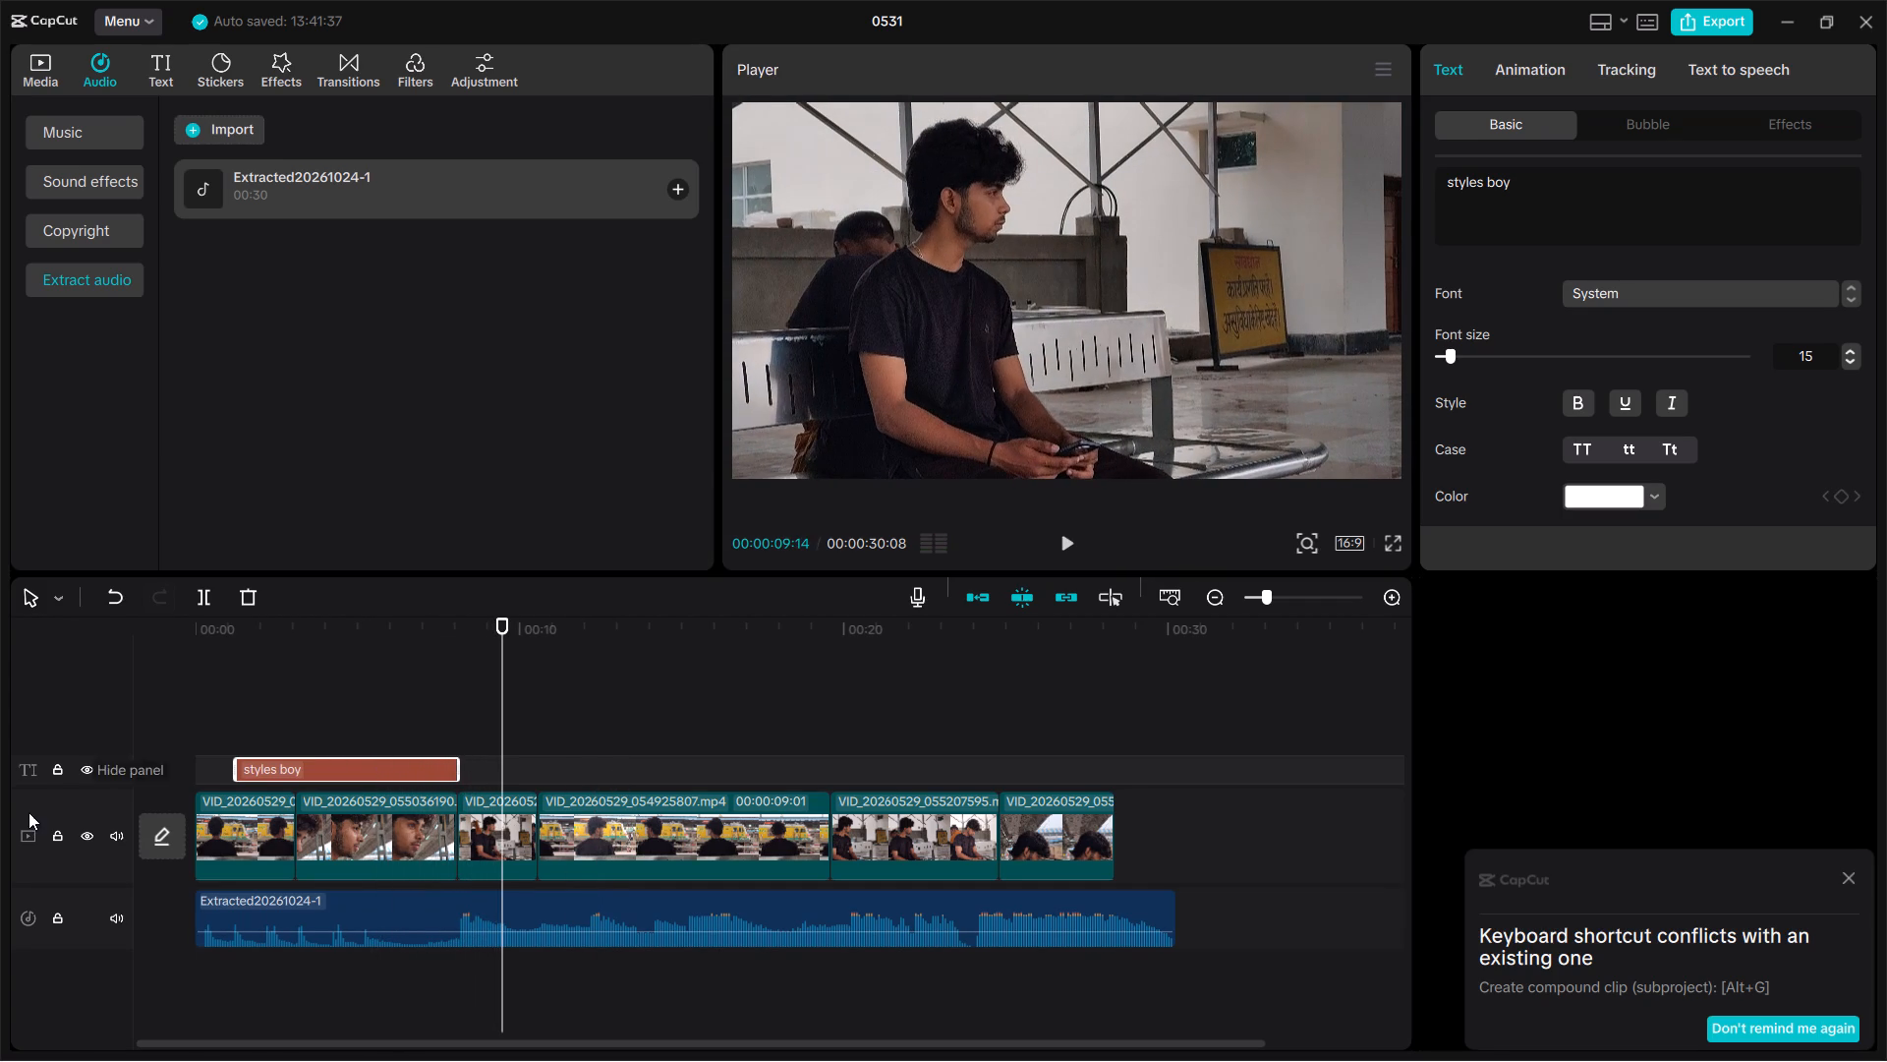
click(456, 812)
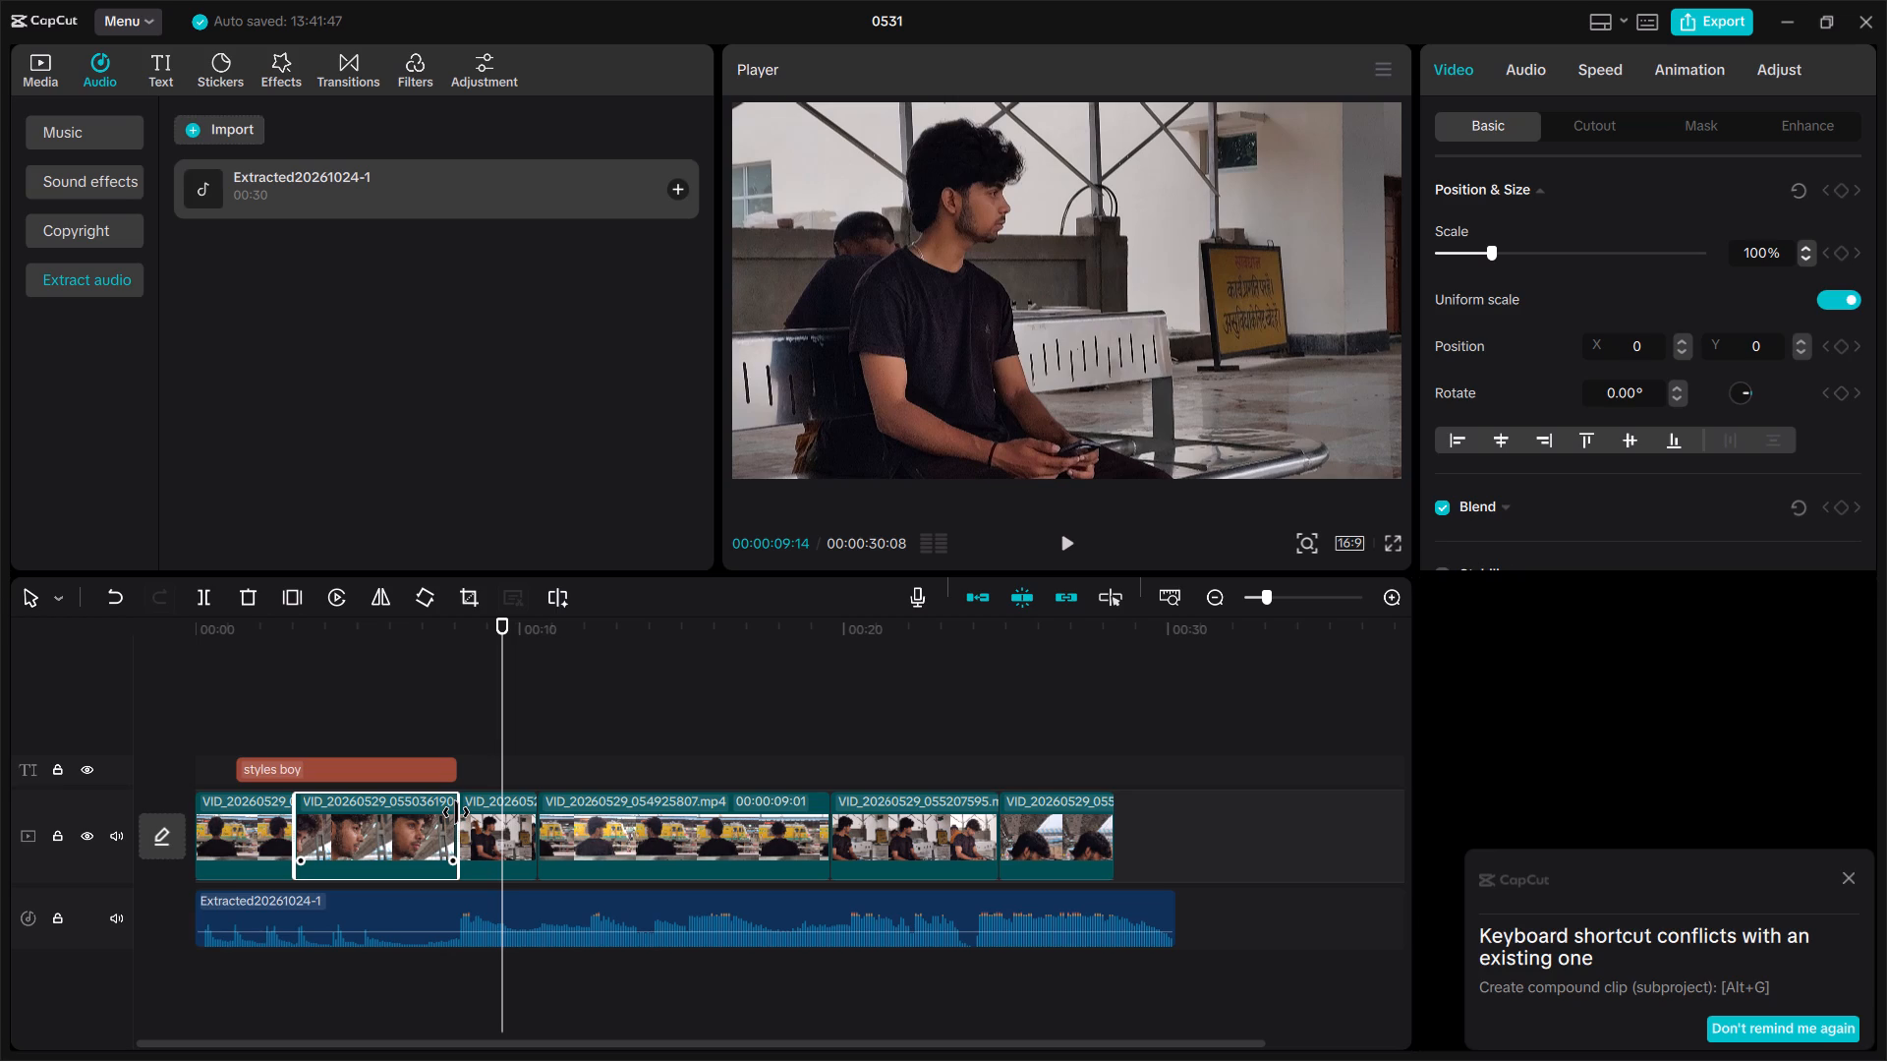
click(456, 812)
click(471, 823)
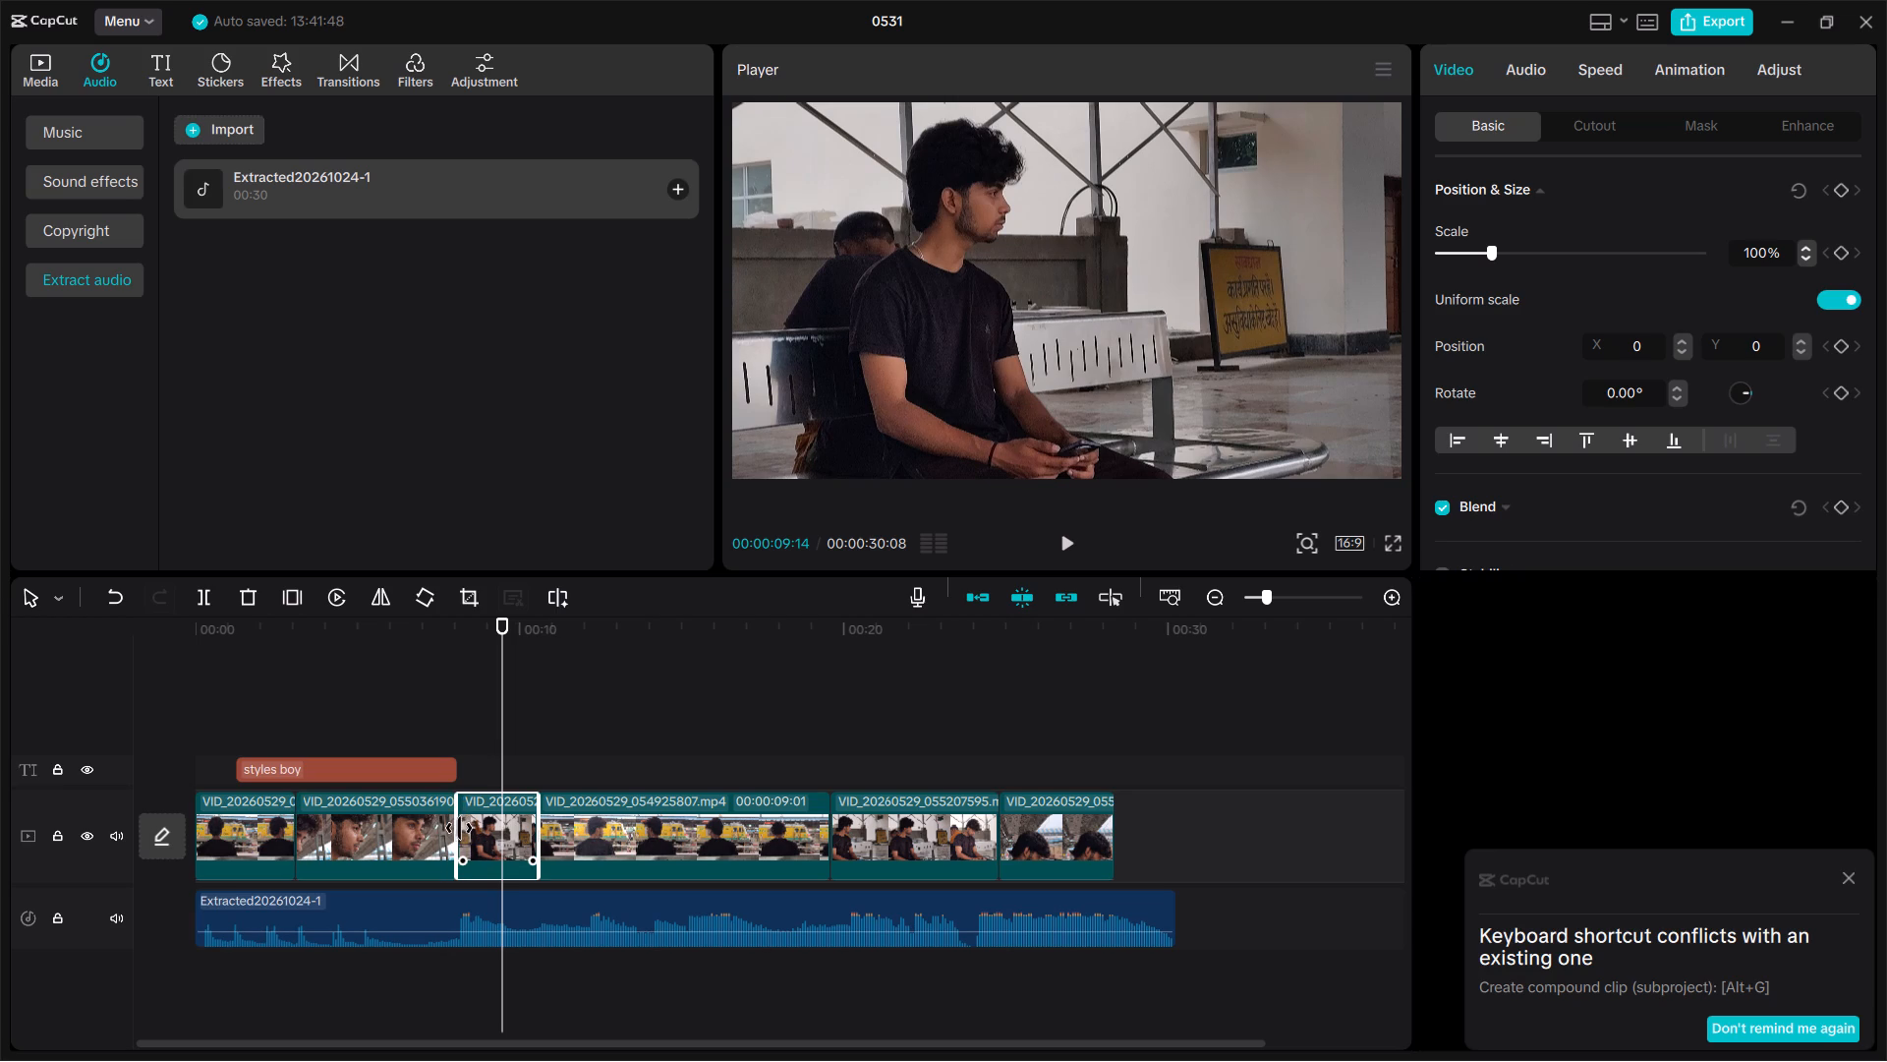
drag(504, 759, 463, 758)
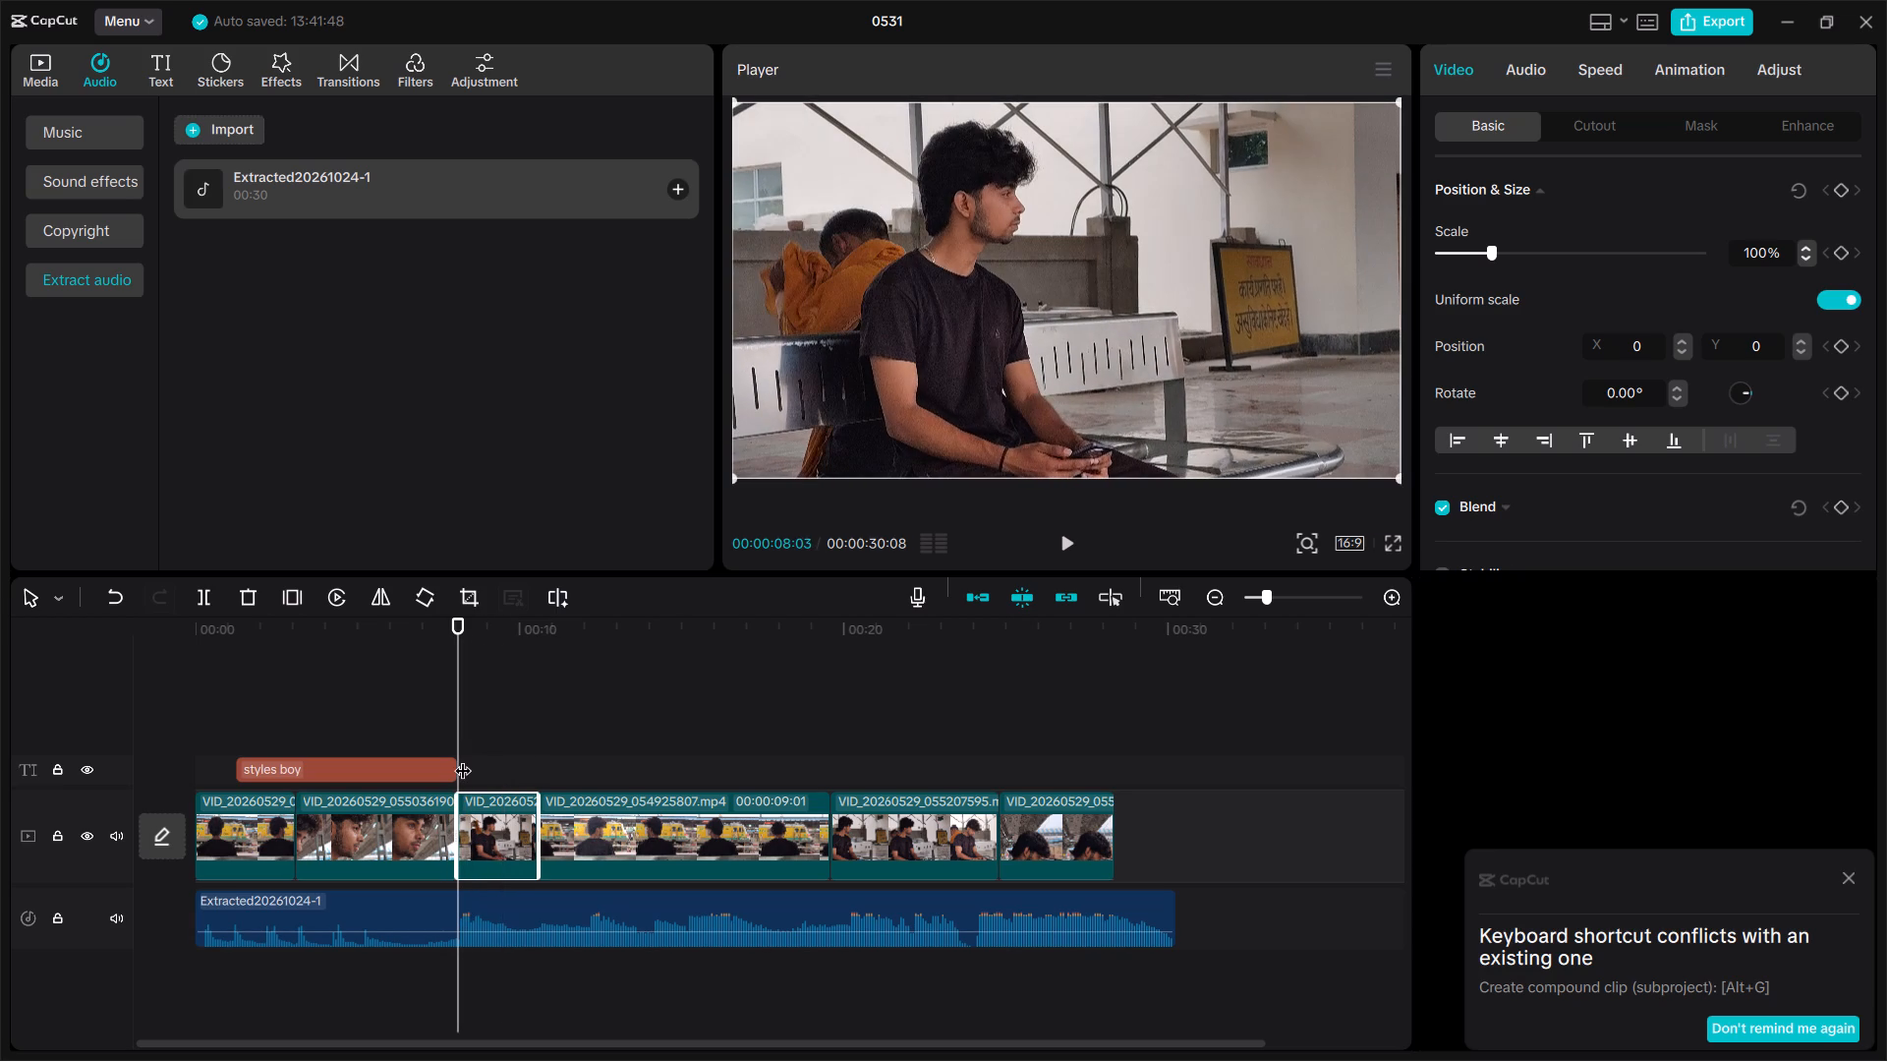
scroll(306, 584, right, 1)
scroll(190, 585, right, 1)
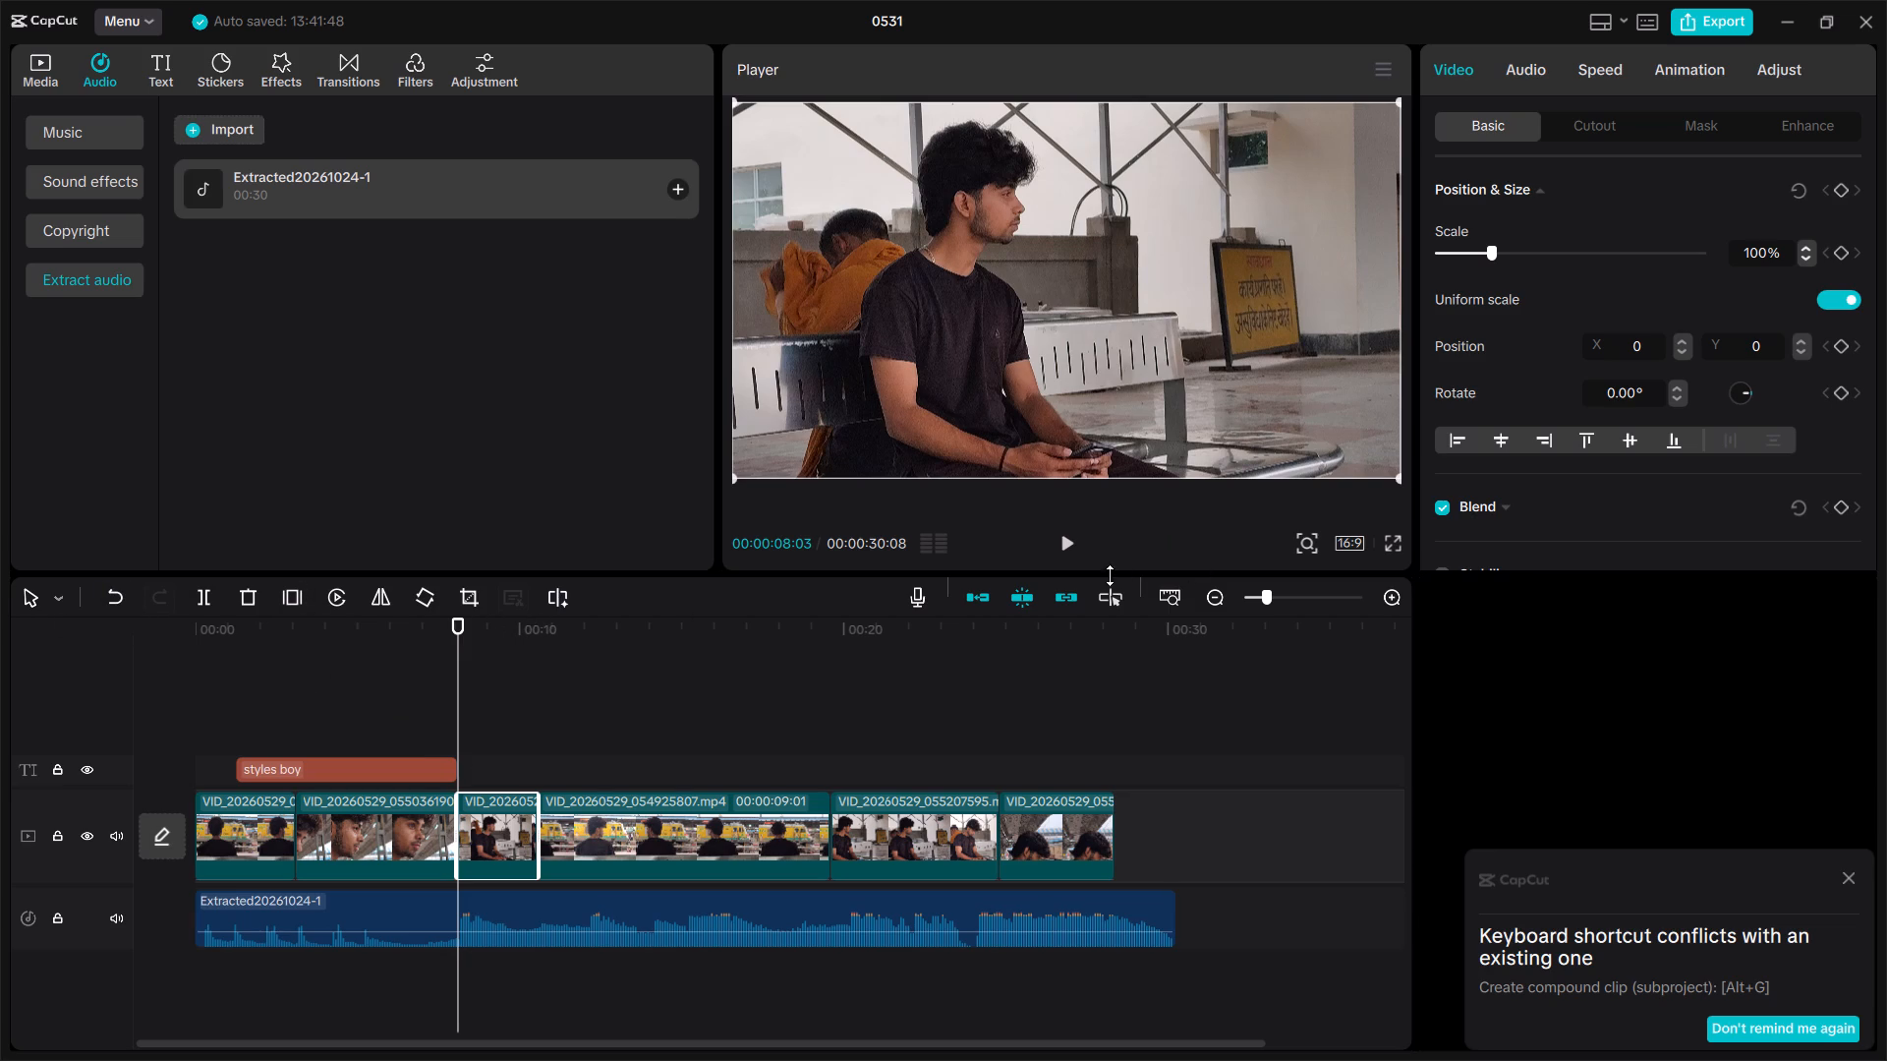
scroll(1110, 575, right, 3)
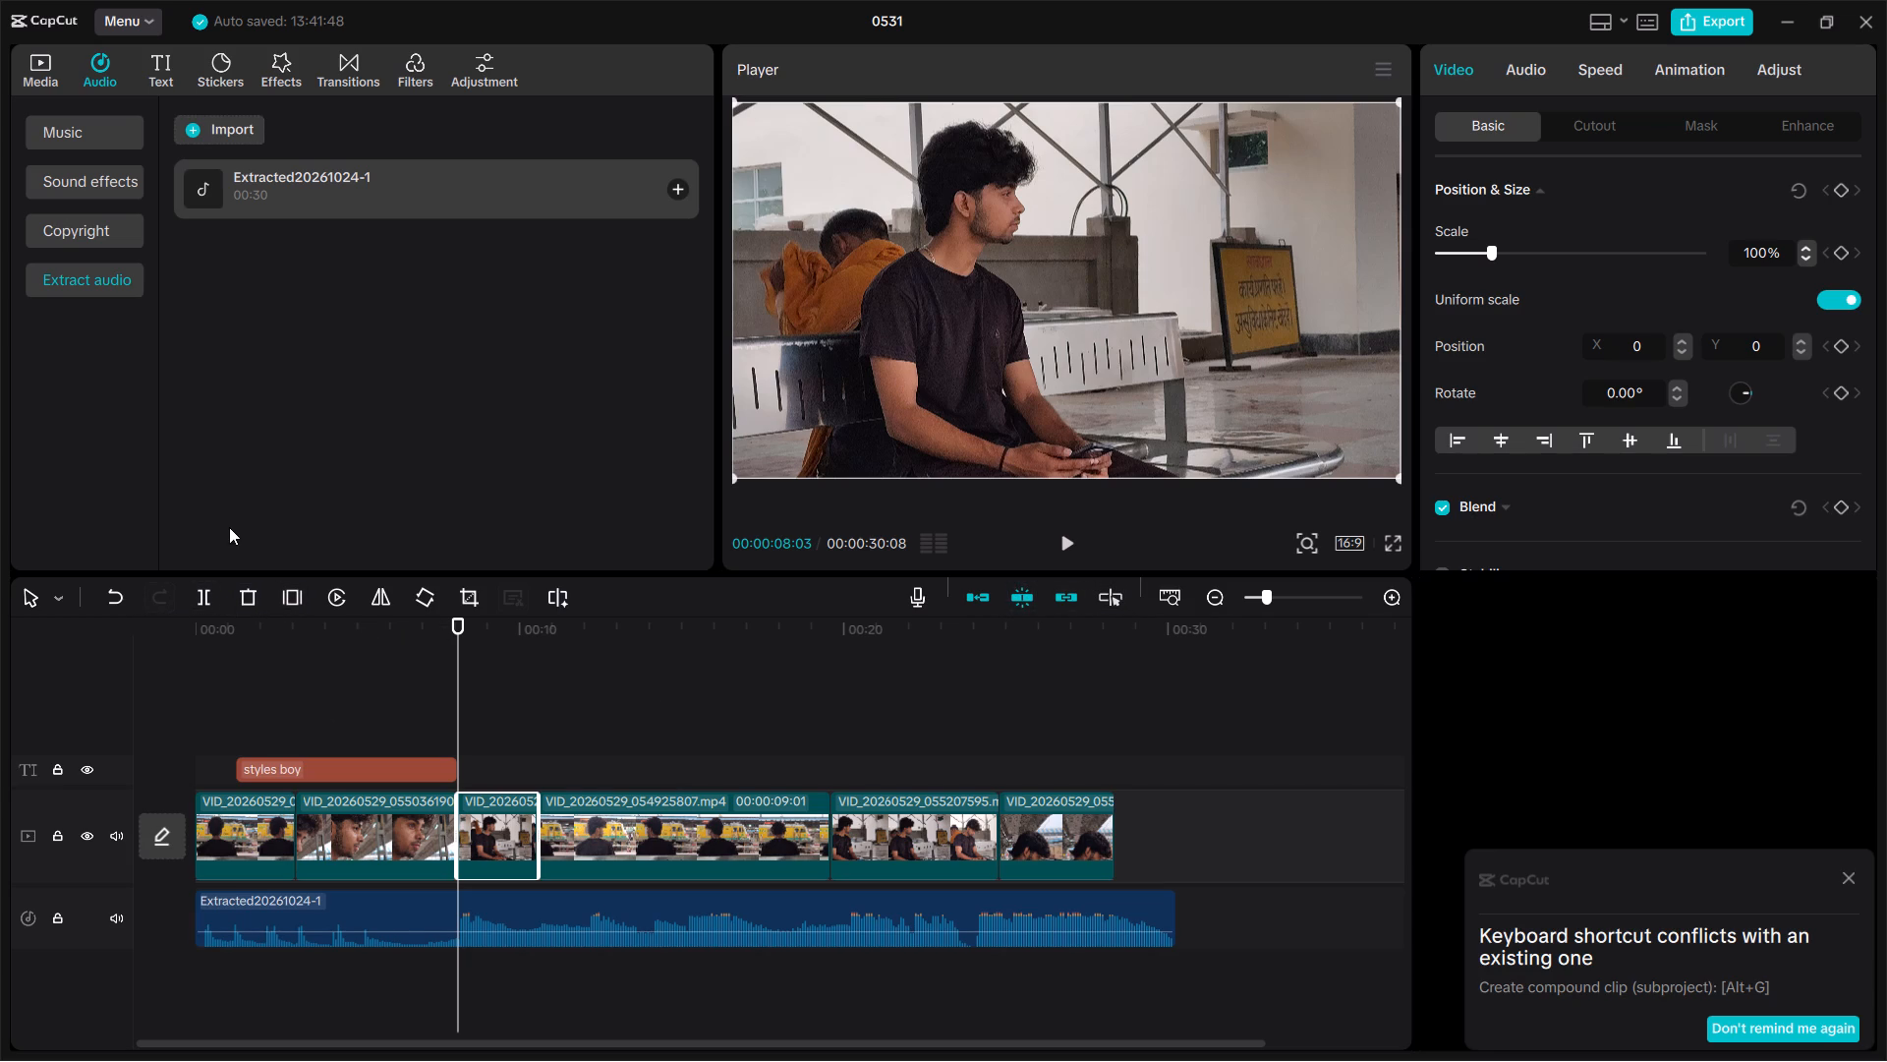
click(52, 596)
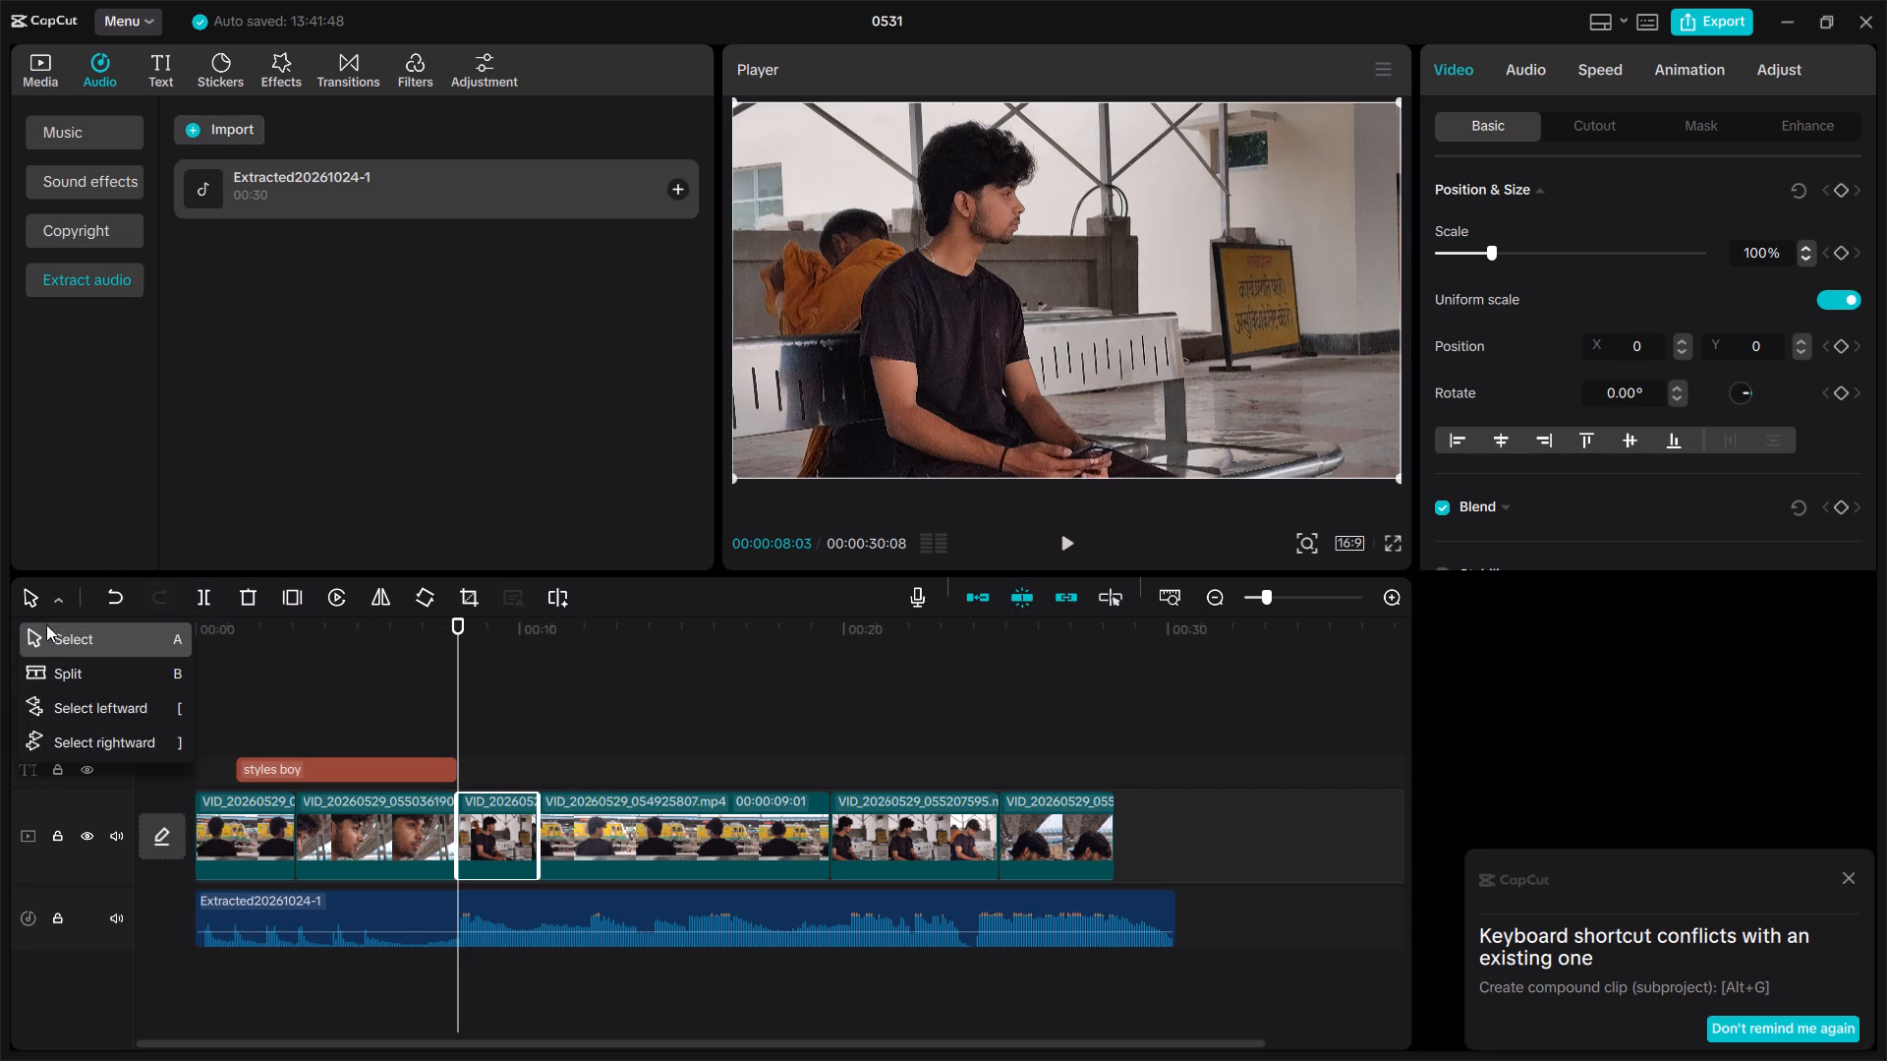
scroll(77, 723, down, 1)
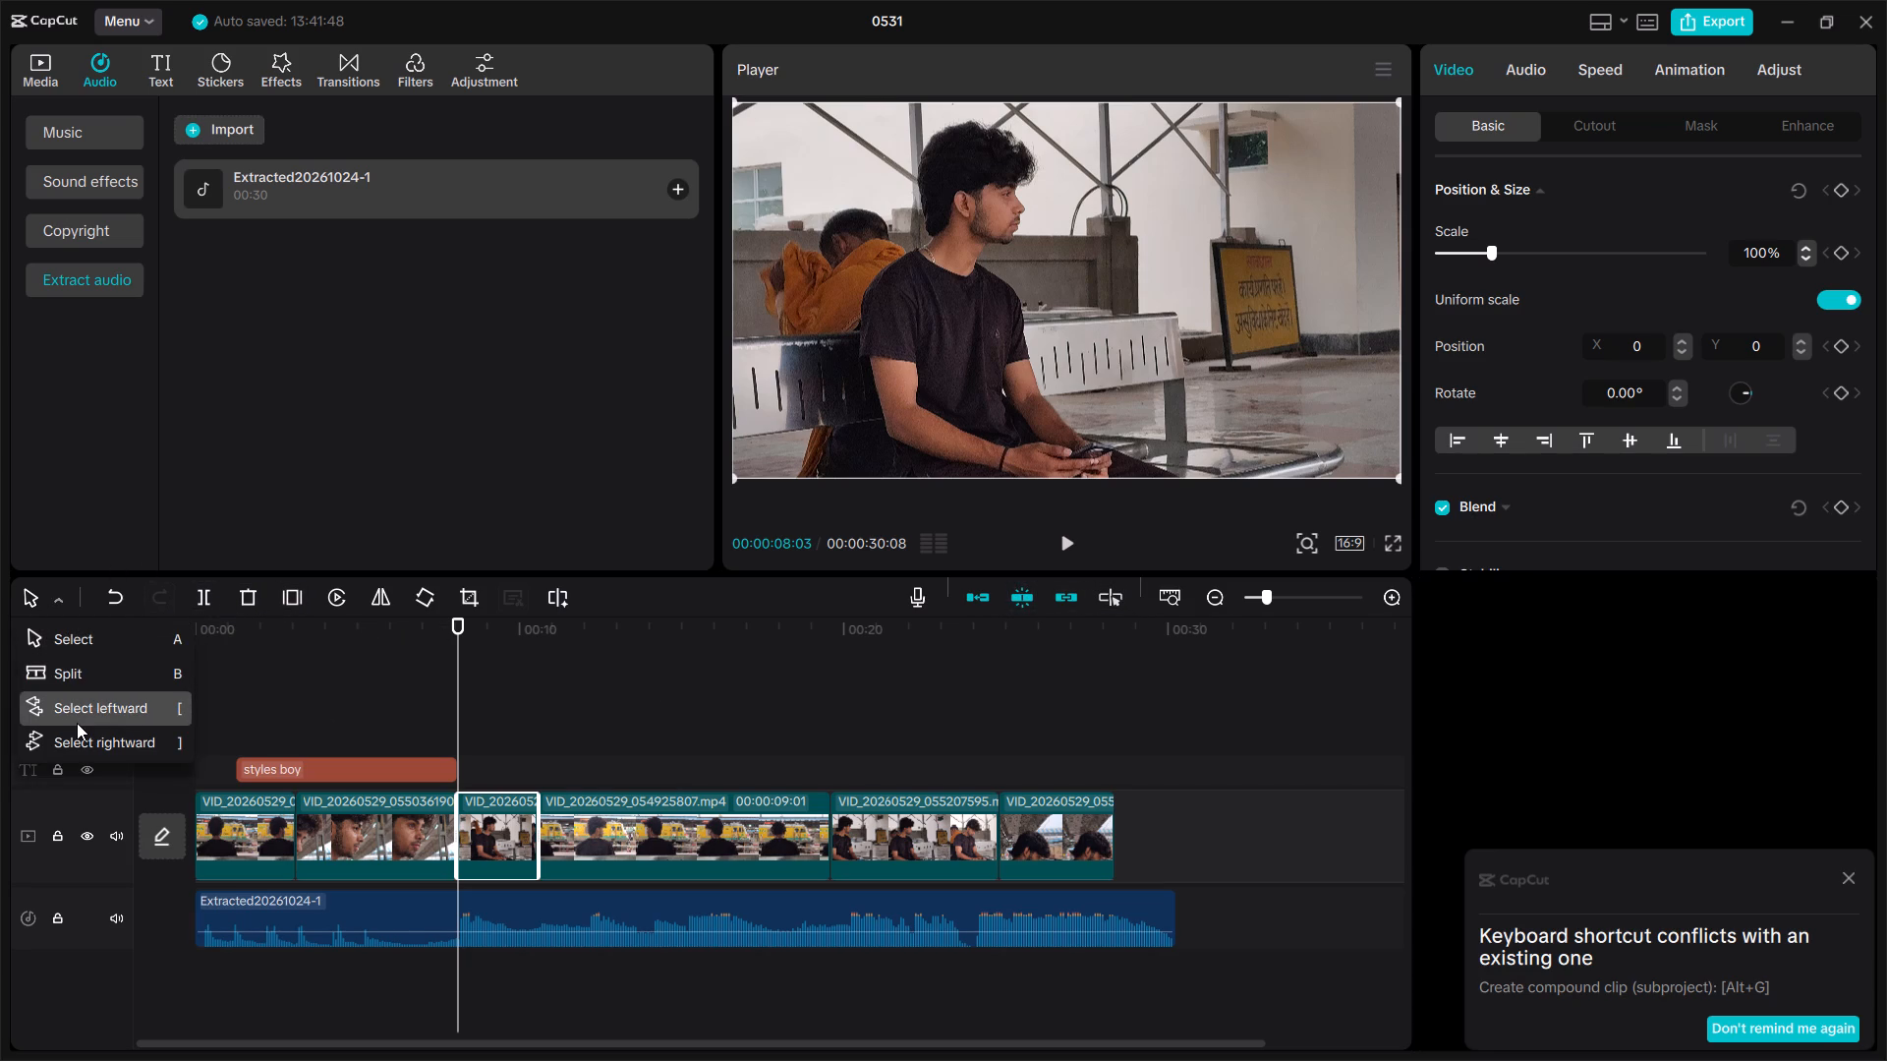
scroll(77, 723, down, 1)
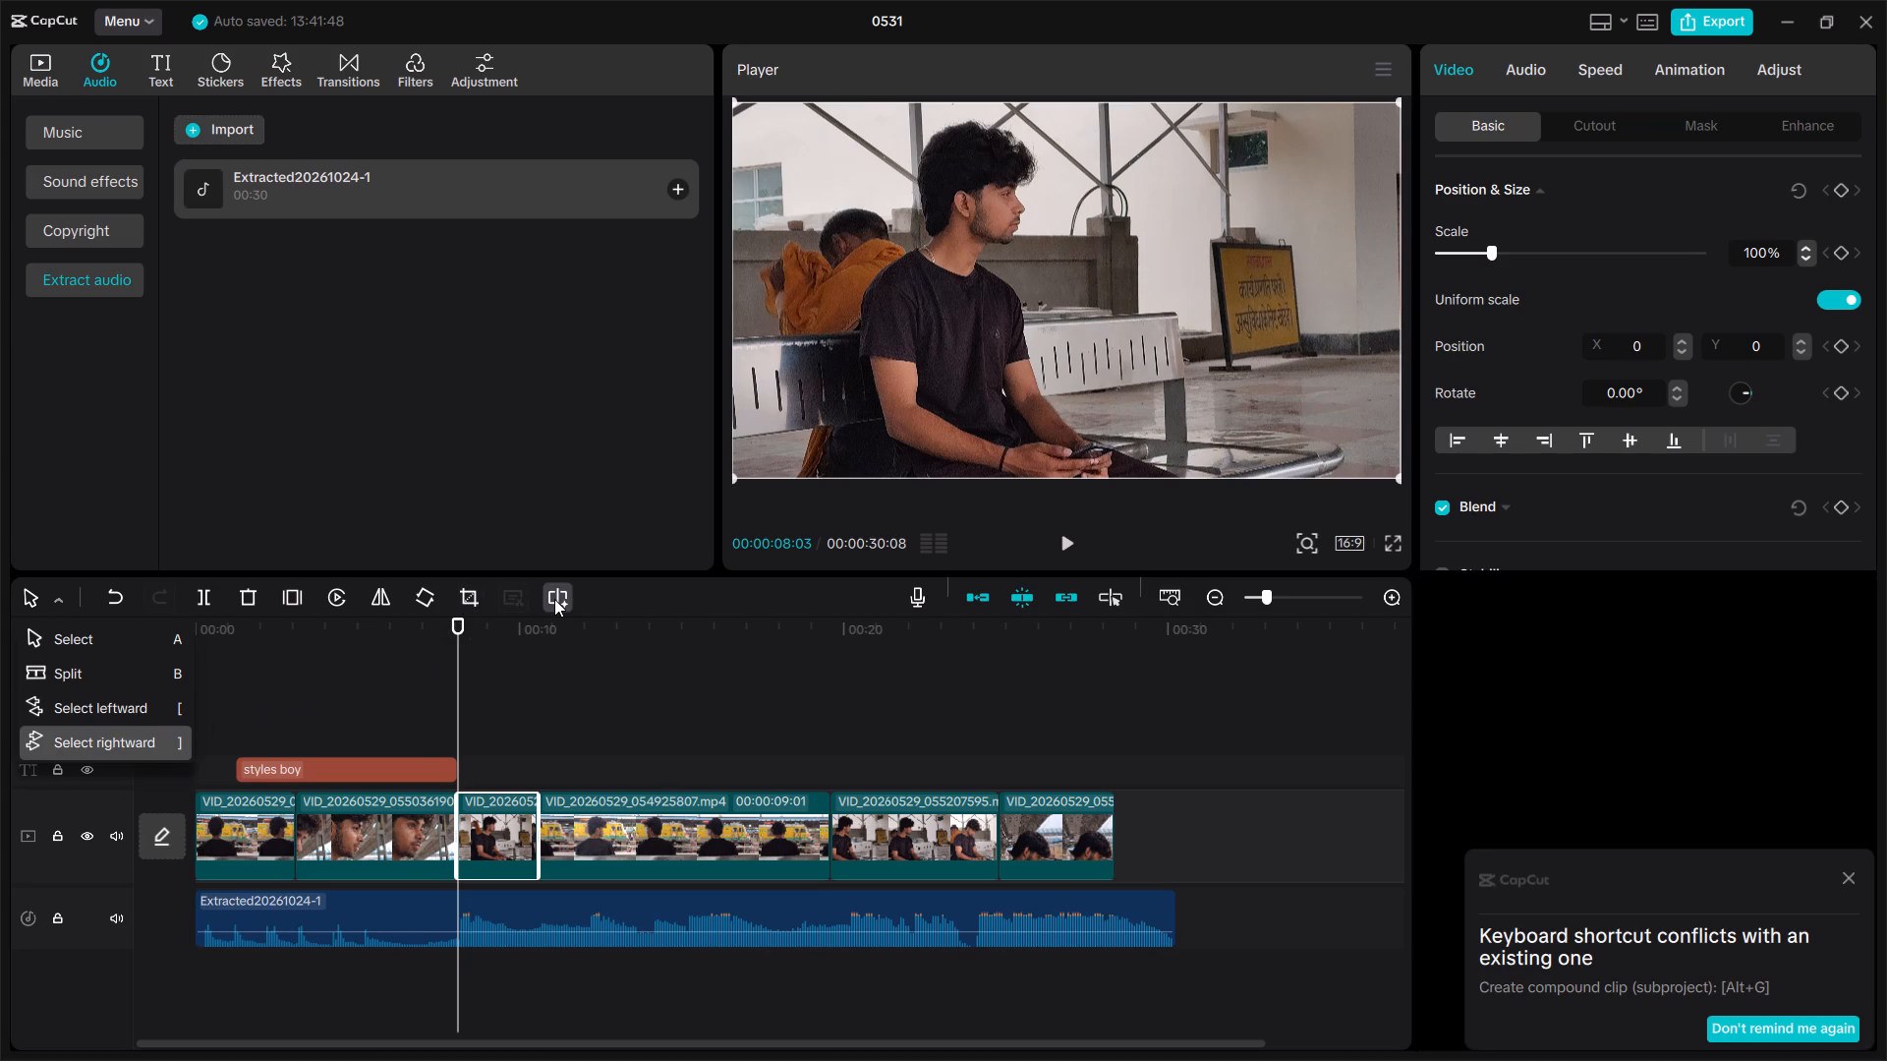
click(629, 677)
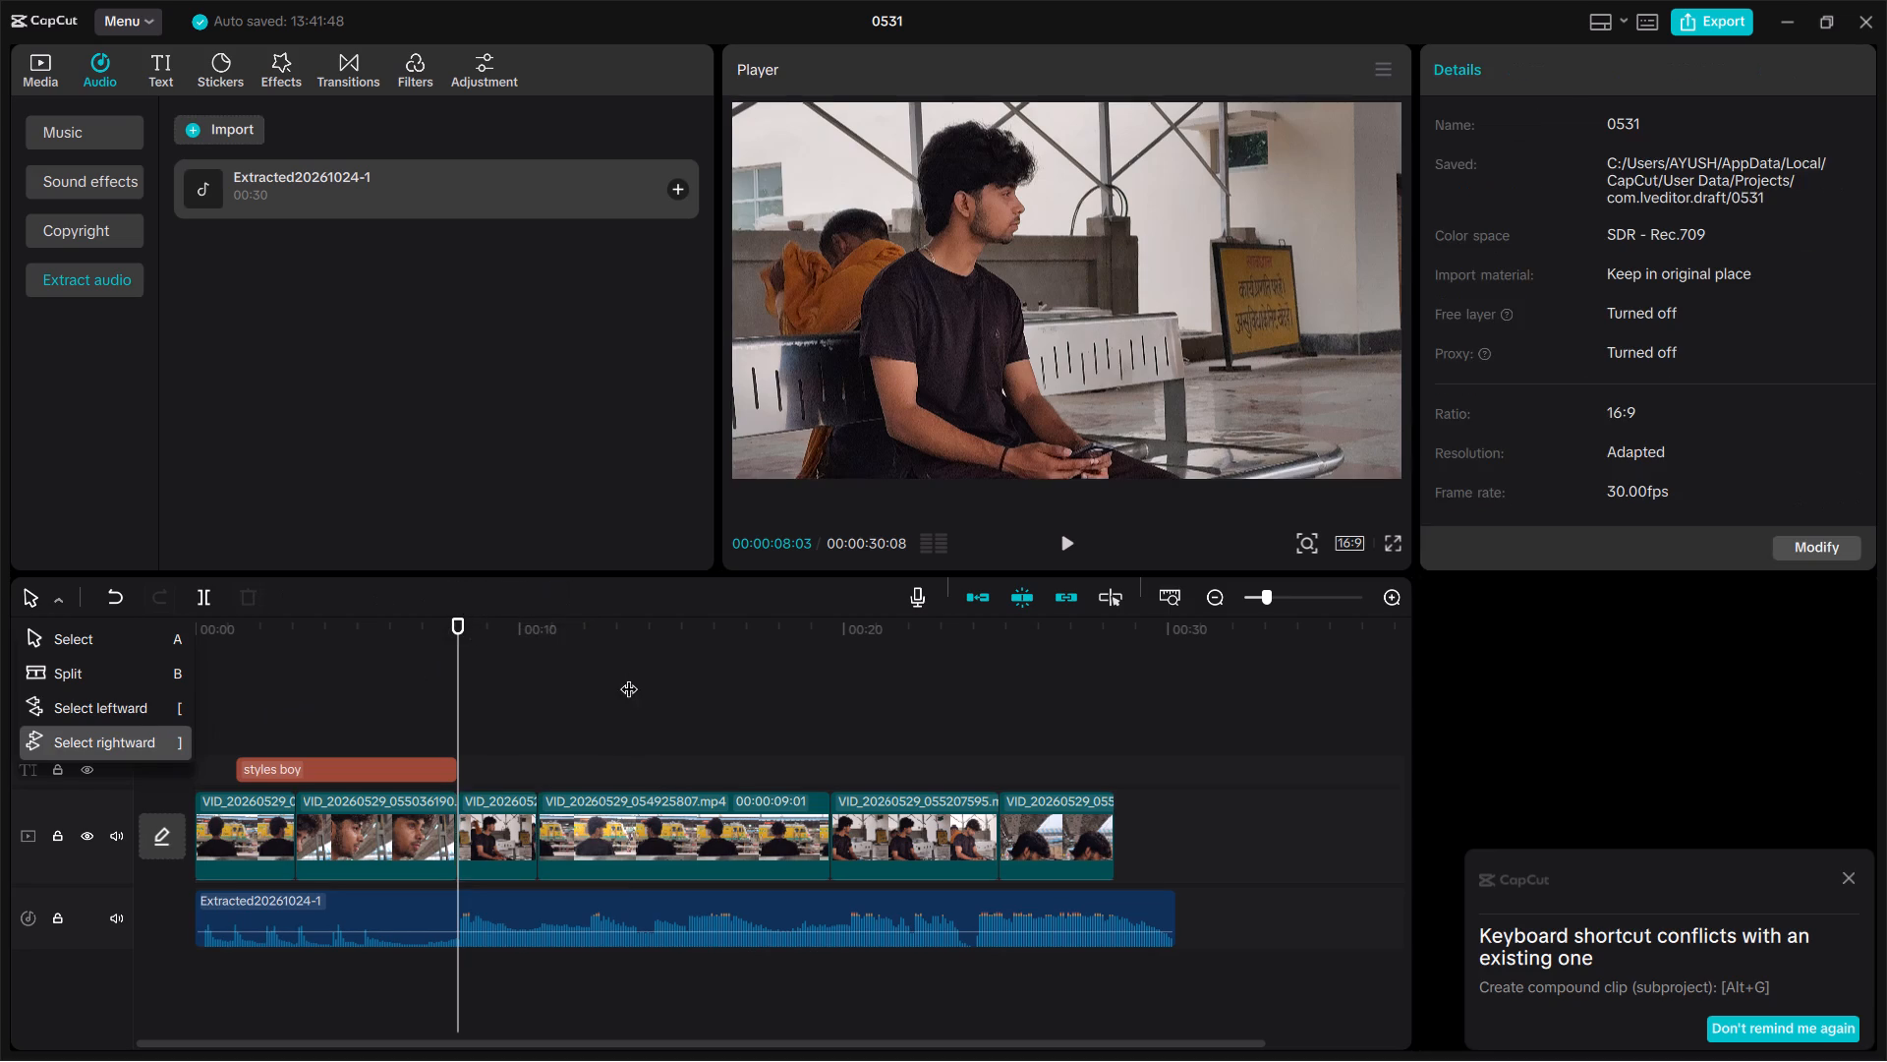
Select the bench segment after the close-up and look through the effects, transitions, filters and adjustment options, including LUT.
click(521, 810)
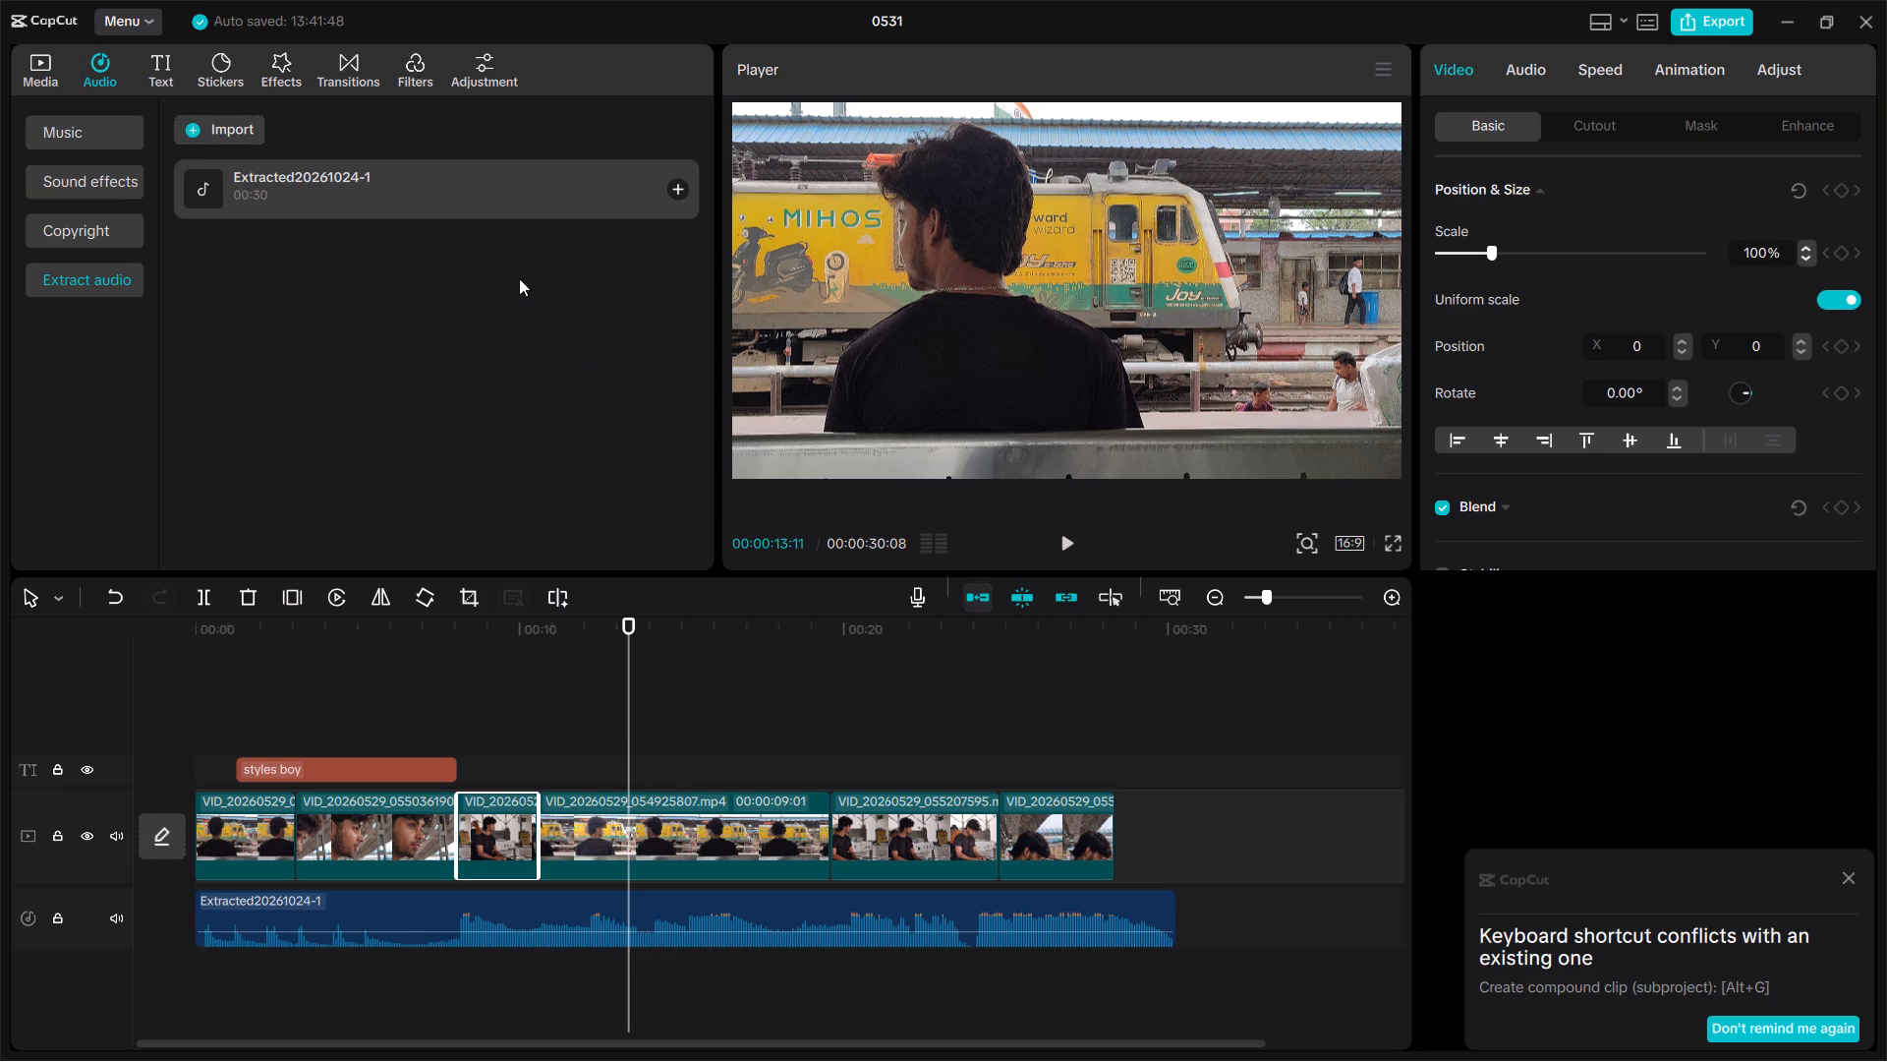
click(158, 66)
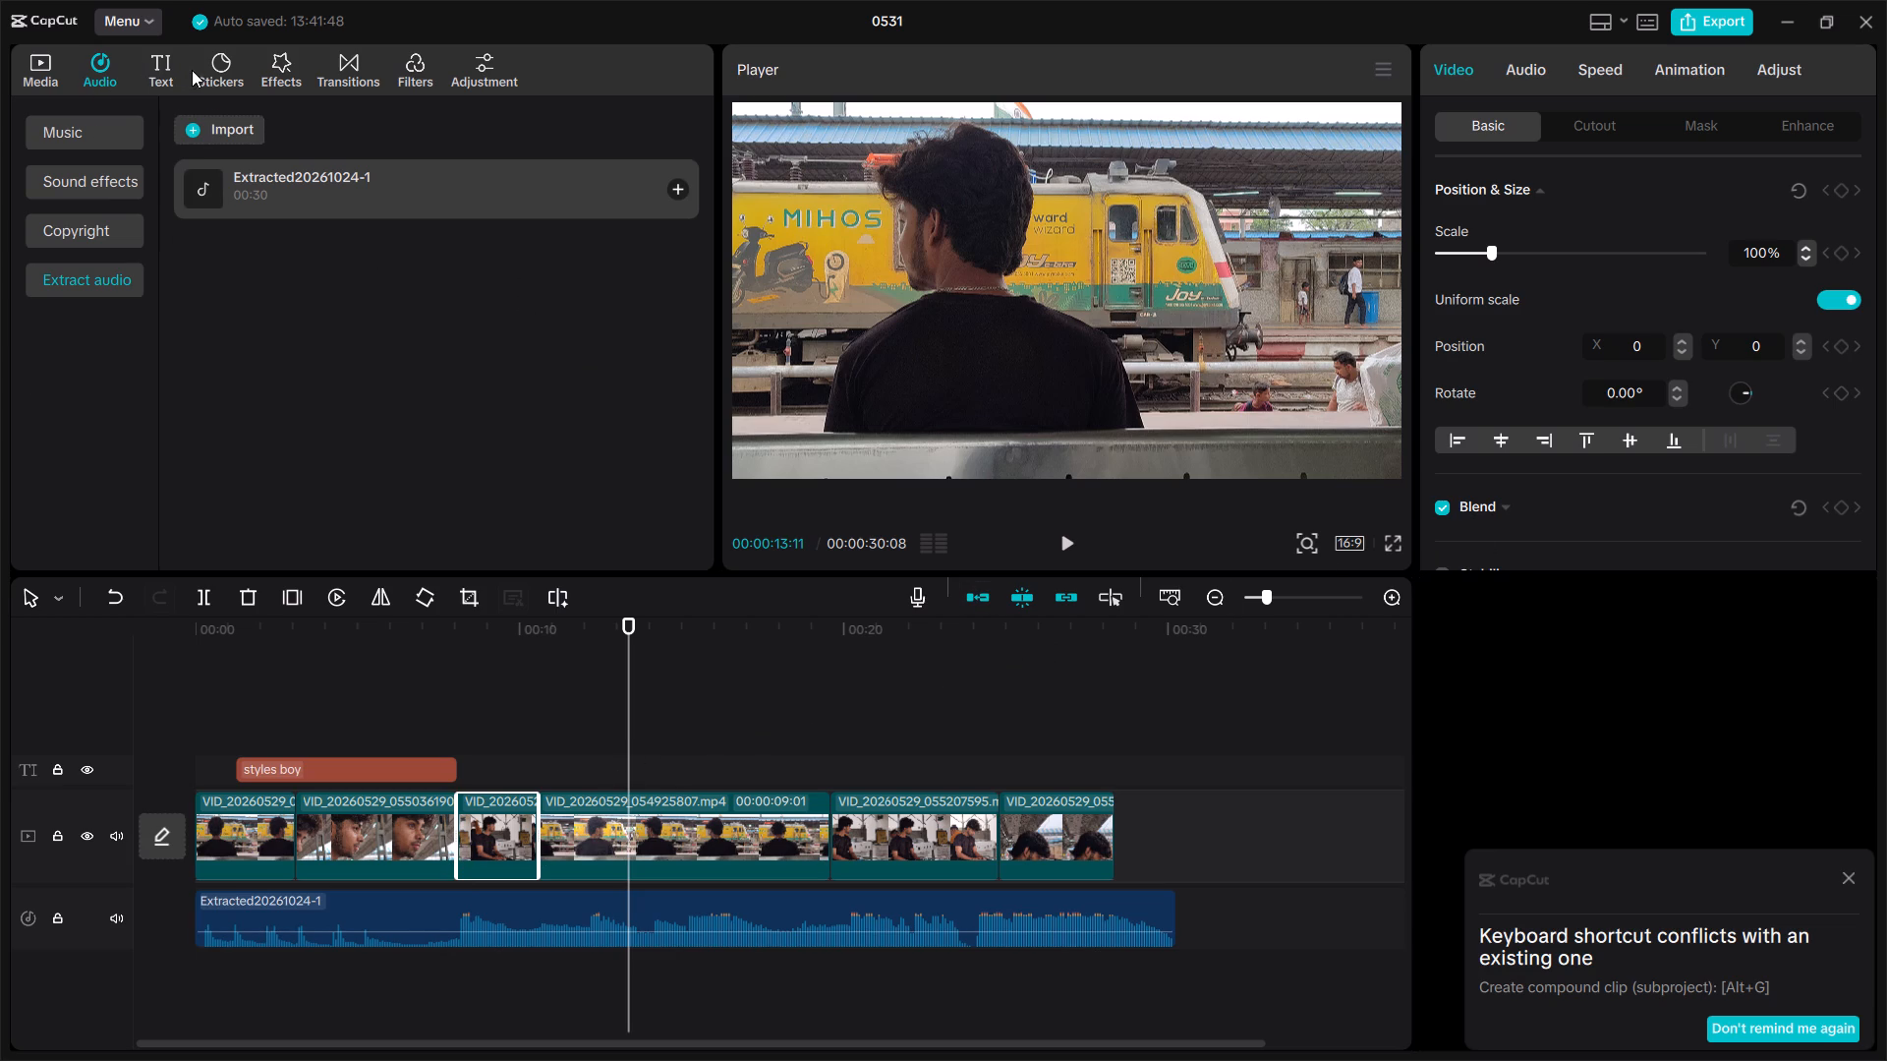
click(200, 70)
click(277, 65)
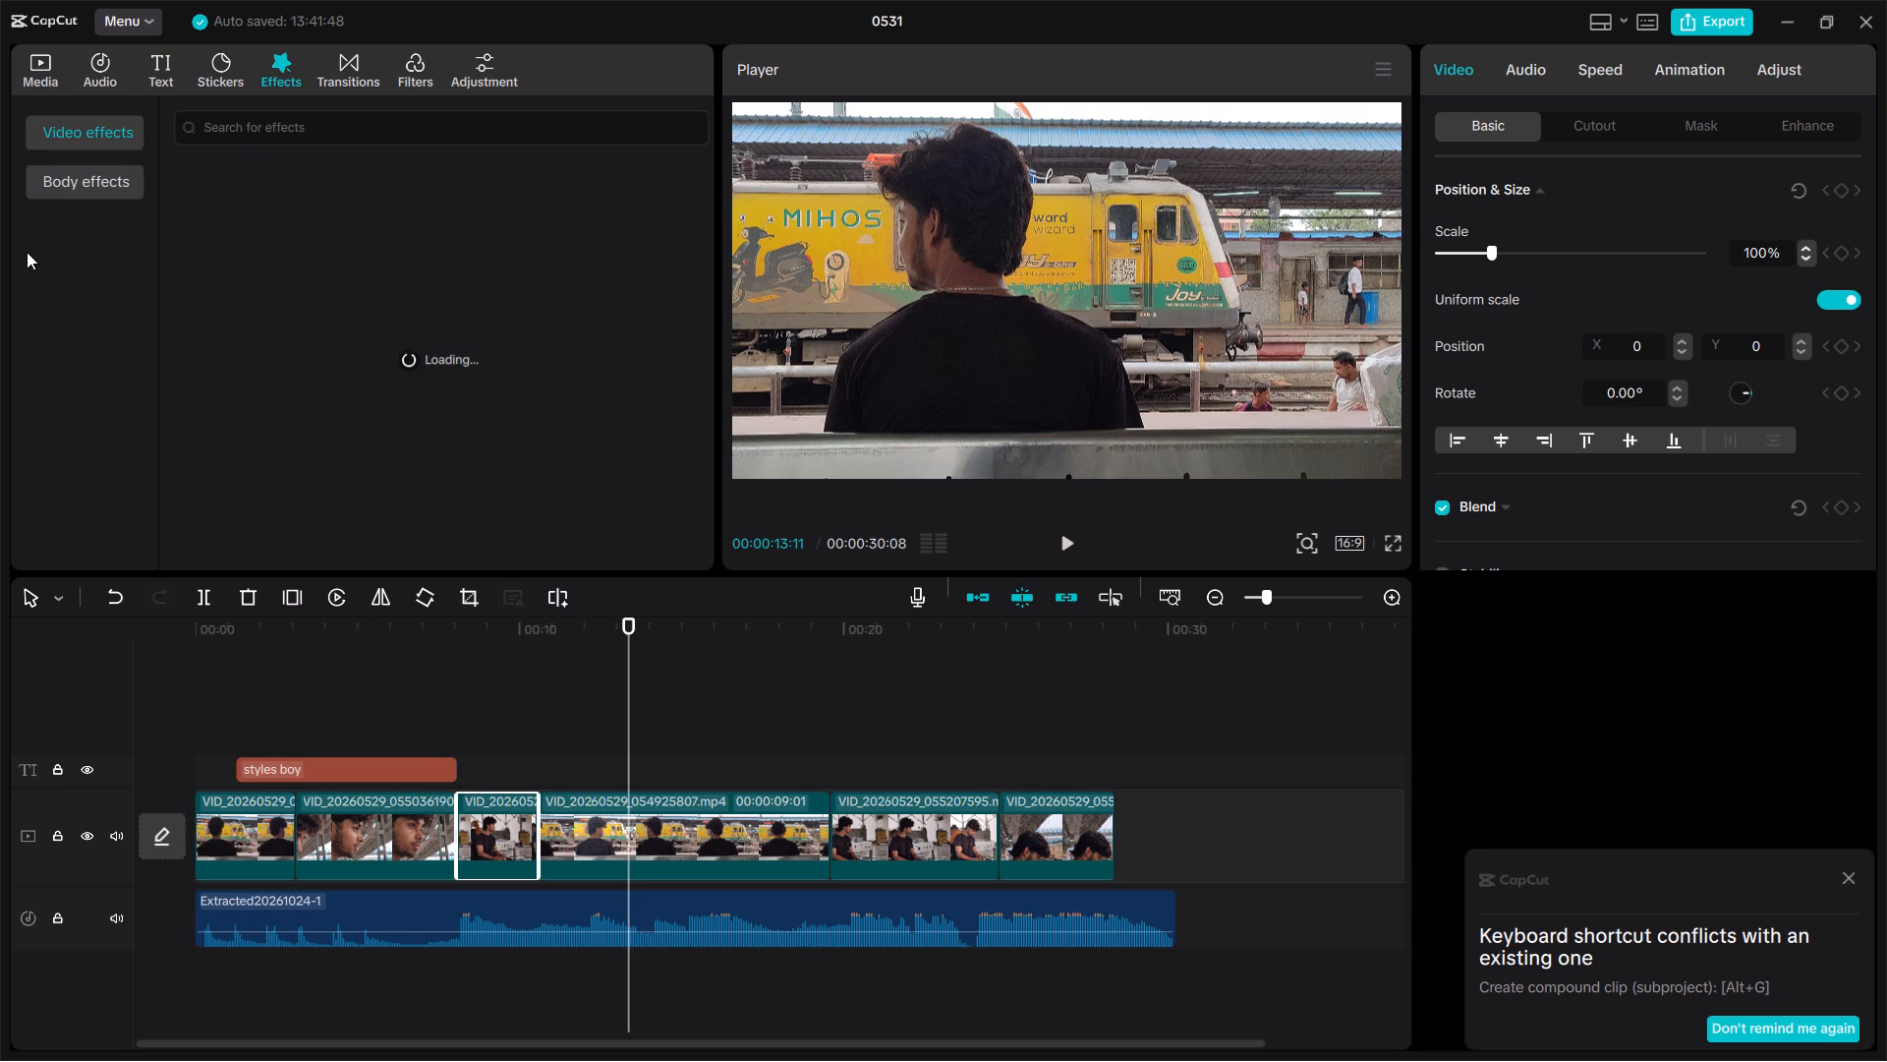
click(346, 52)
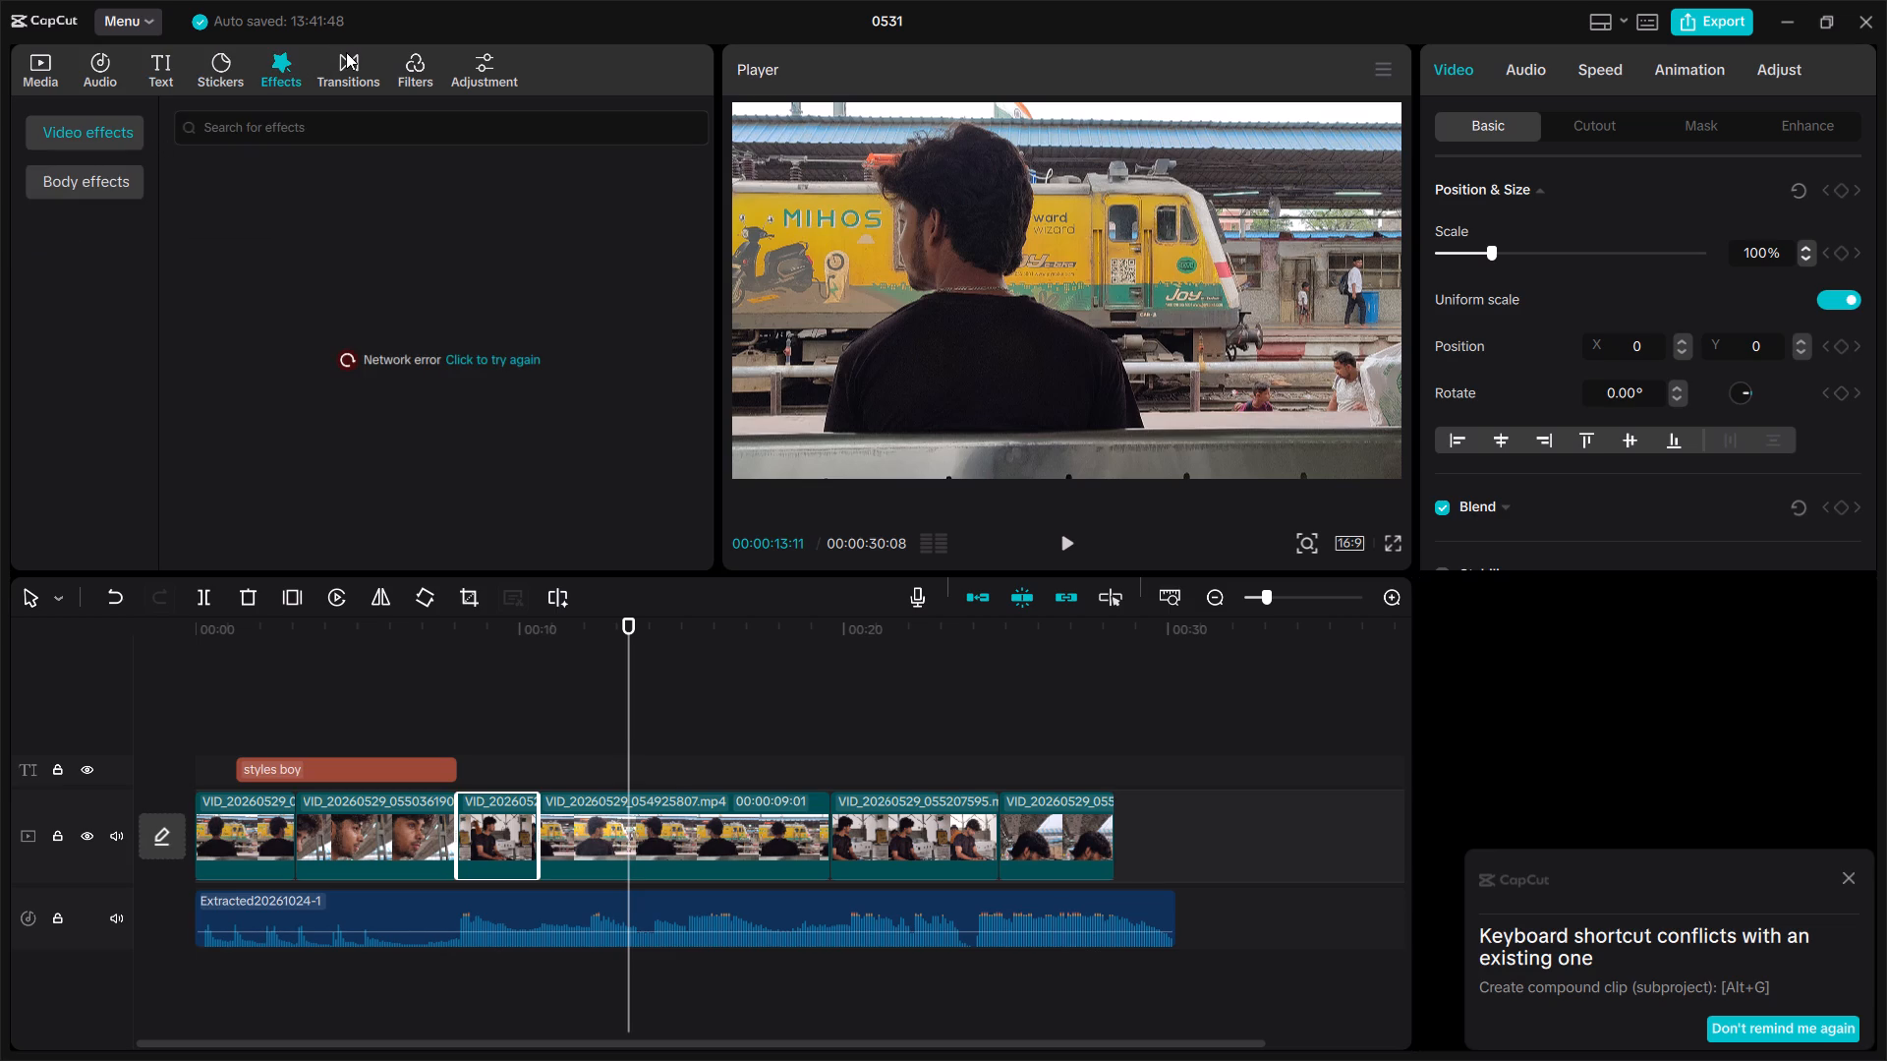
click(408, 73)
click(469, 68)
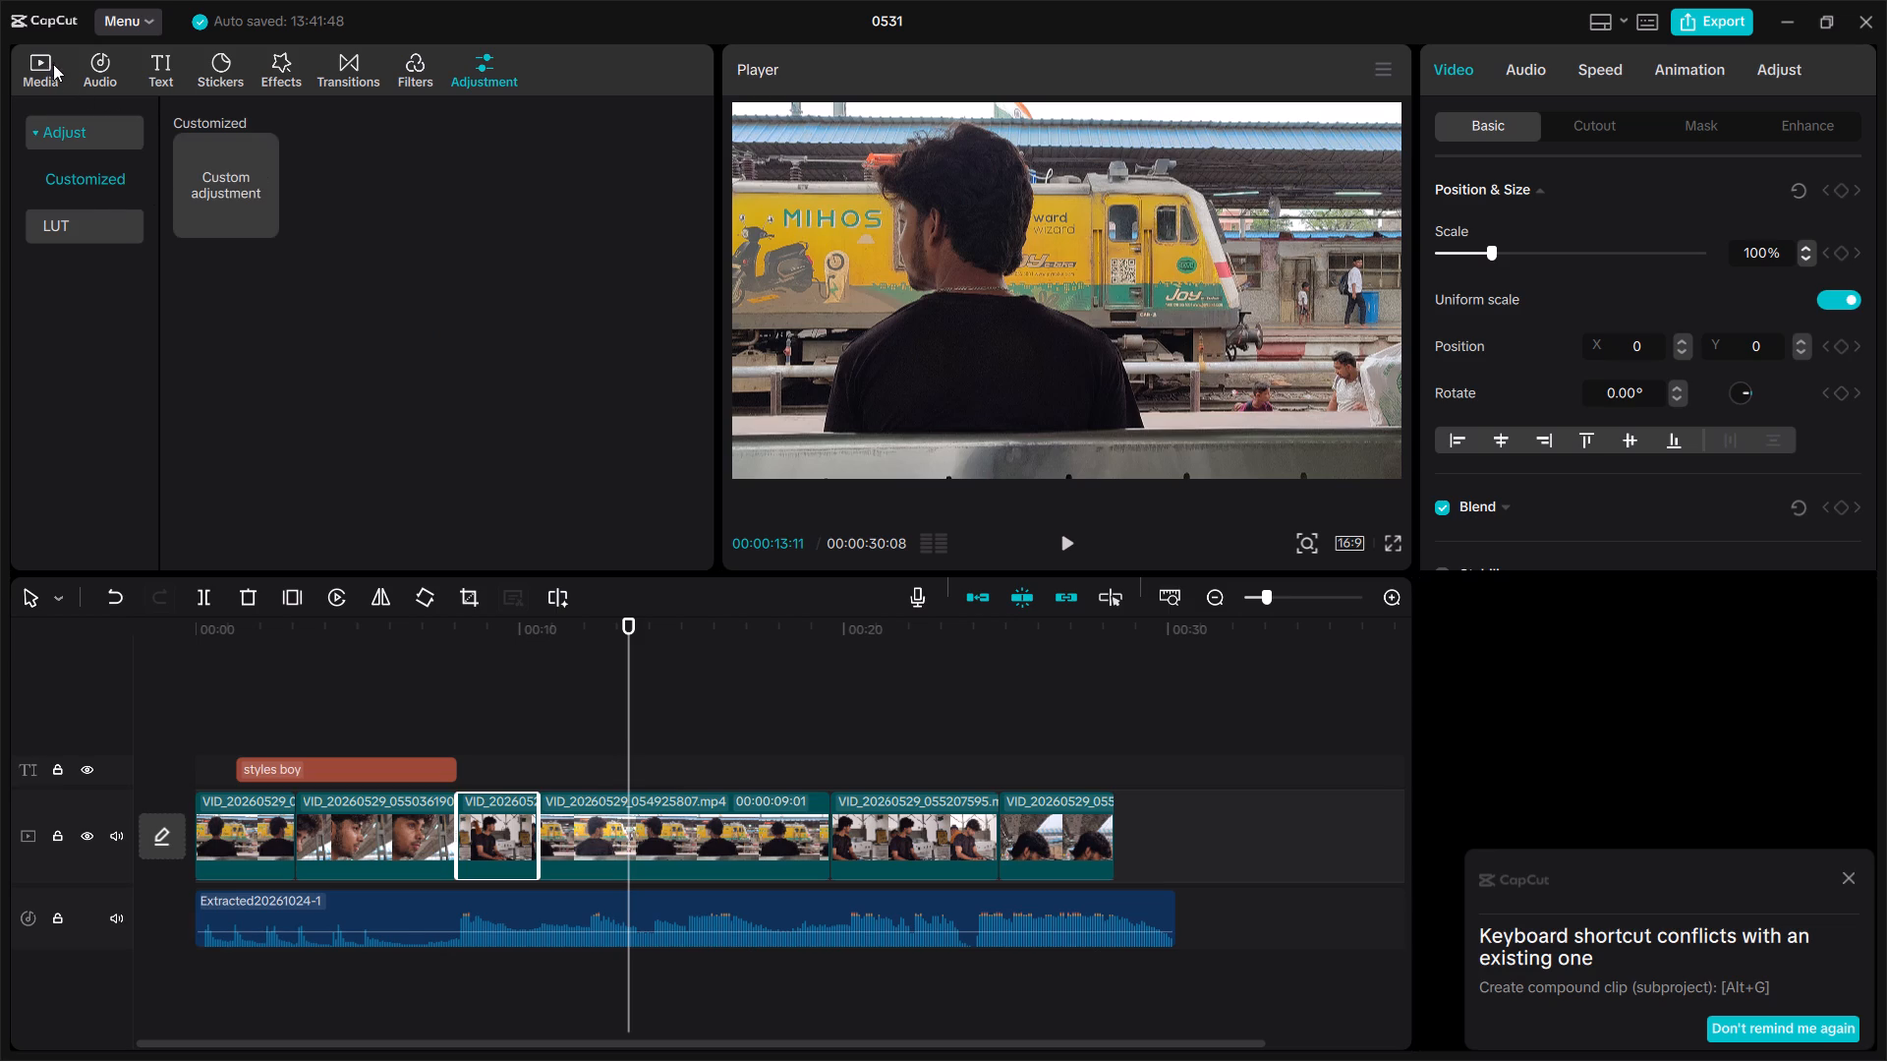
click(74, 216)
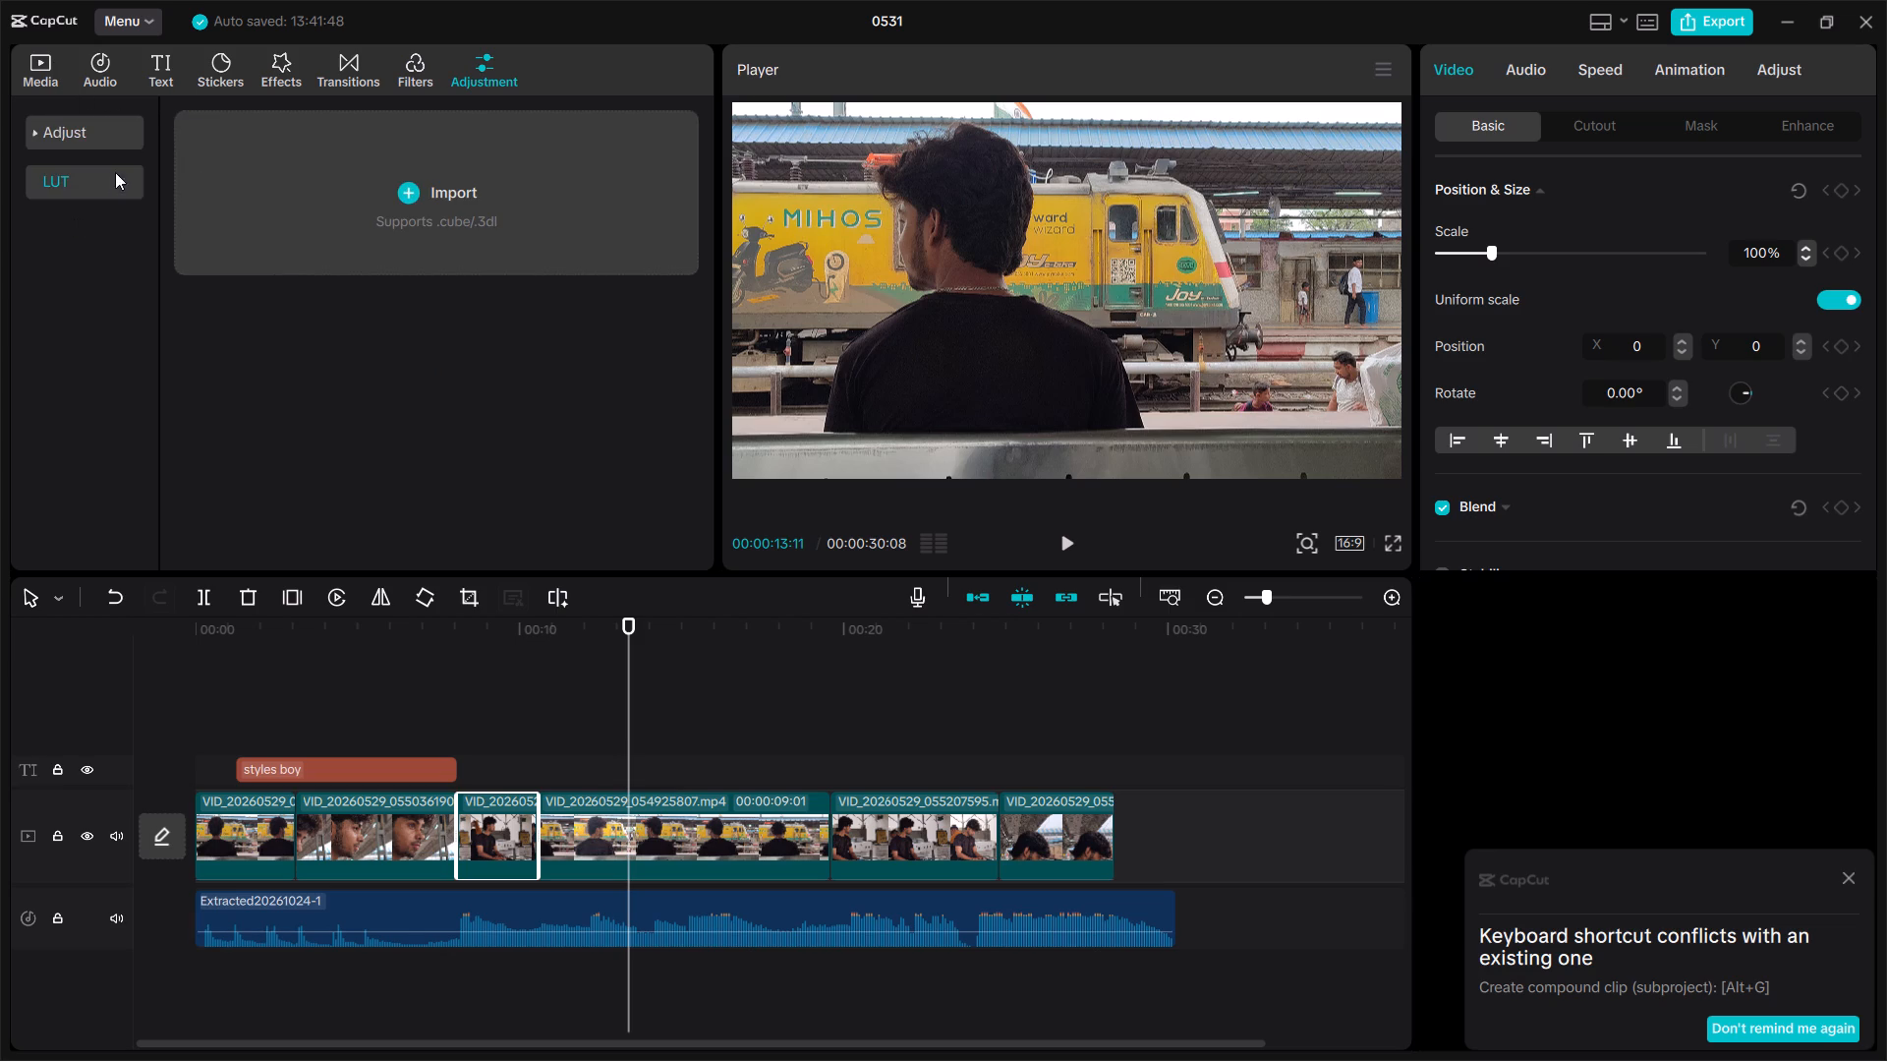
click(77, 136)
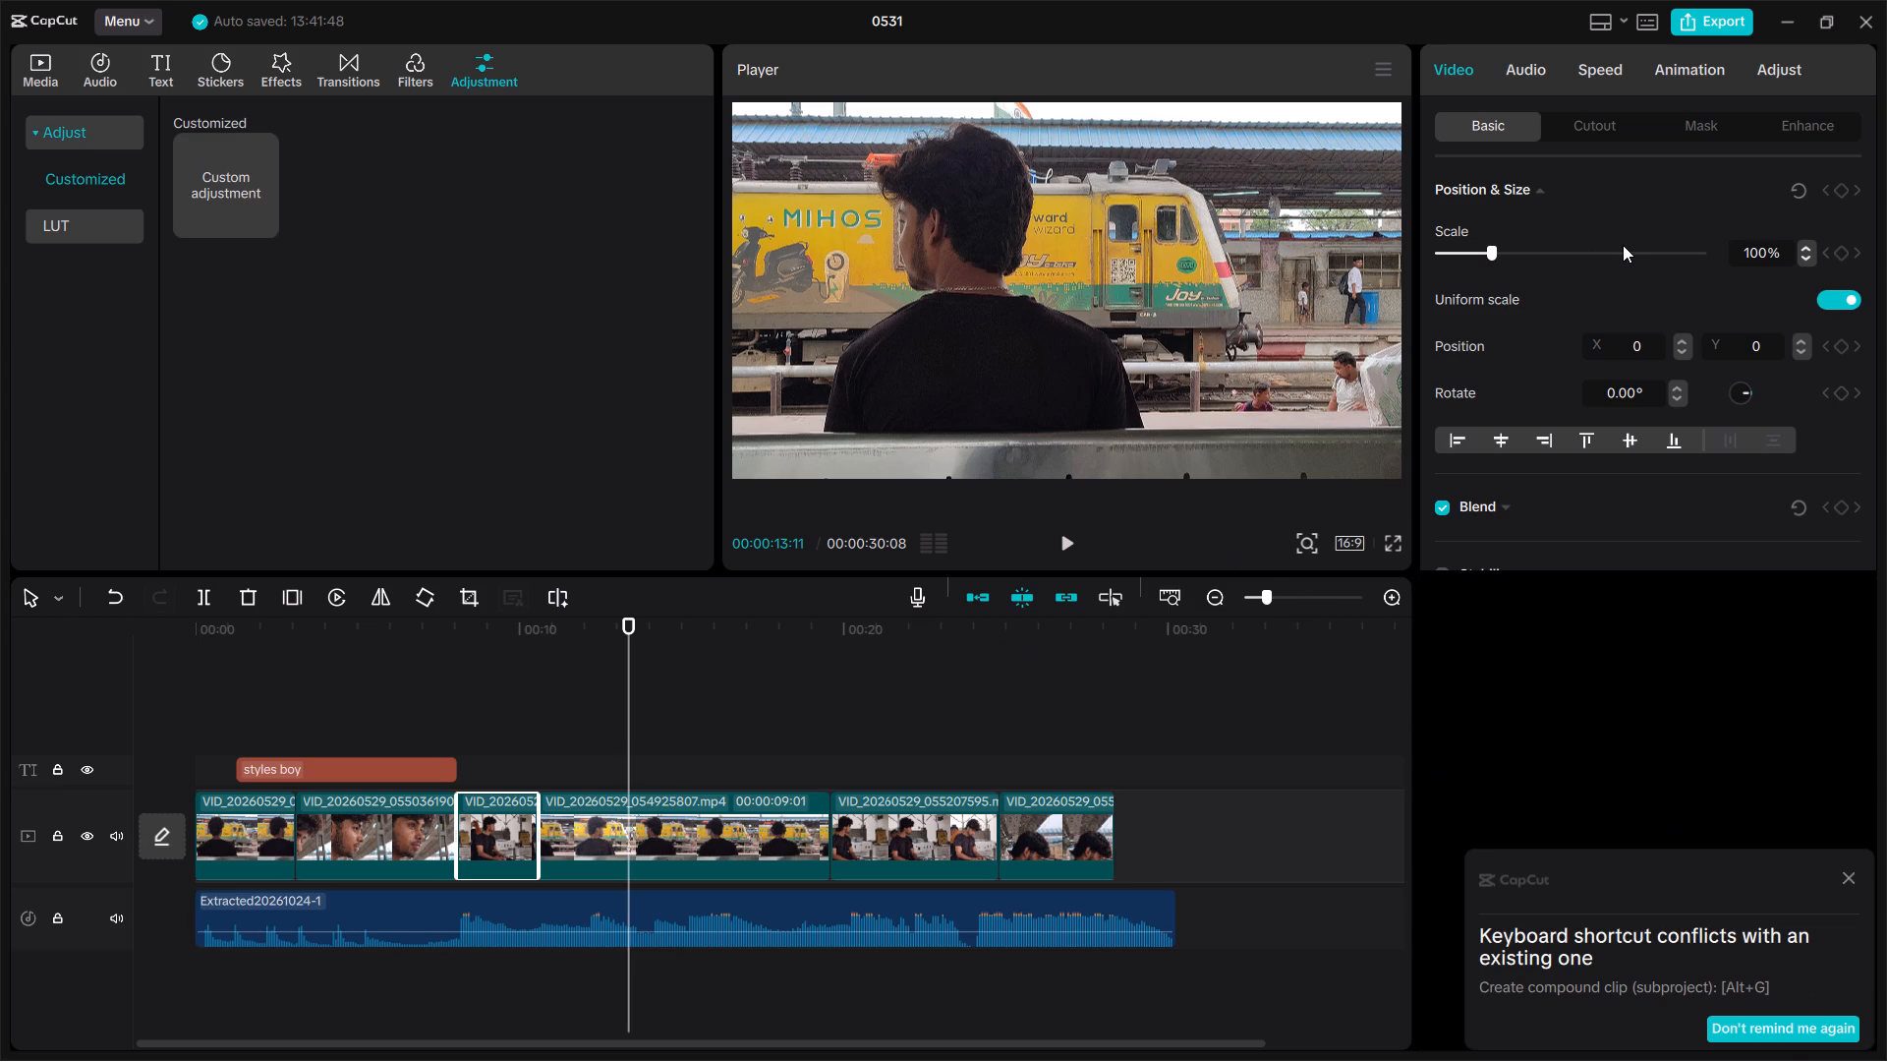
Turn on Stabilize for the selected bench segment, previewing its frame at about 00:00:09:28.
scroll(1623, 245, down, 1)
scroll(1623, 245, up, 1)
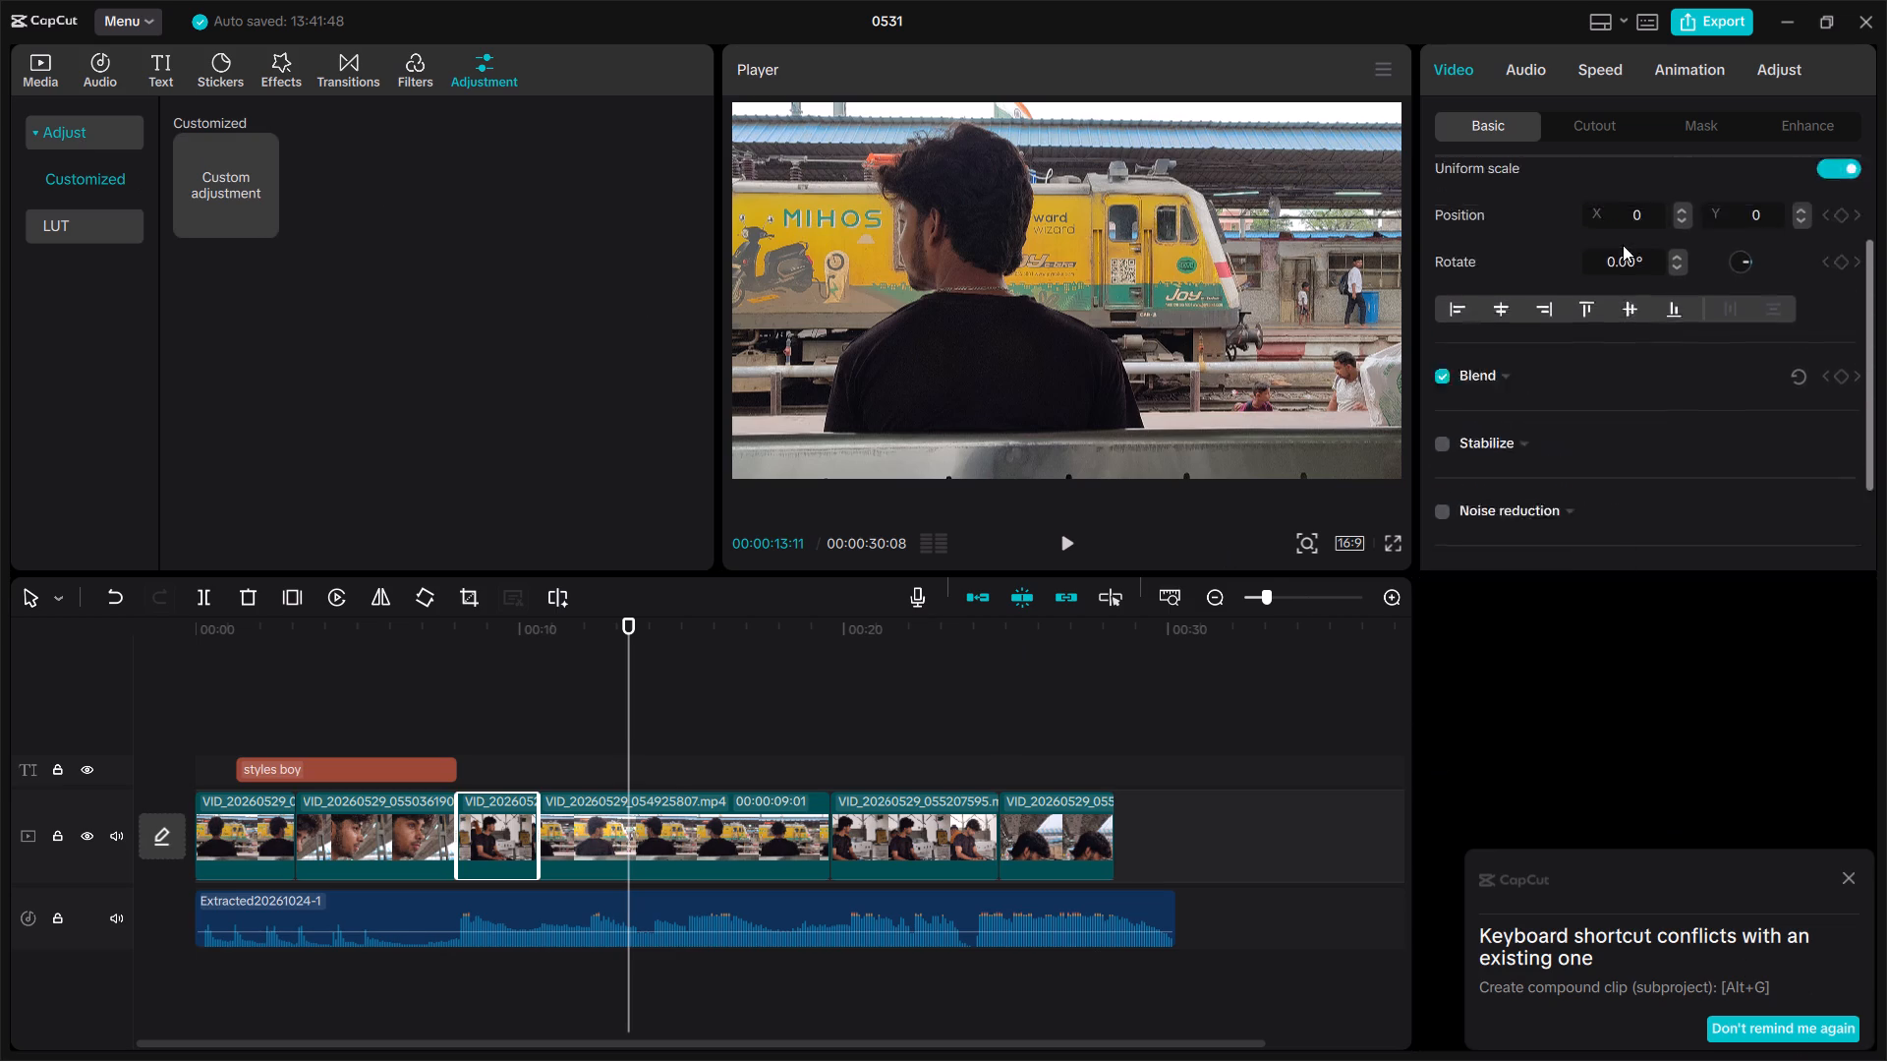
scroll(1623, 245, up, 1)
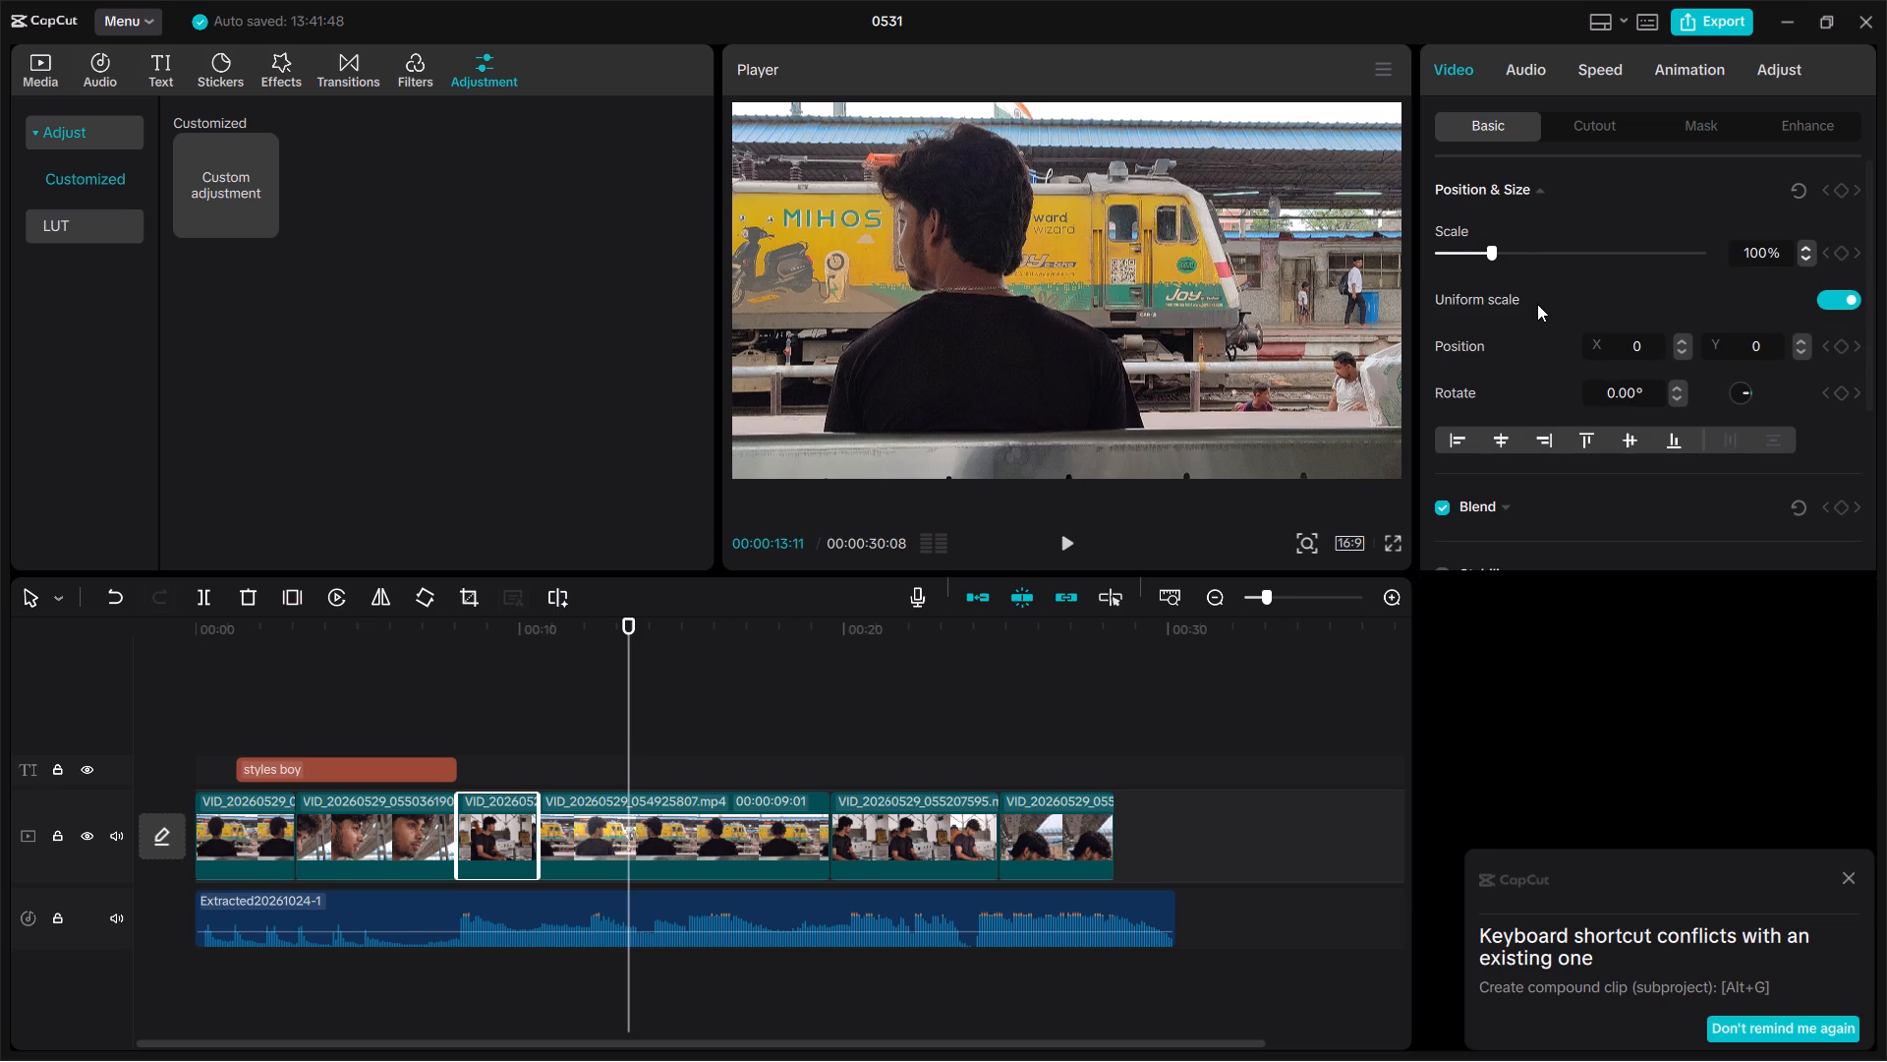
scroll(1539, 303, down, 1)
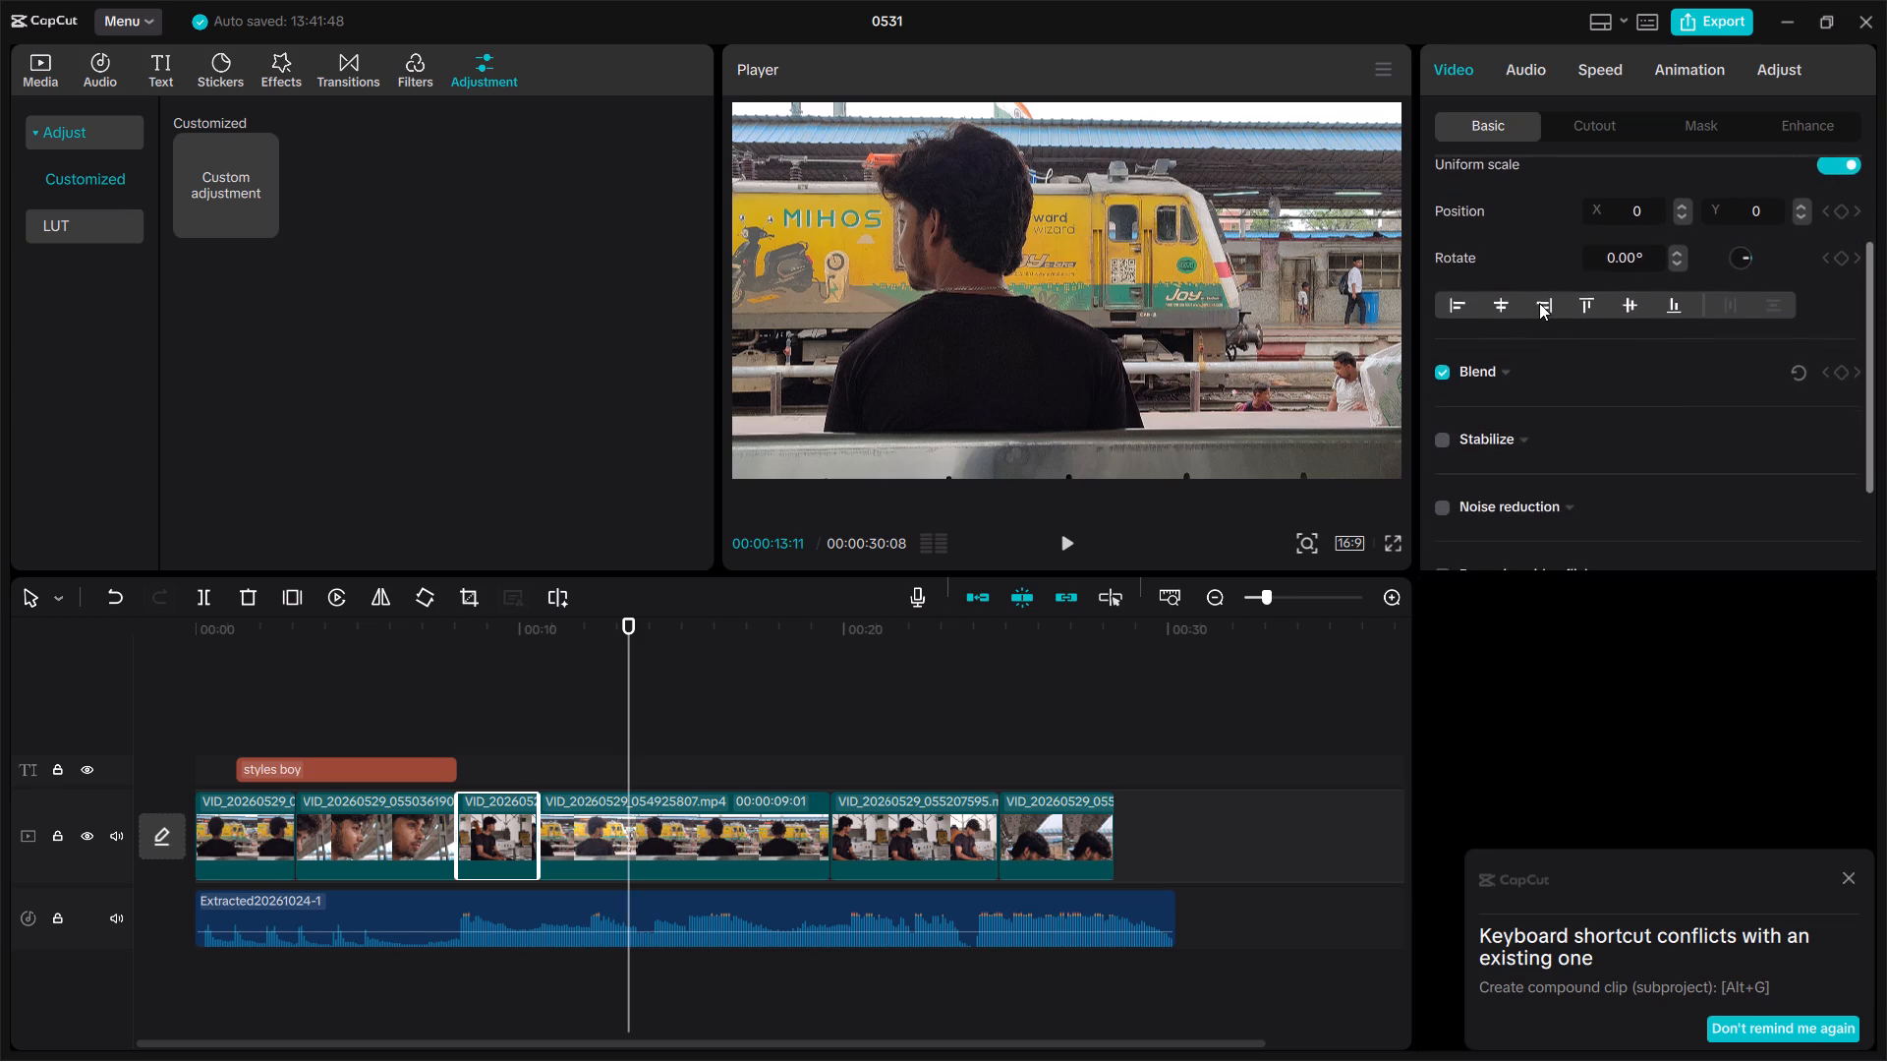
scroll(1539, 303, down, 1)
scroll(1544, 401, down, 4)
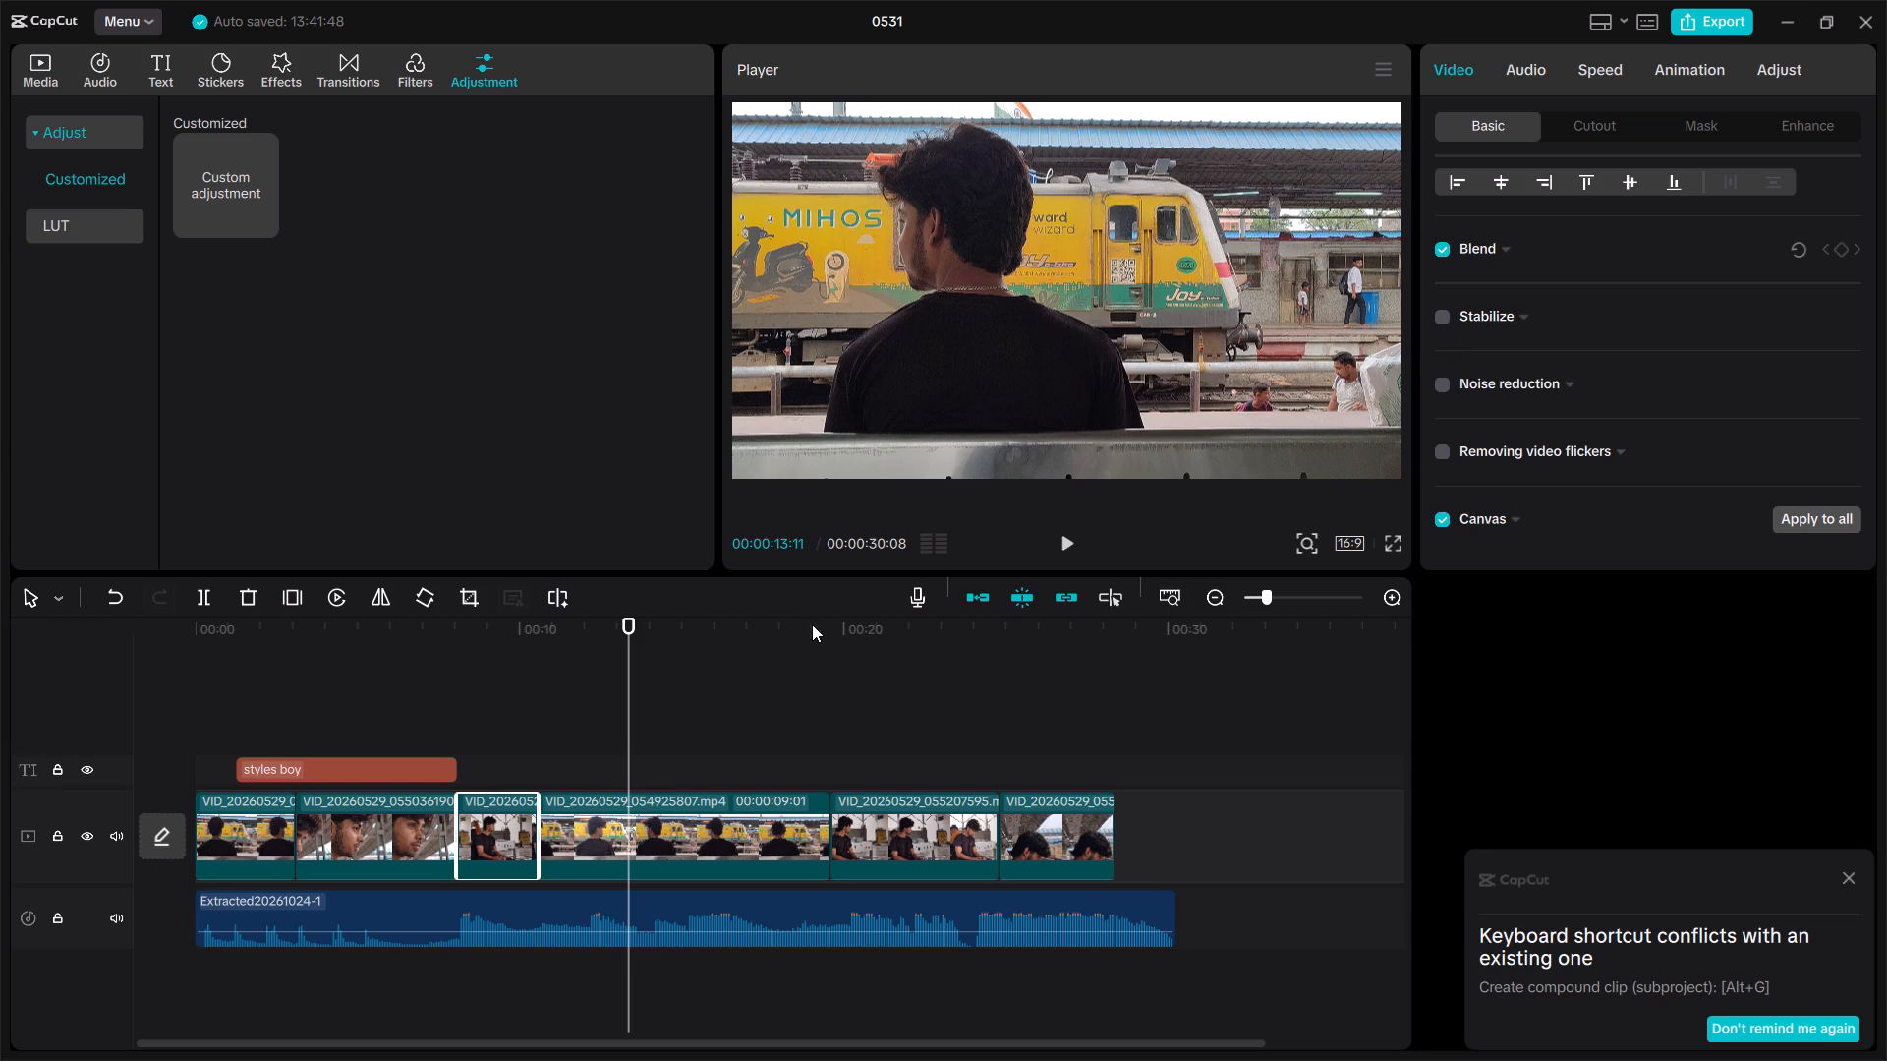
drag(637, 701, 504, 727)
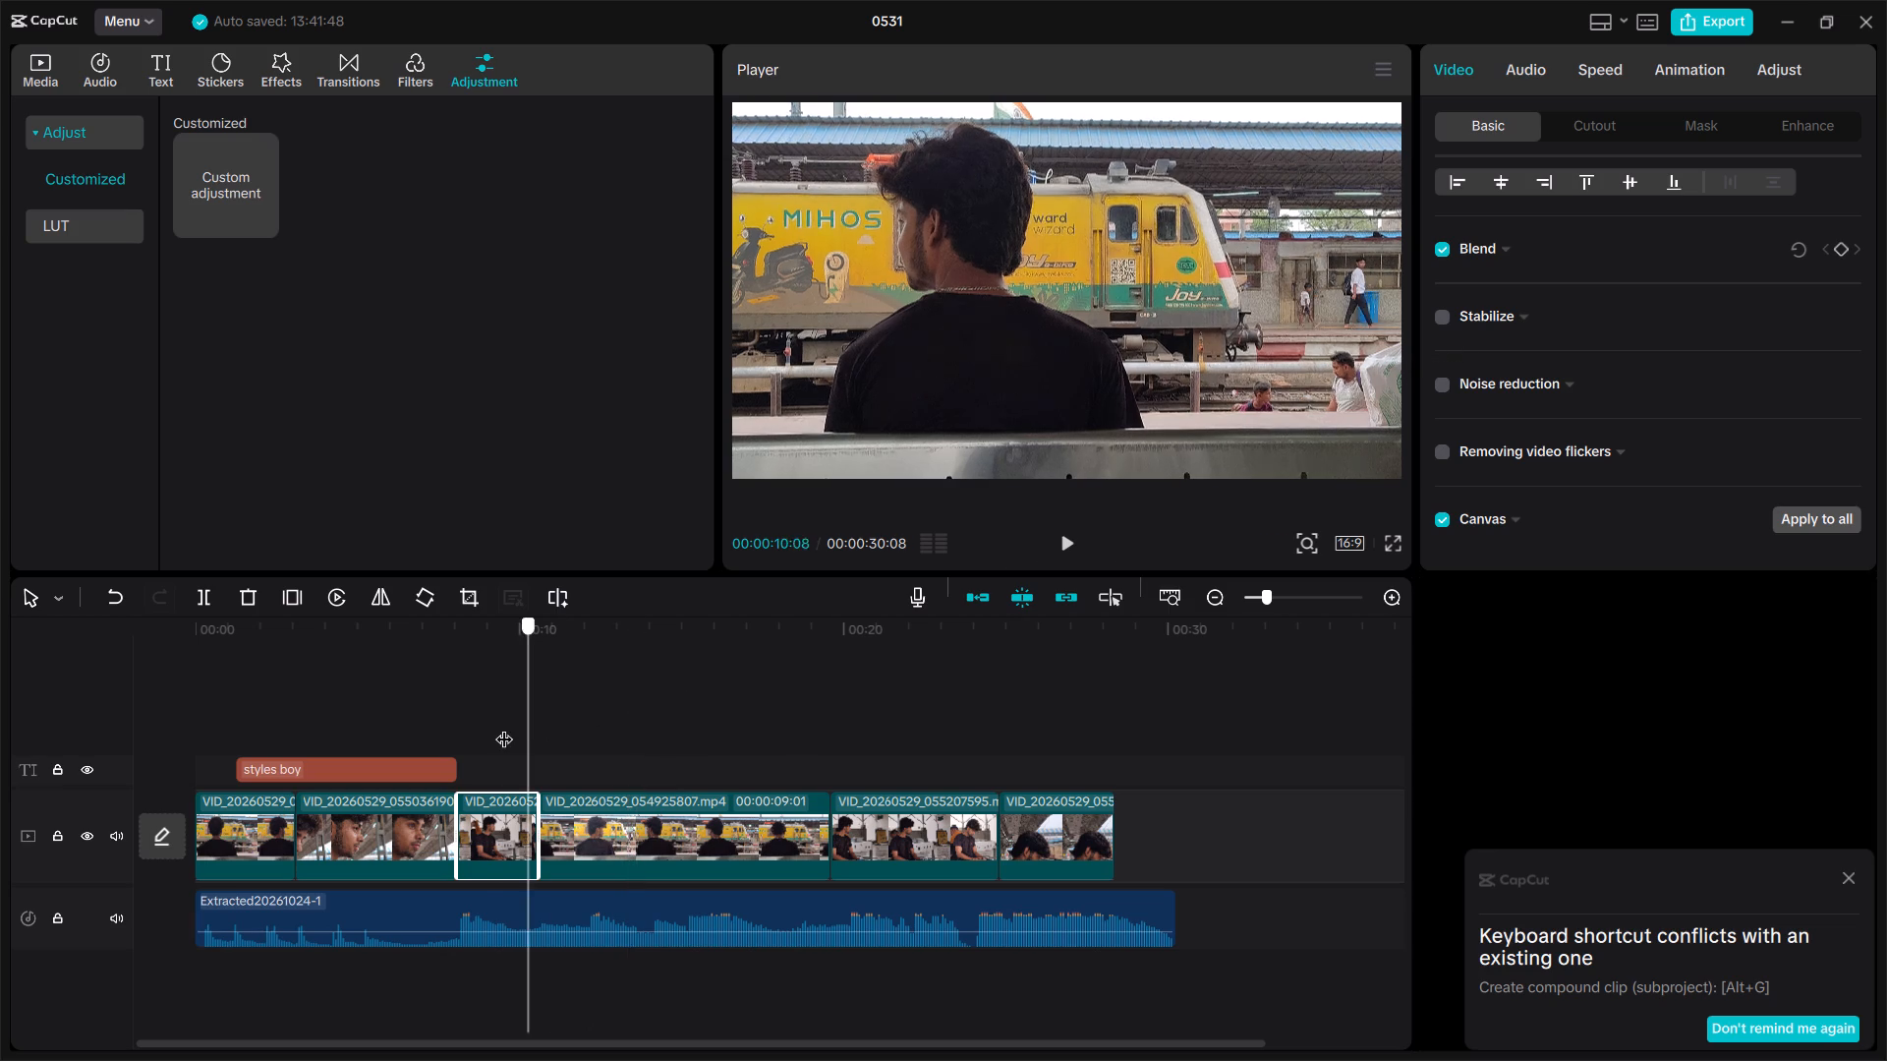
drag(504, 727, 517, 727)
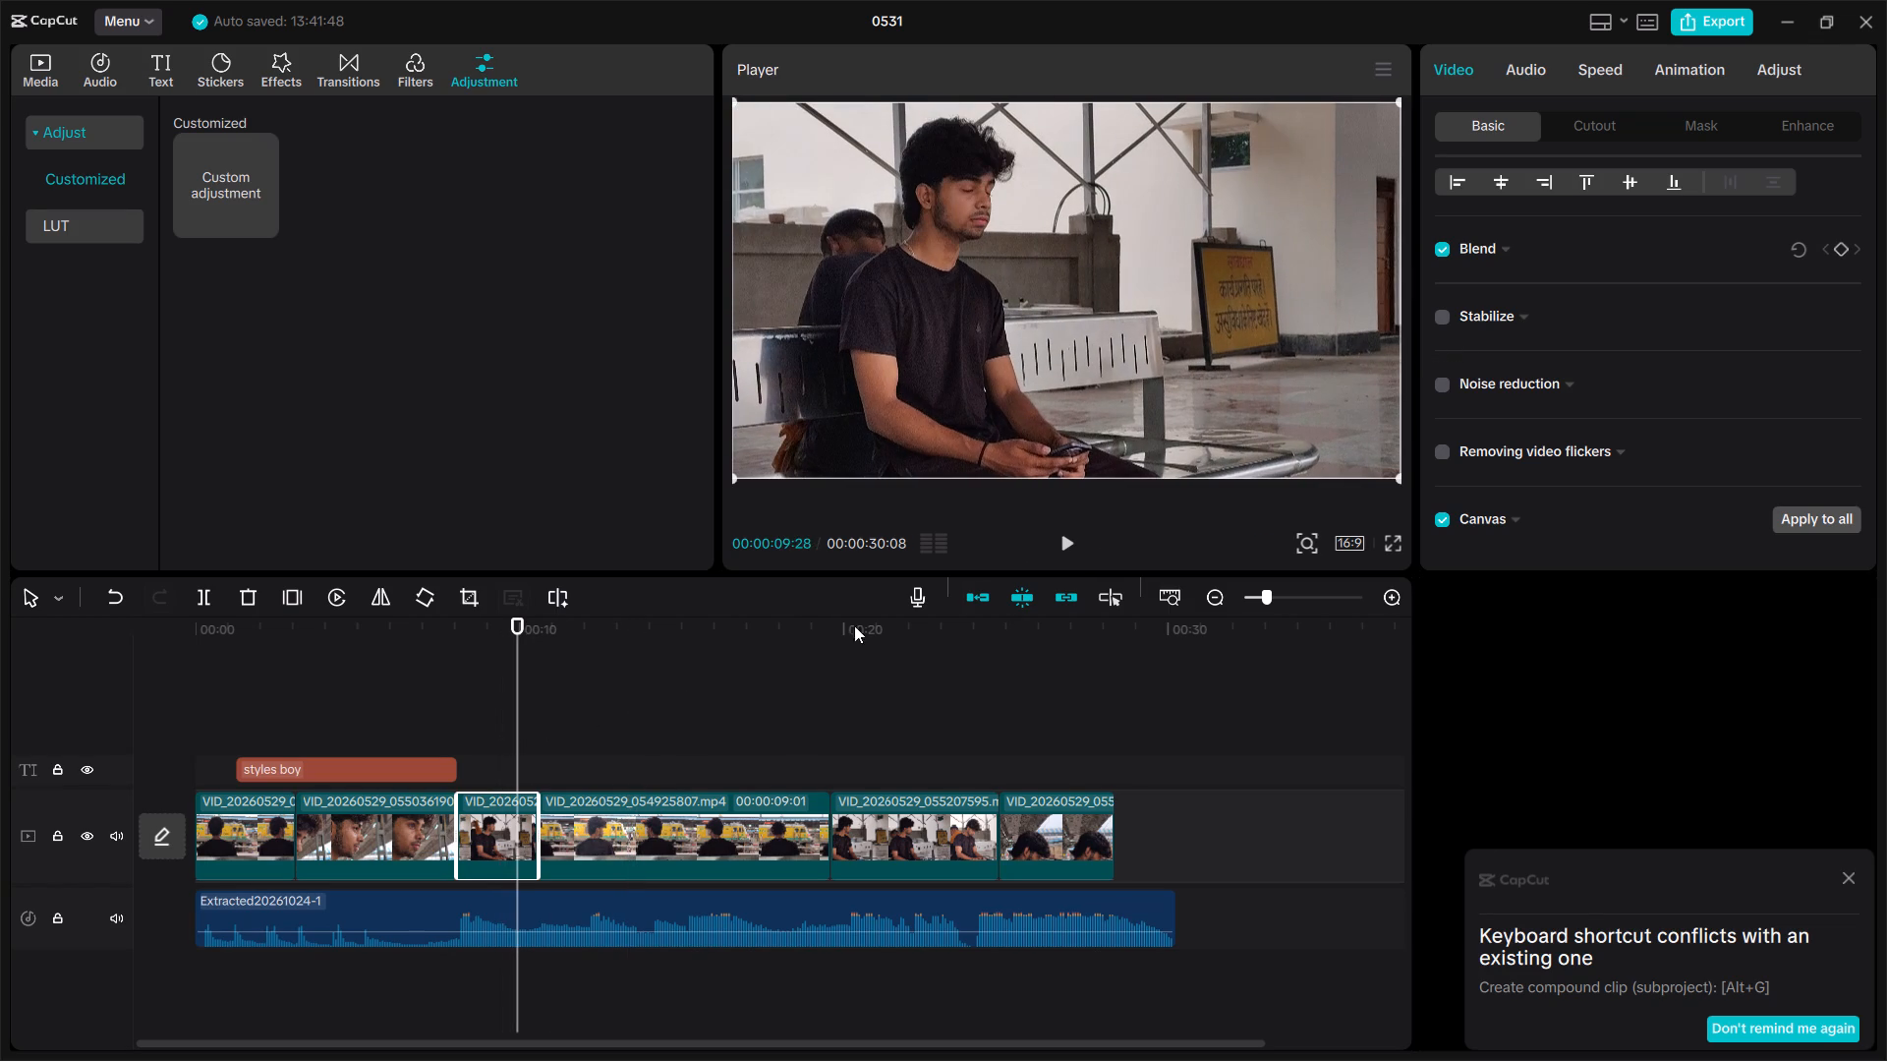
click(1437, 324)
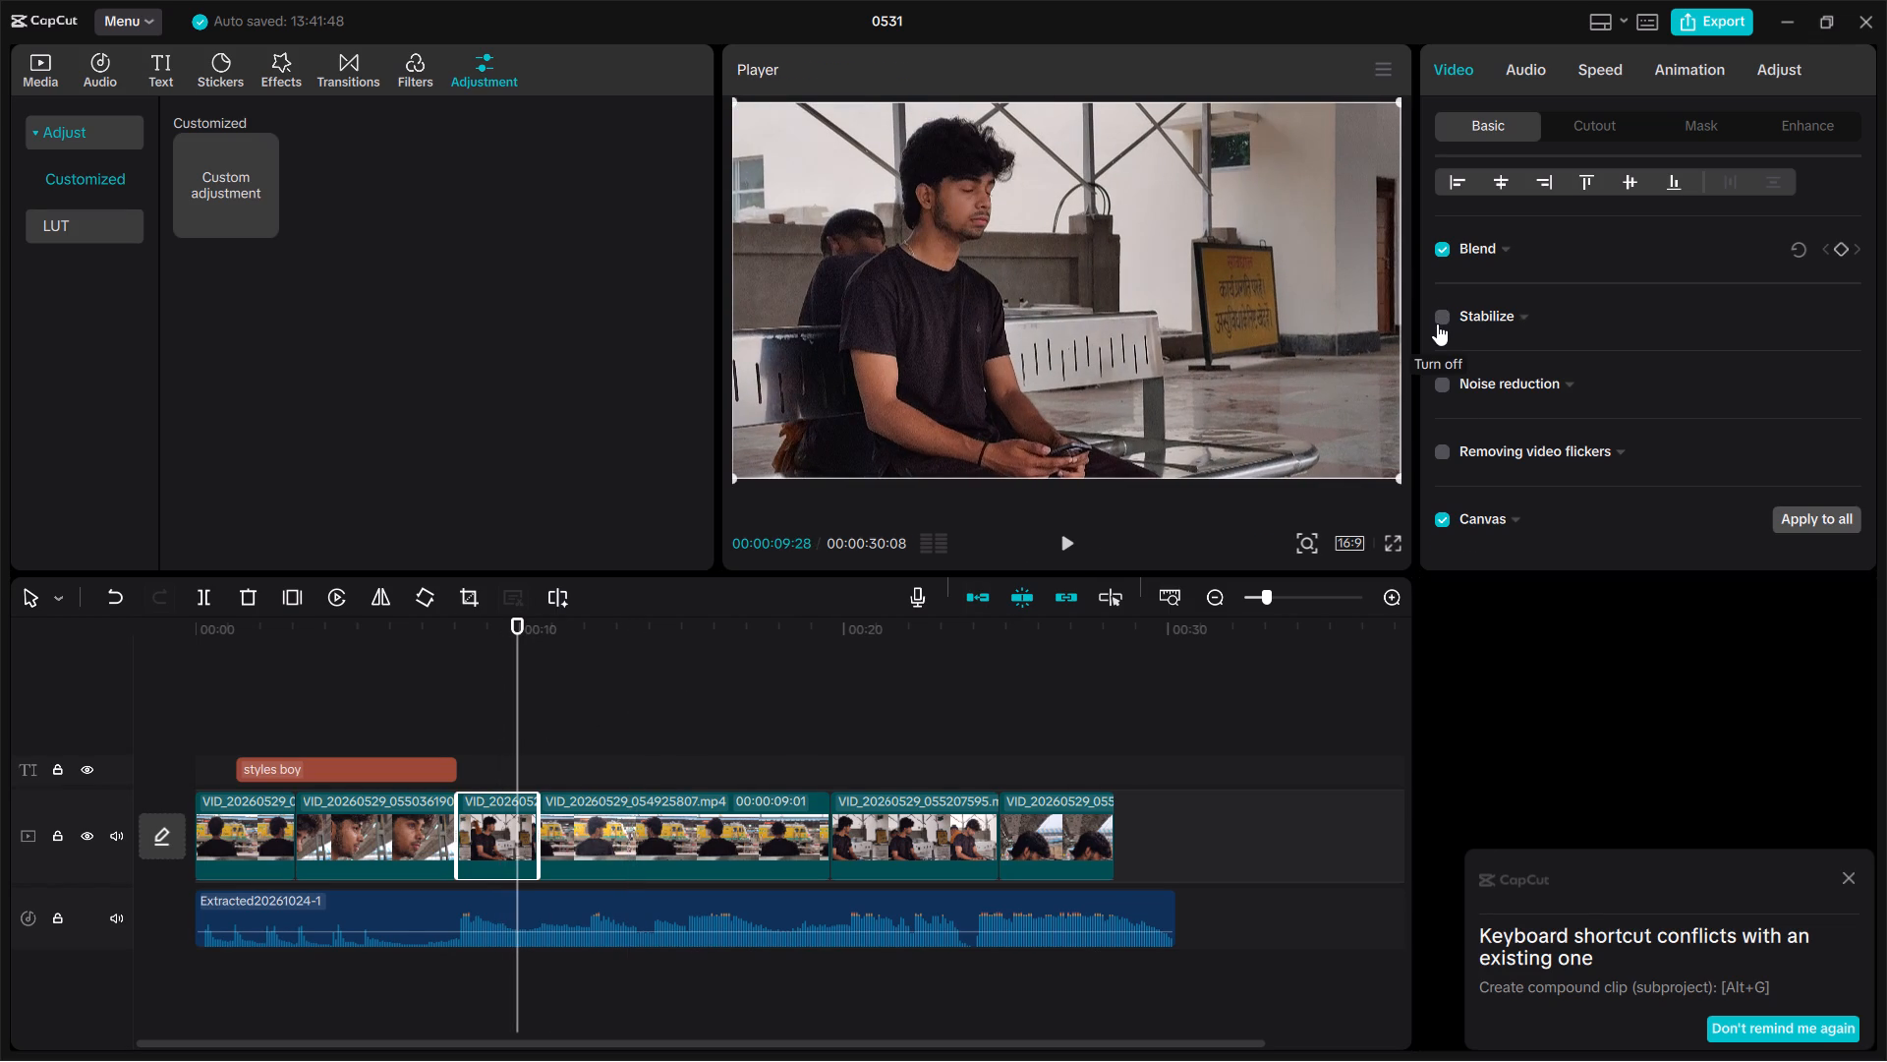
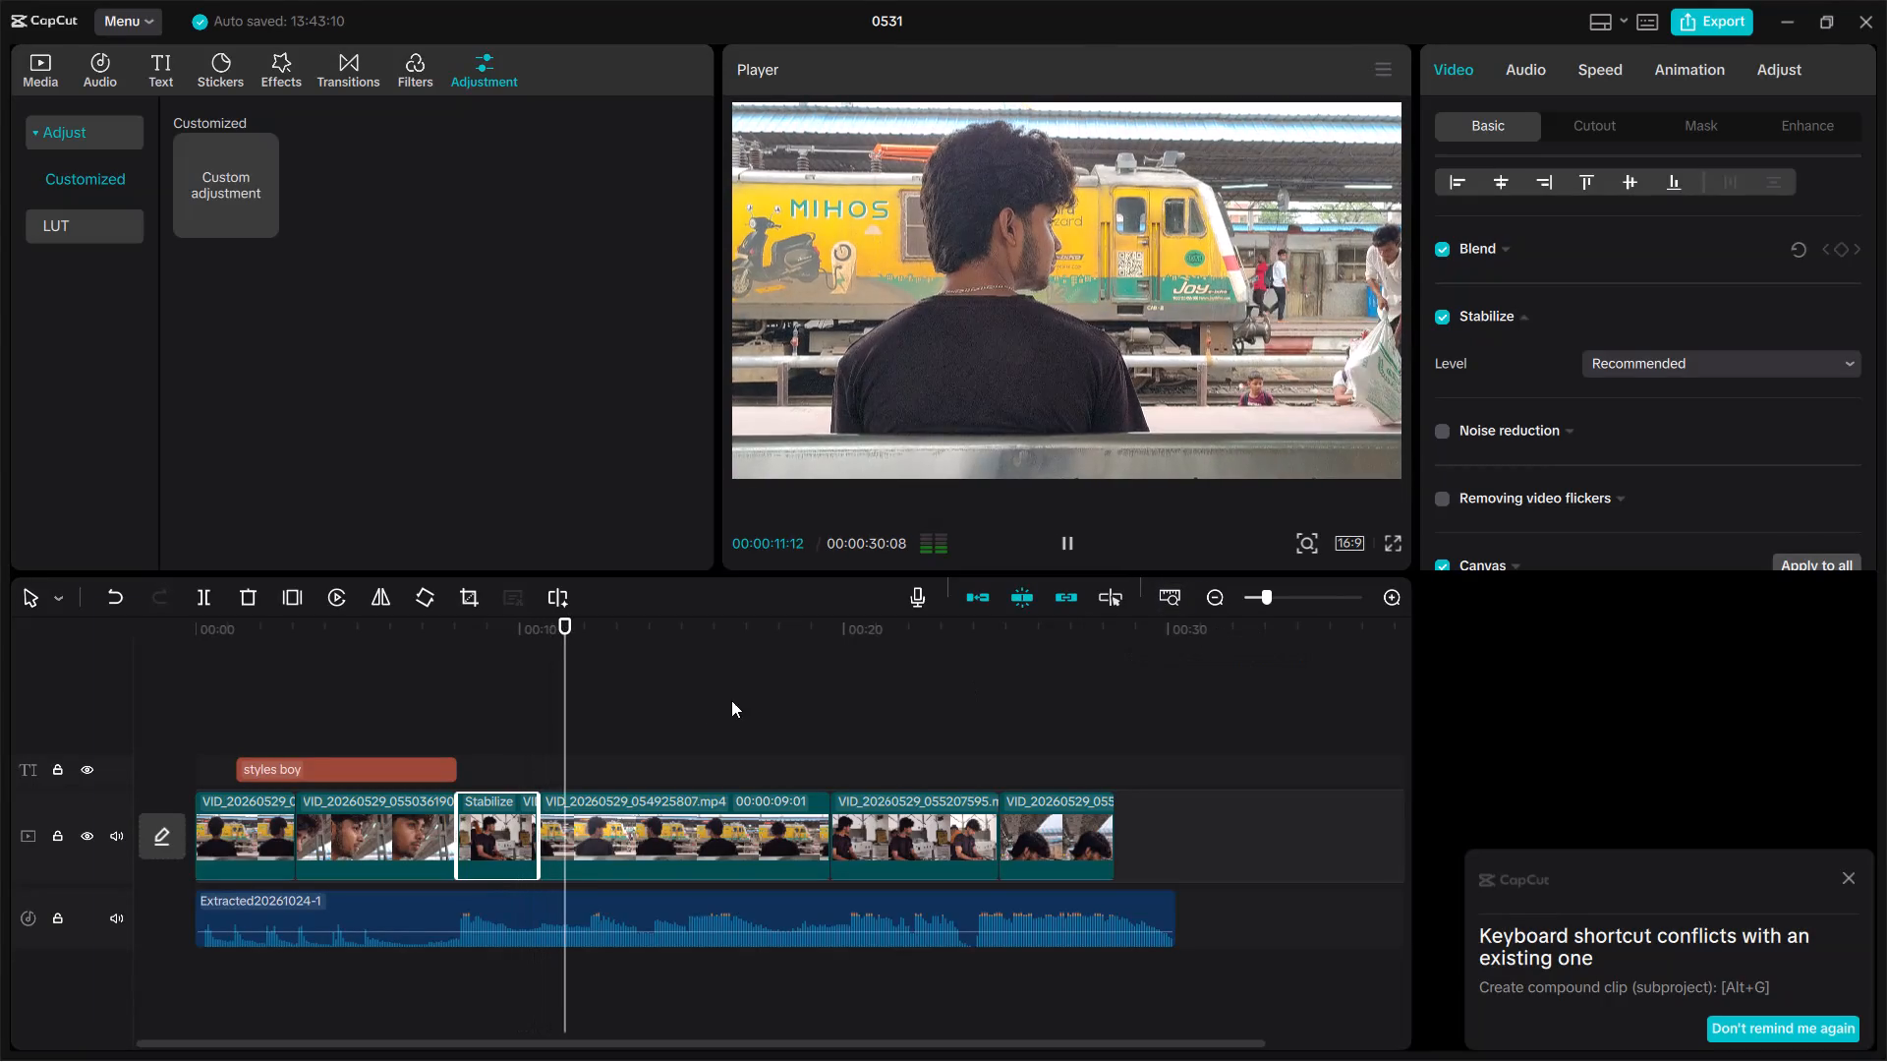
Play the video through to the closing clips and replay the stabilized bench segment to check the result.
drag(600, 724, 155, 777)
key(space)
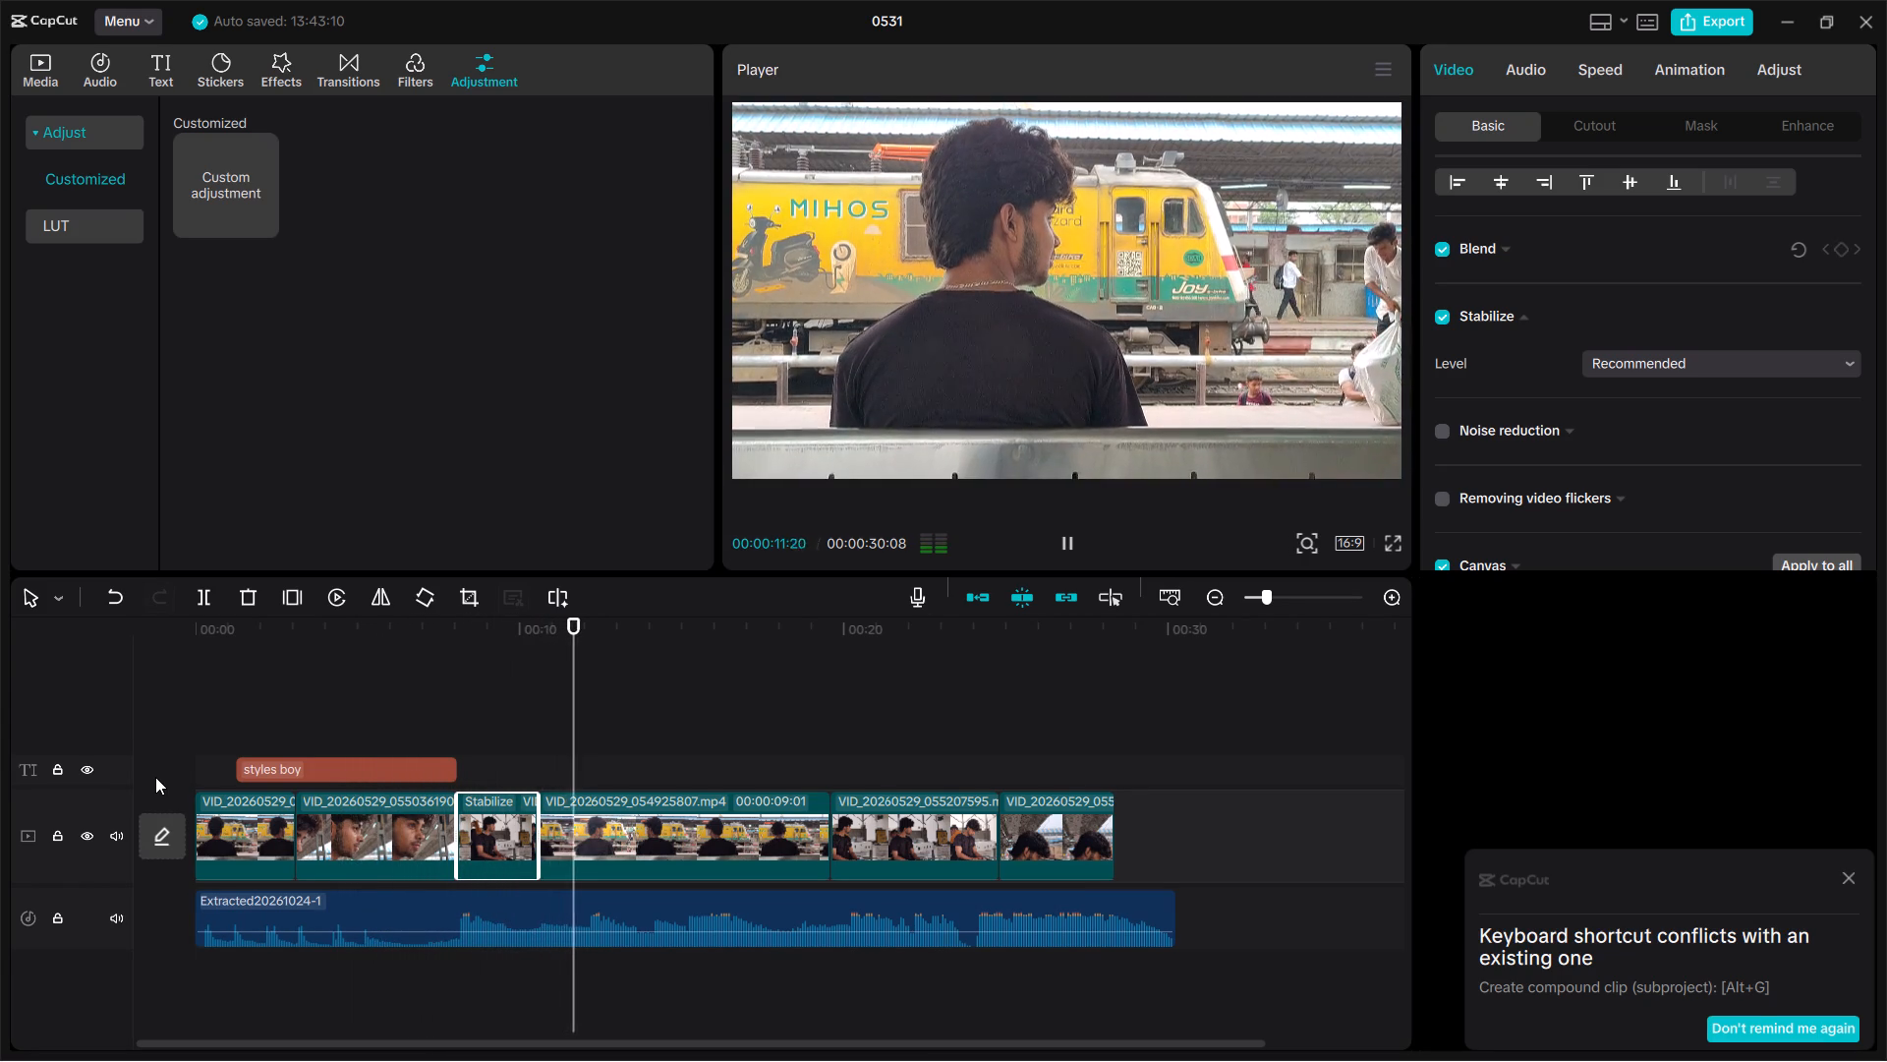
key(space)
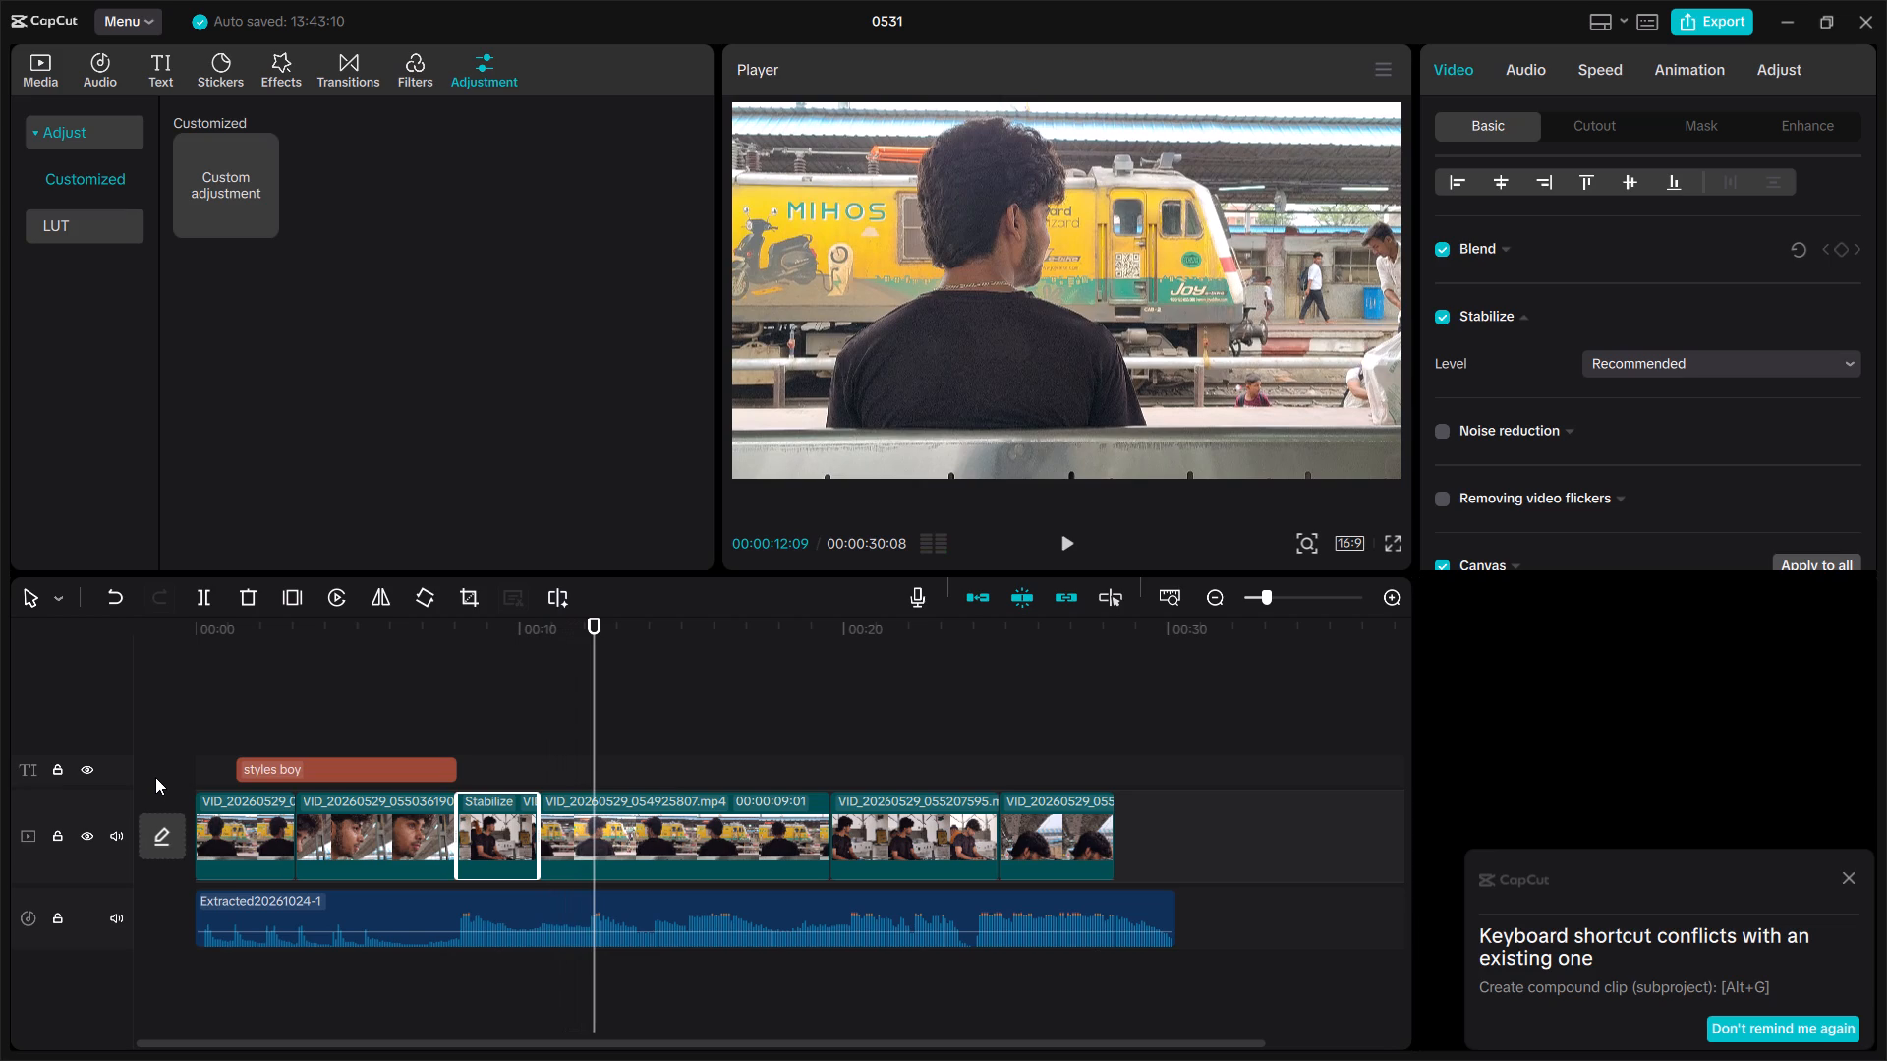
key(space)
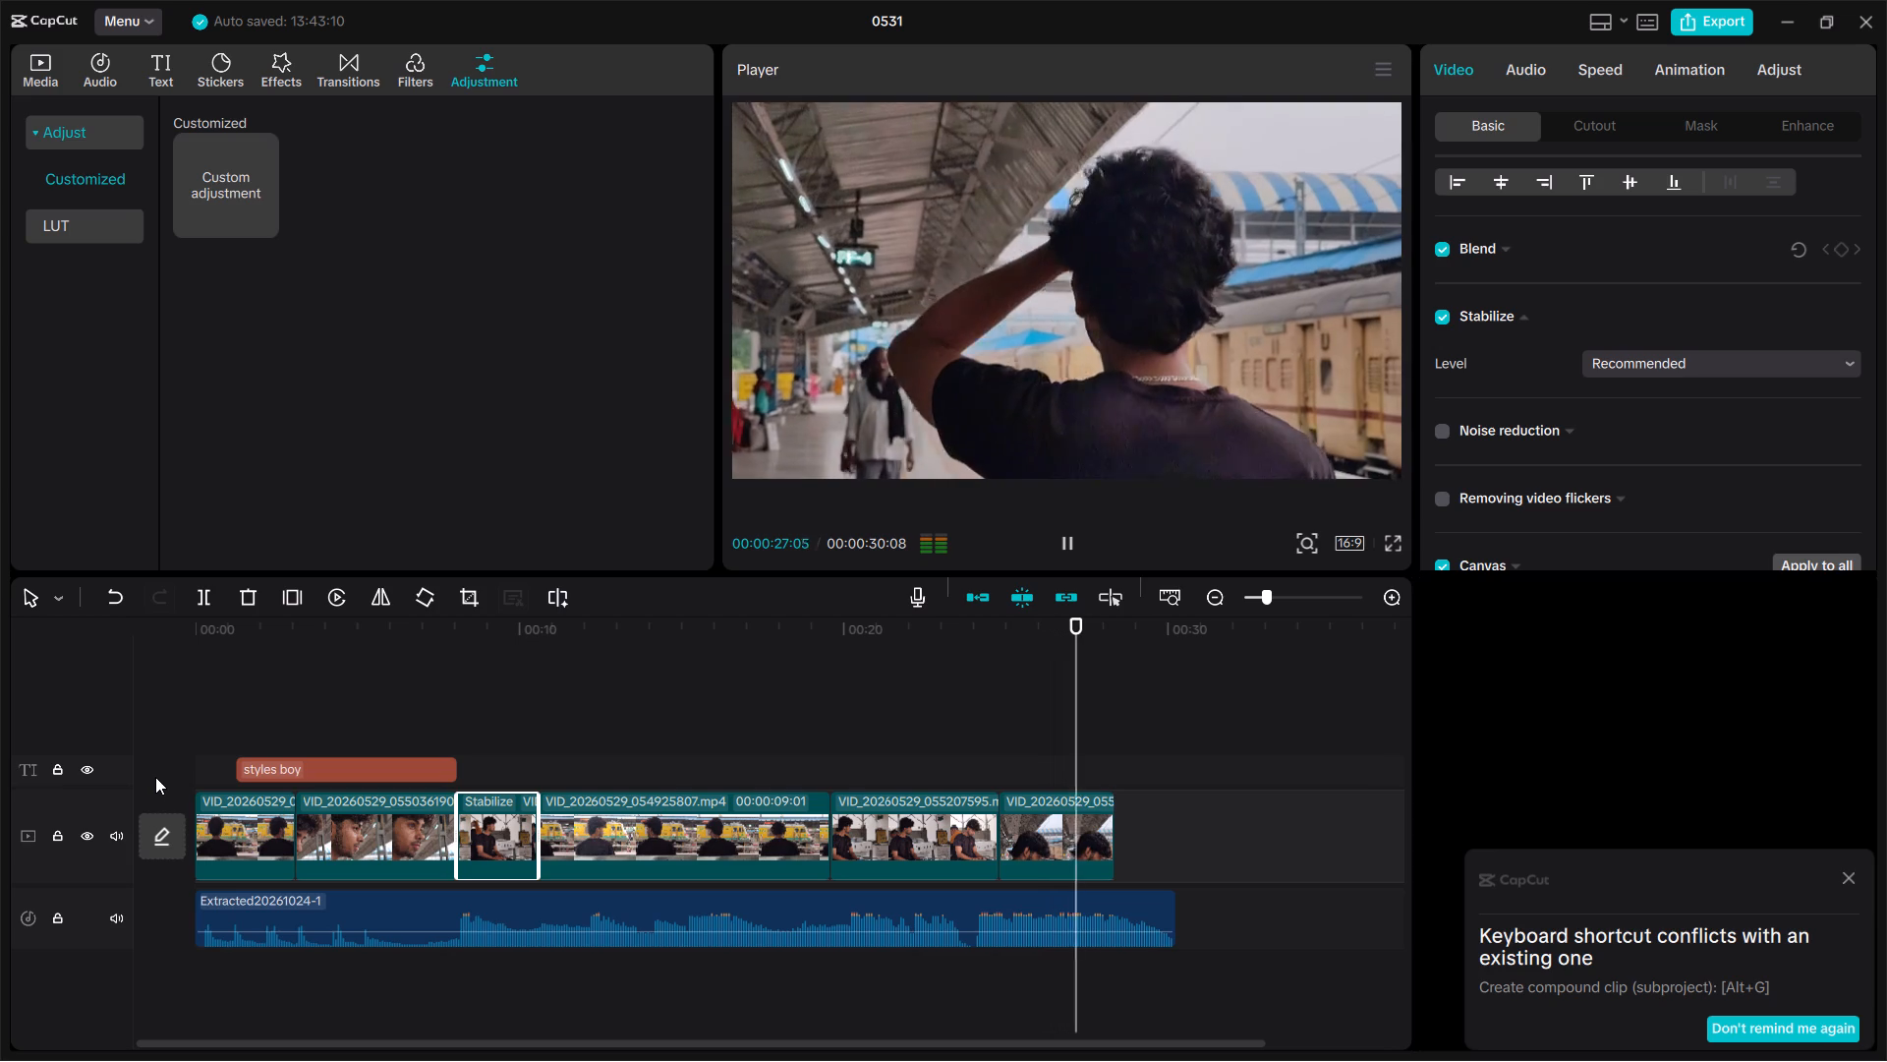
key(space)
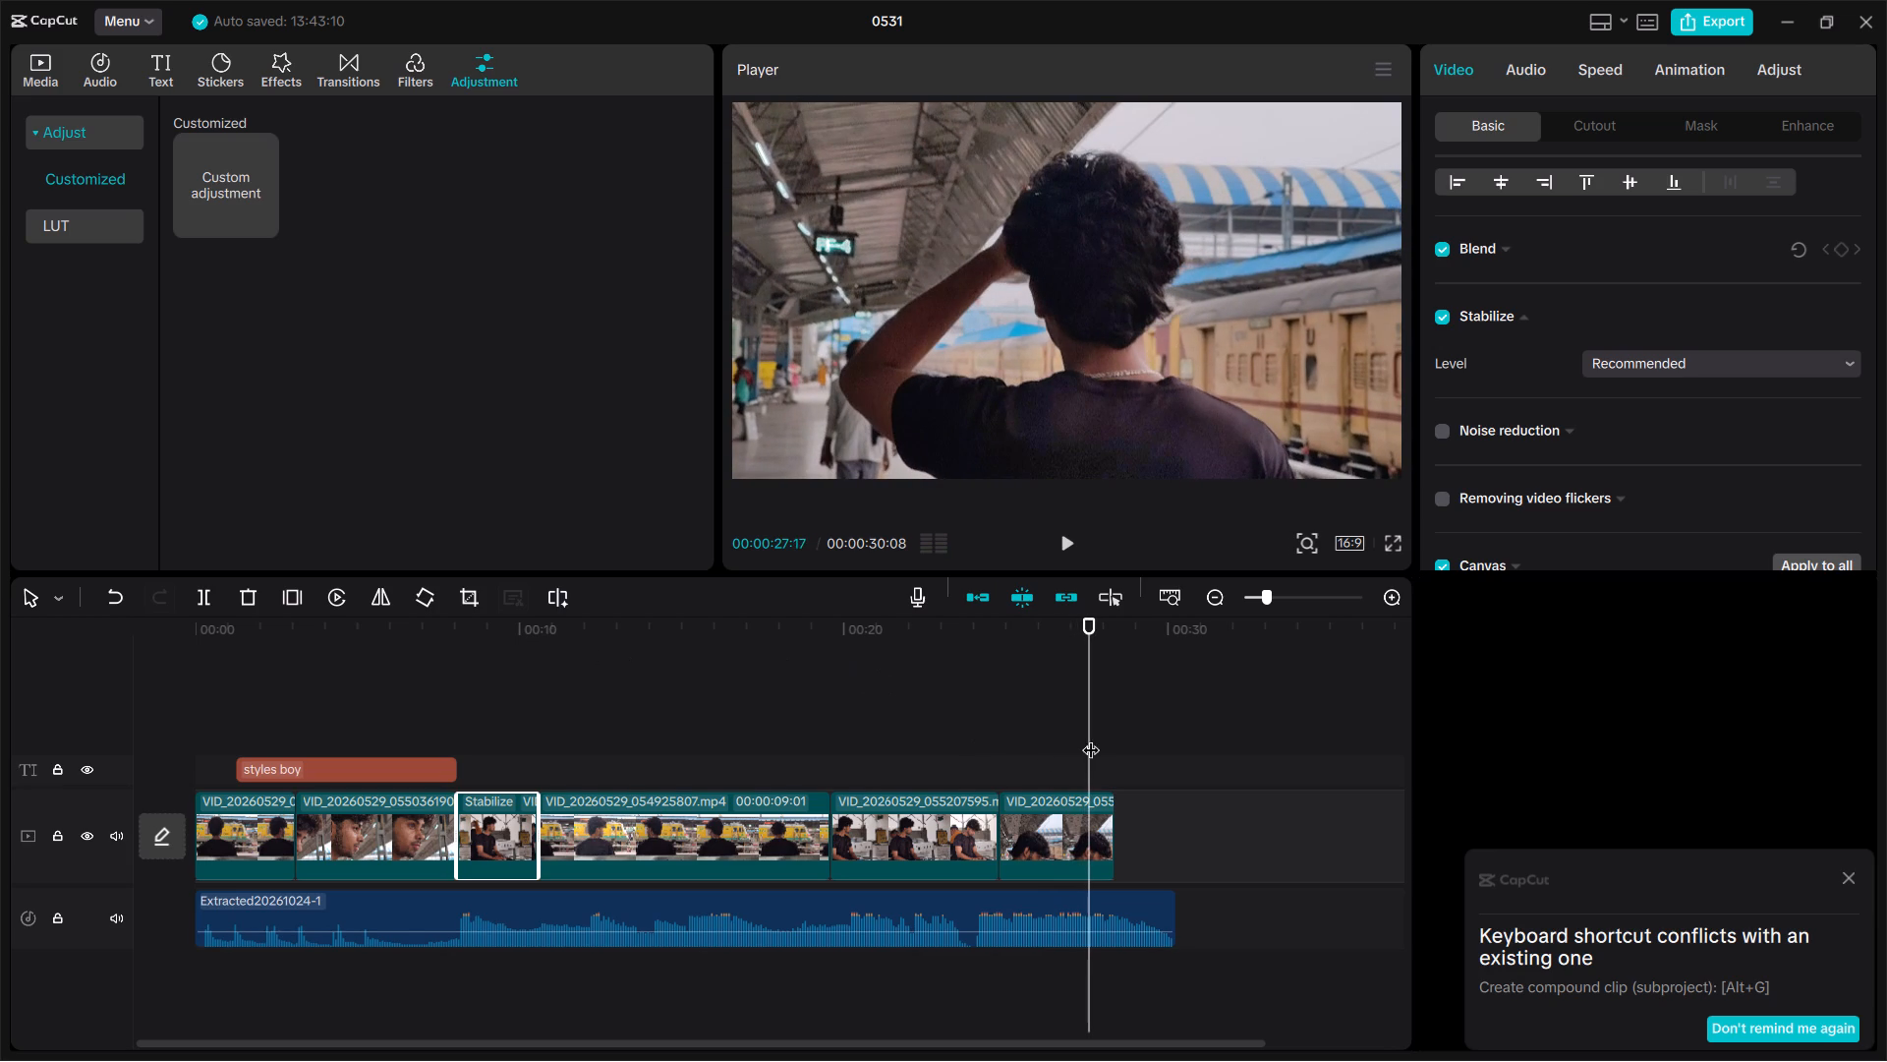
drag(1094, 737, 214, 816)
key(space)
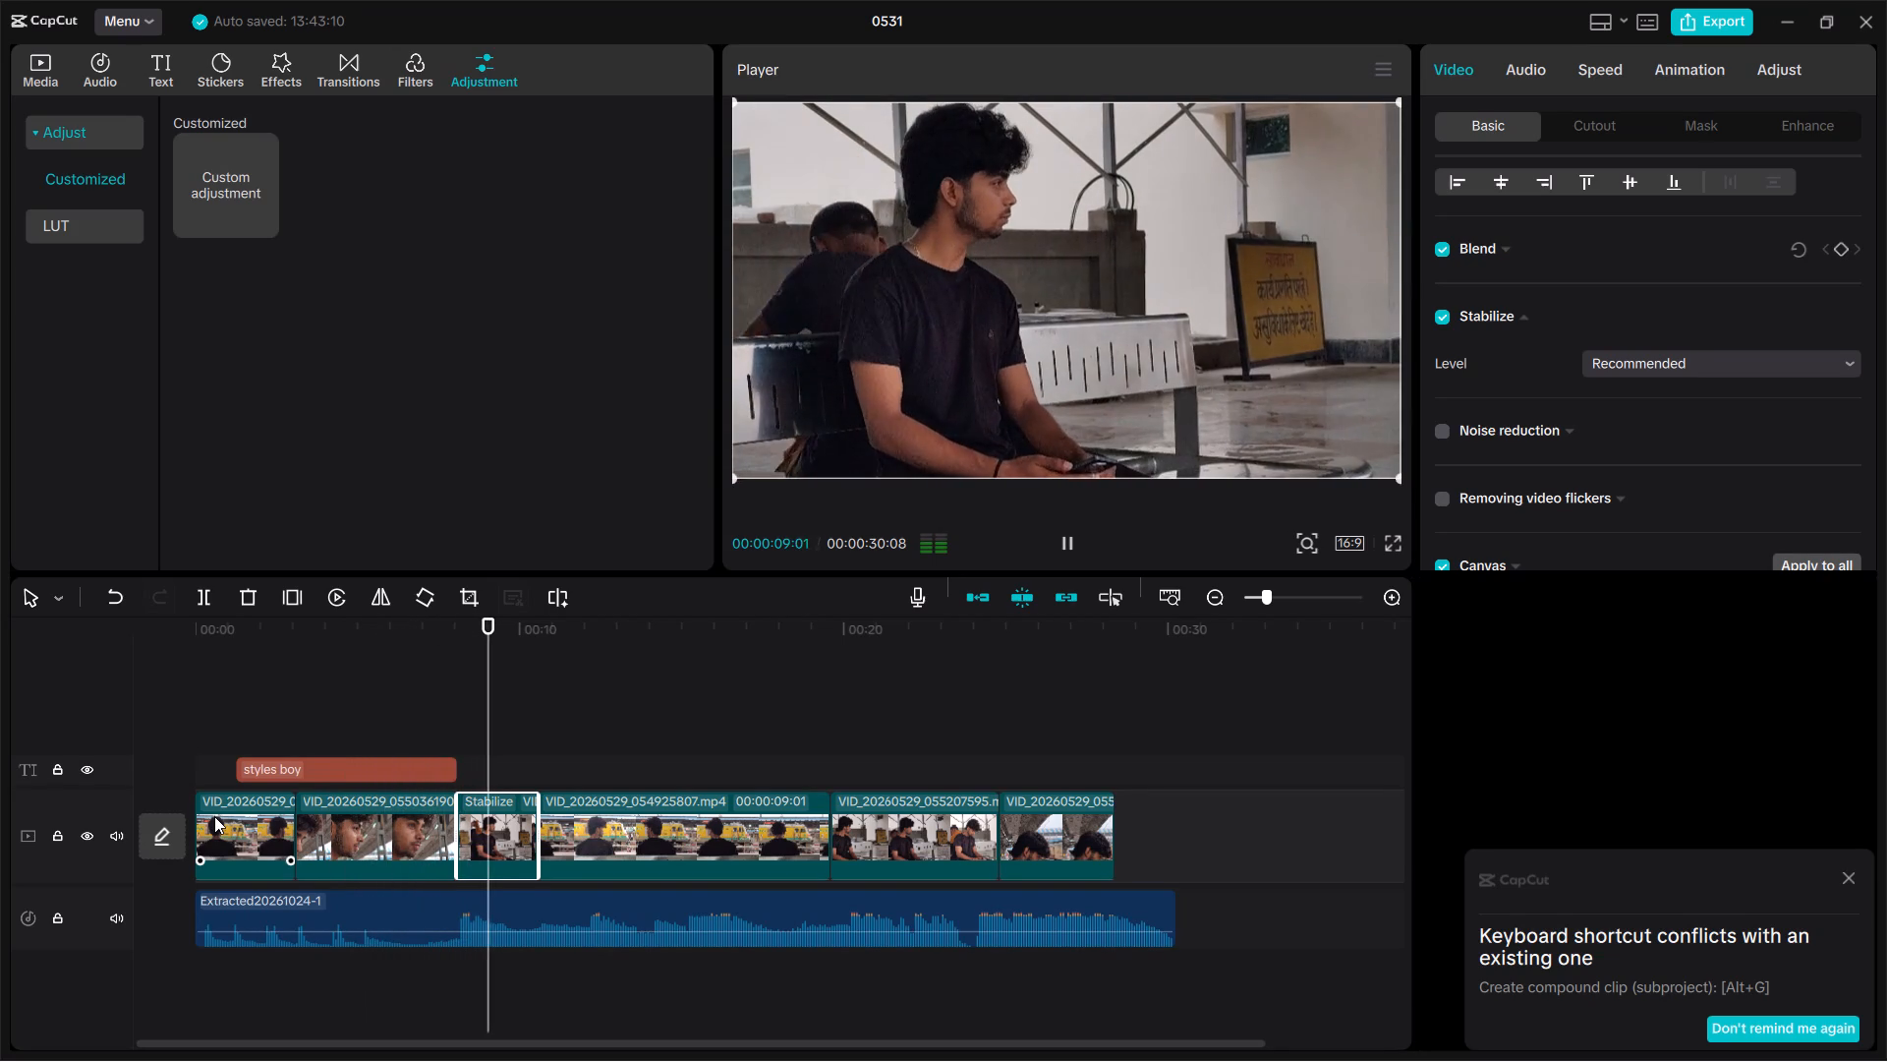
key(space)
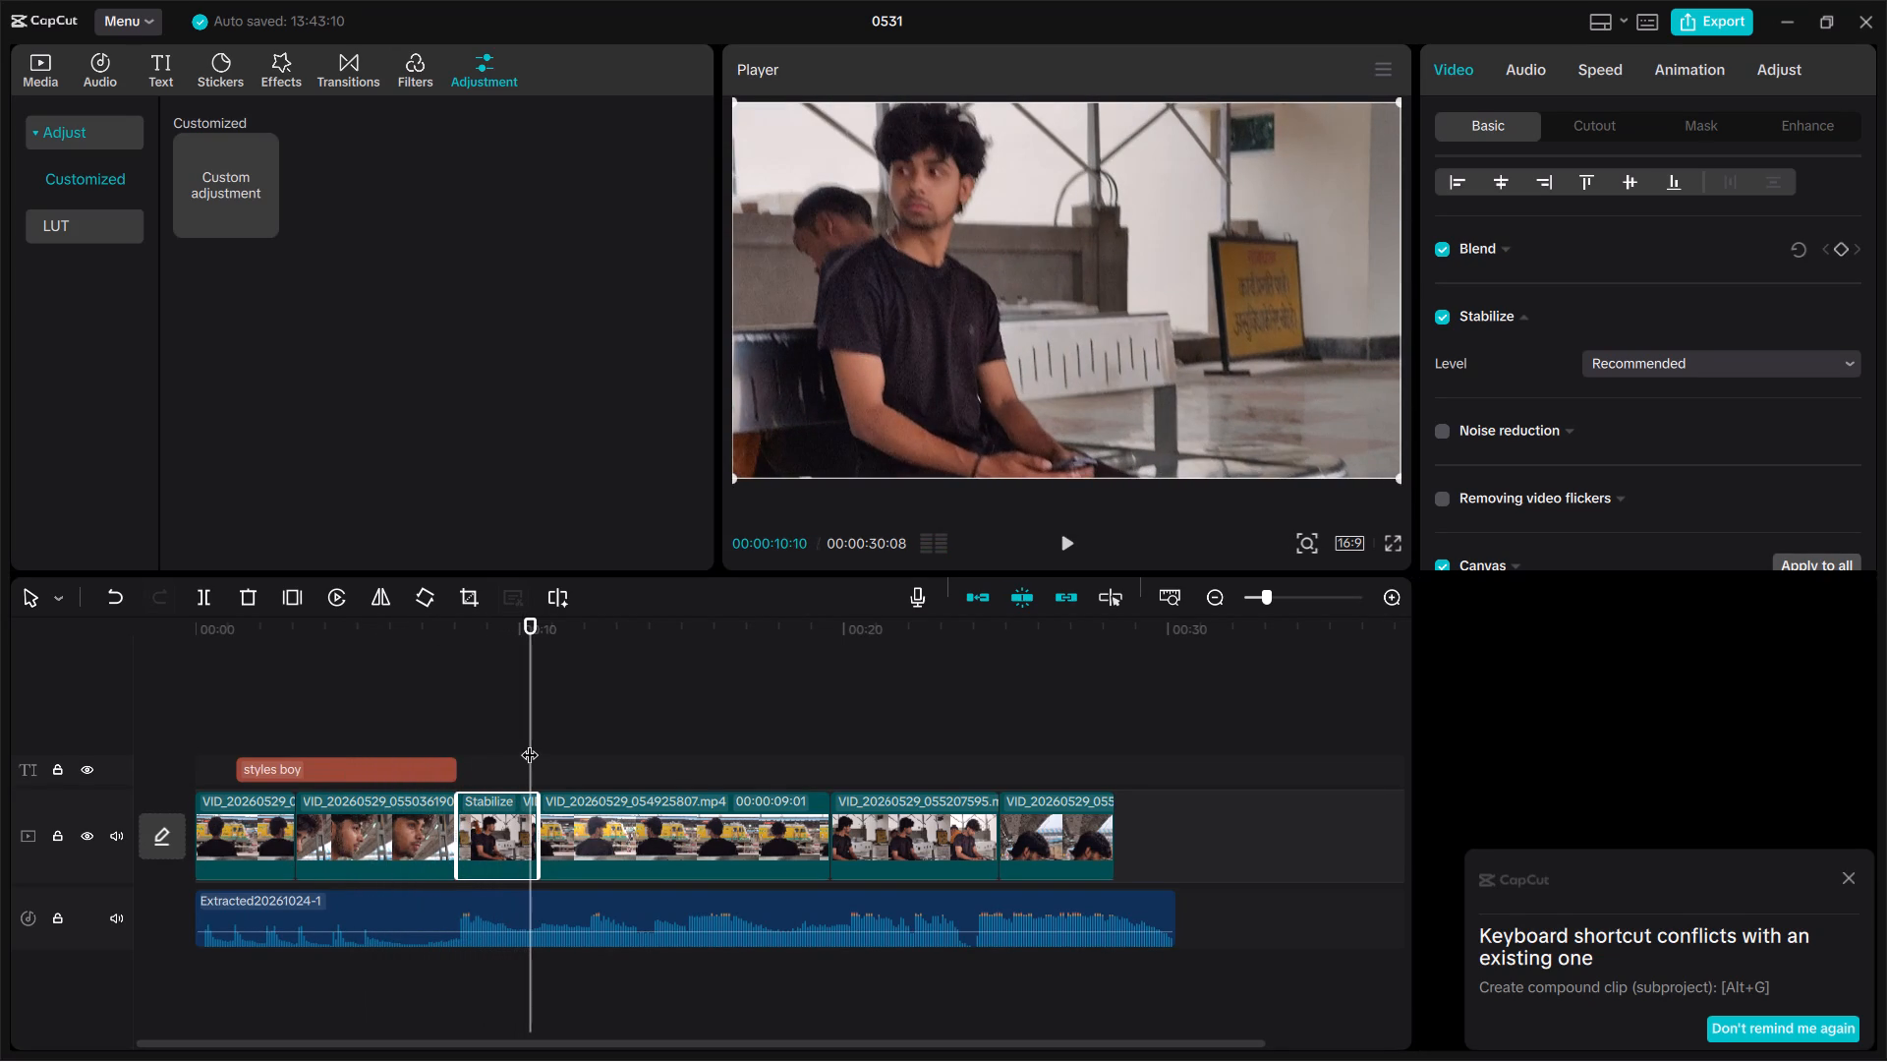
drag(530, 742, 463, 741)
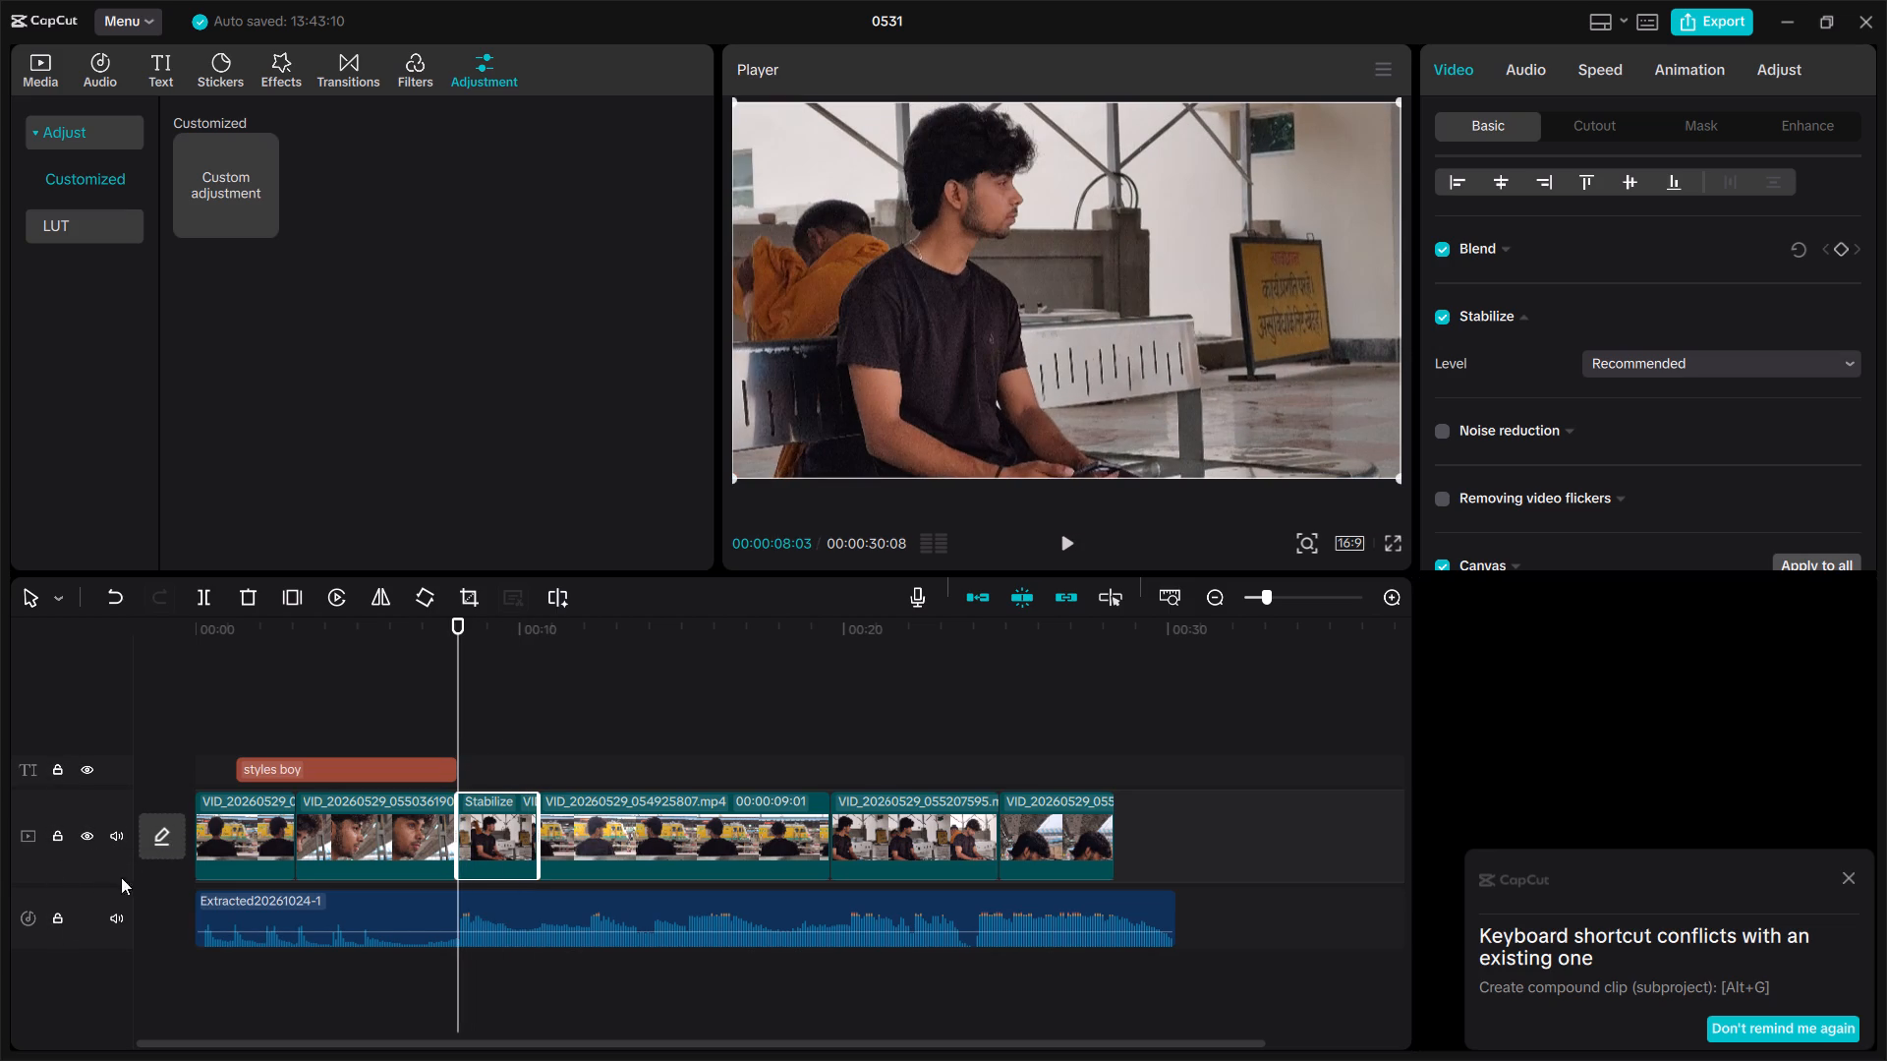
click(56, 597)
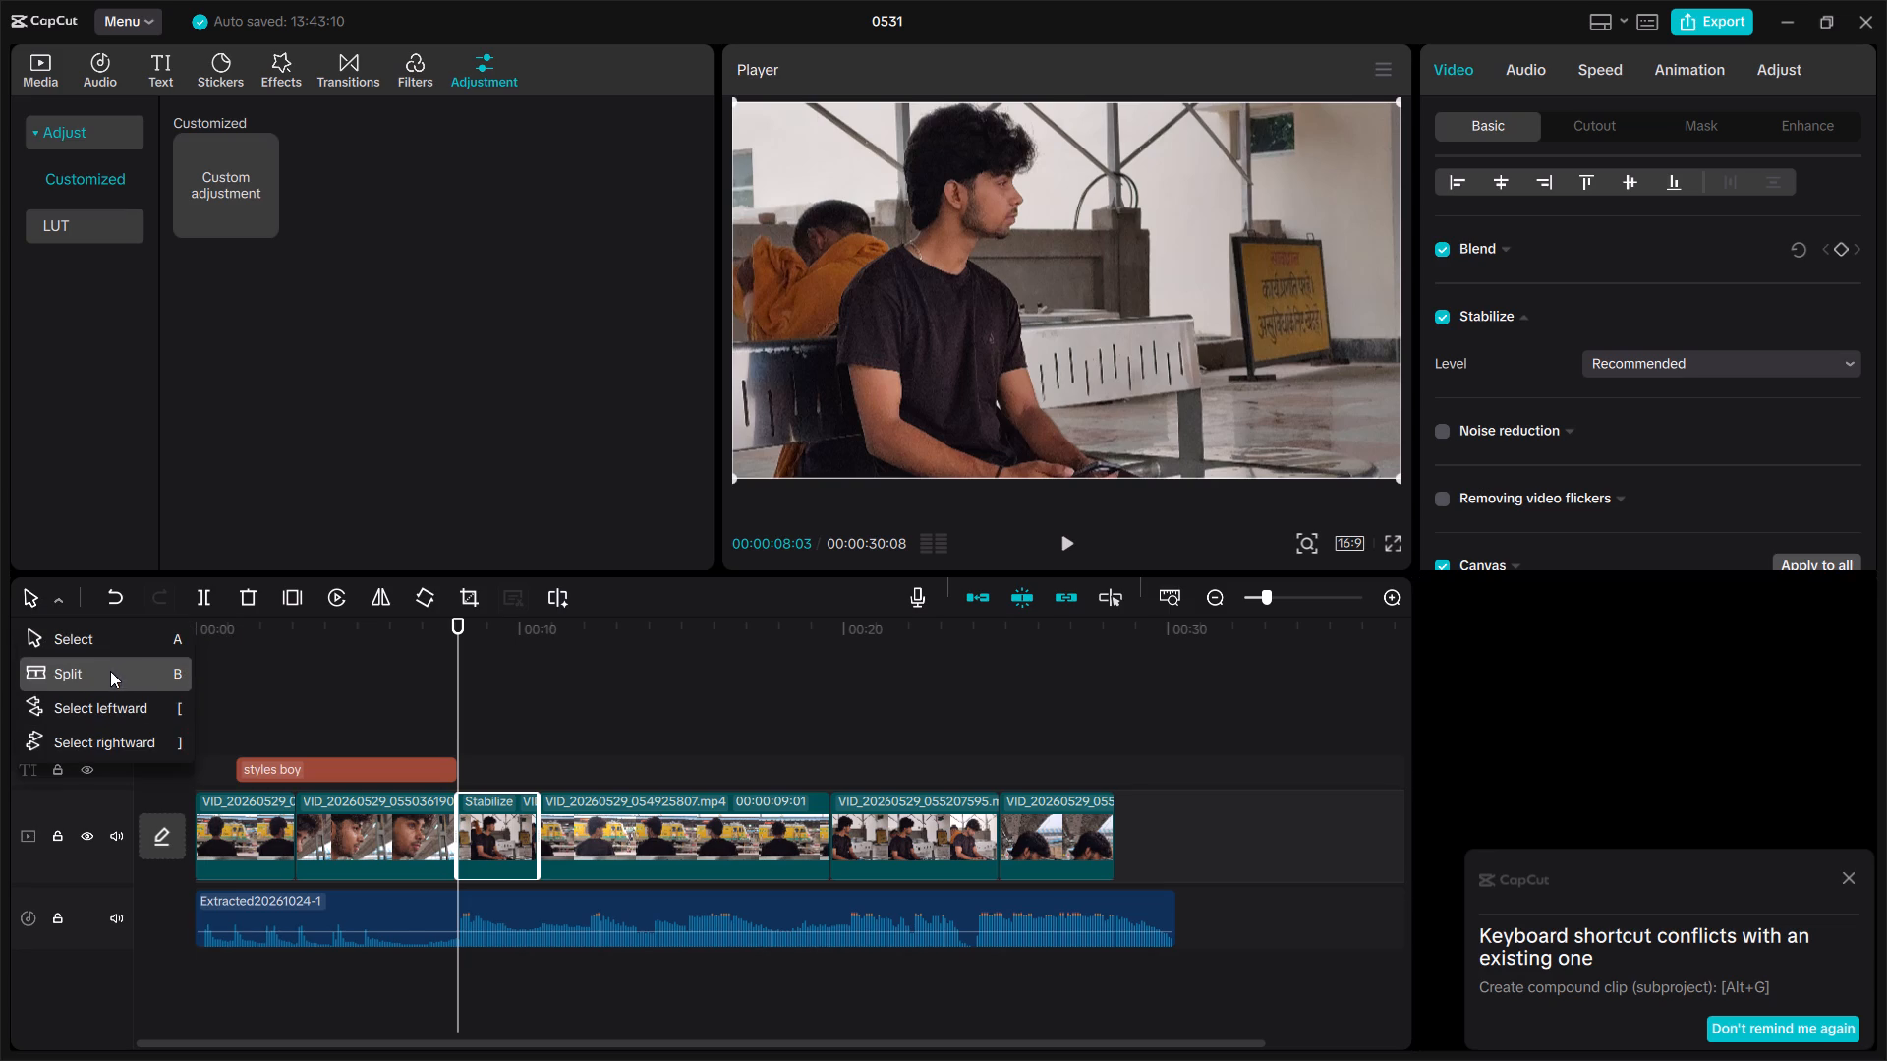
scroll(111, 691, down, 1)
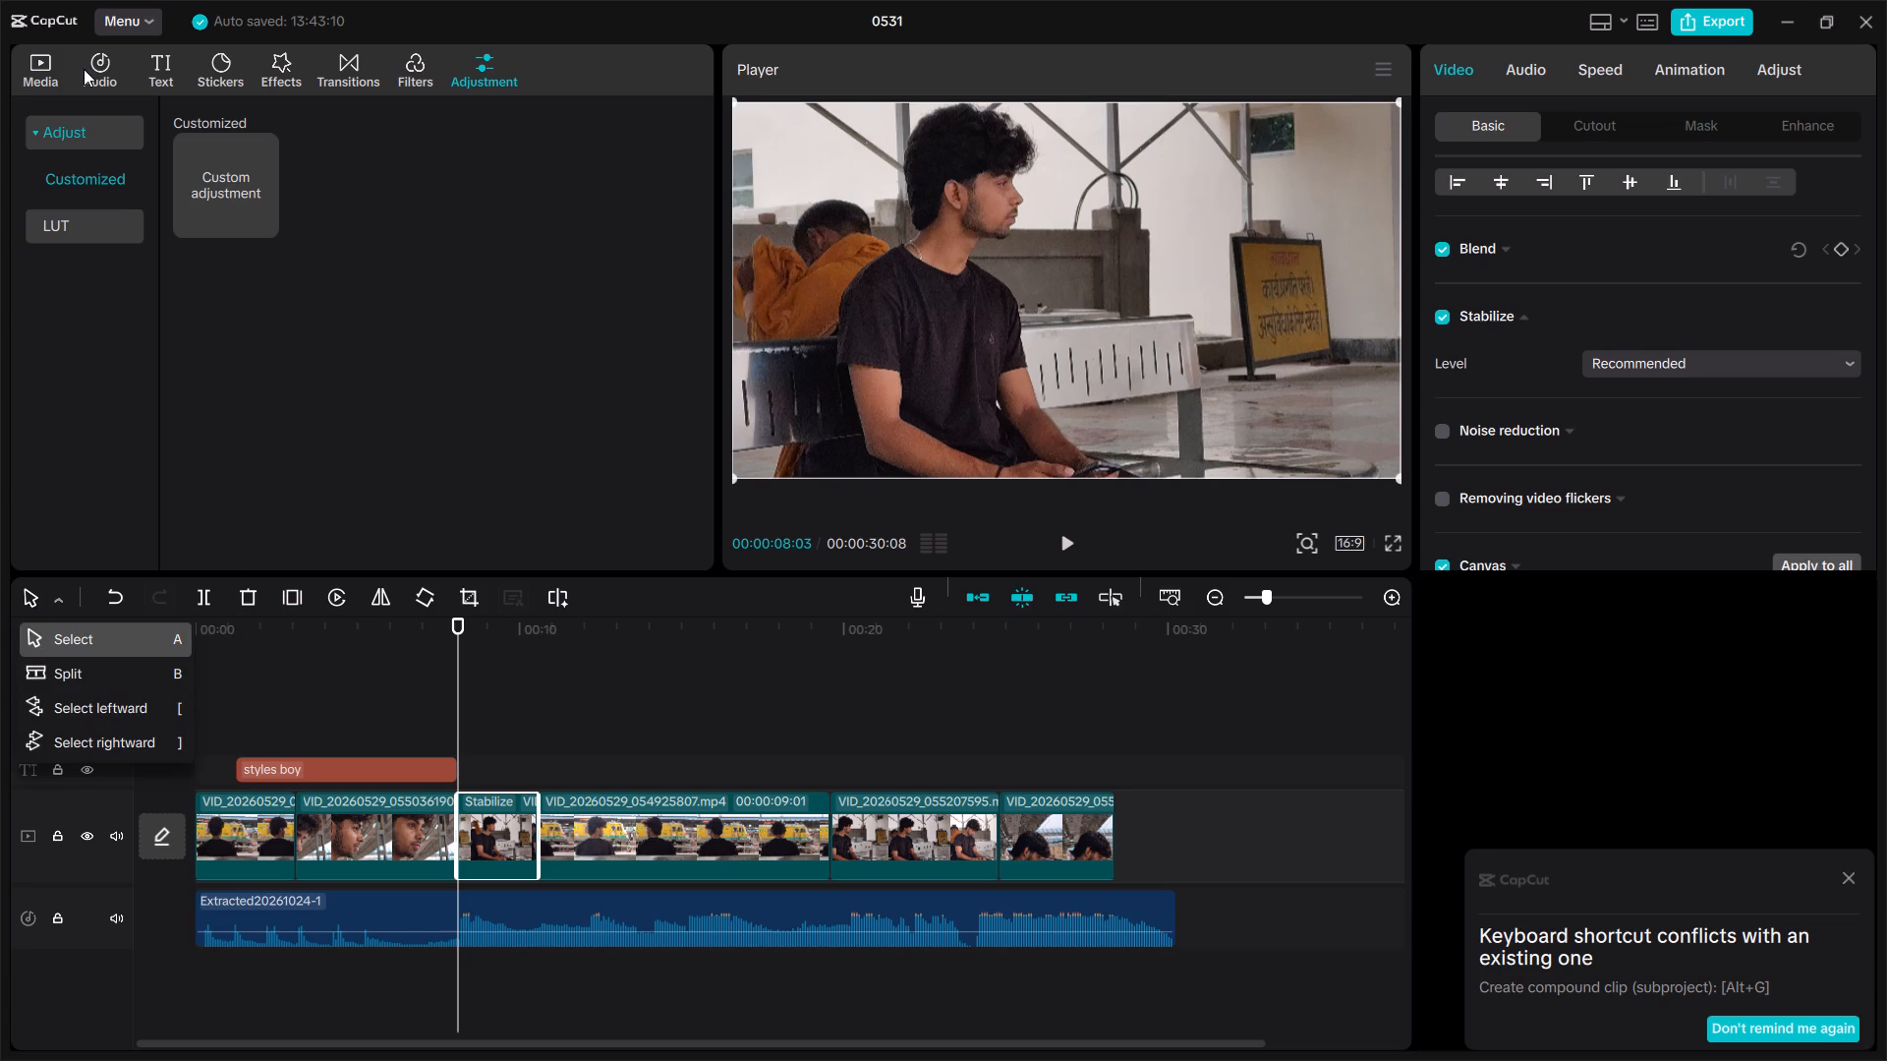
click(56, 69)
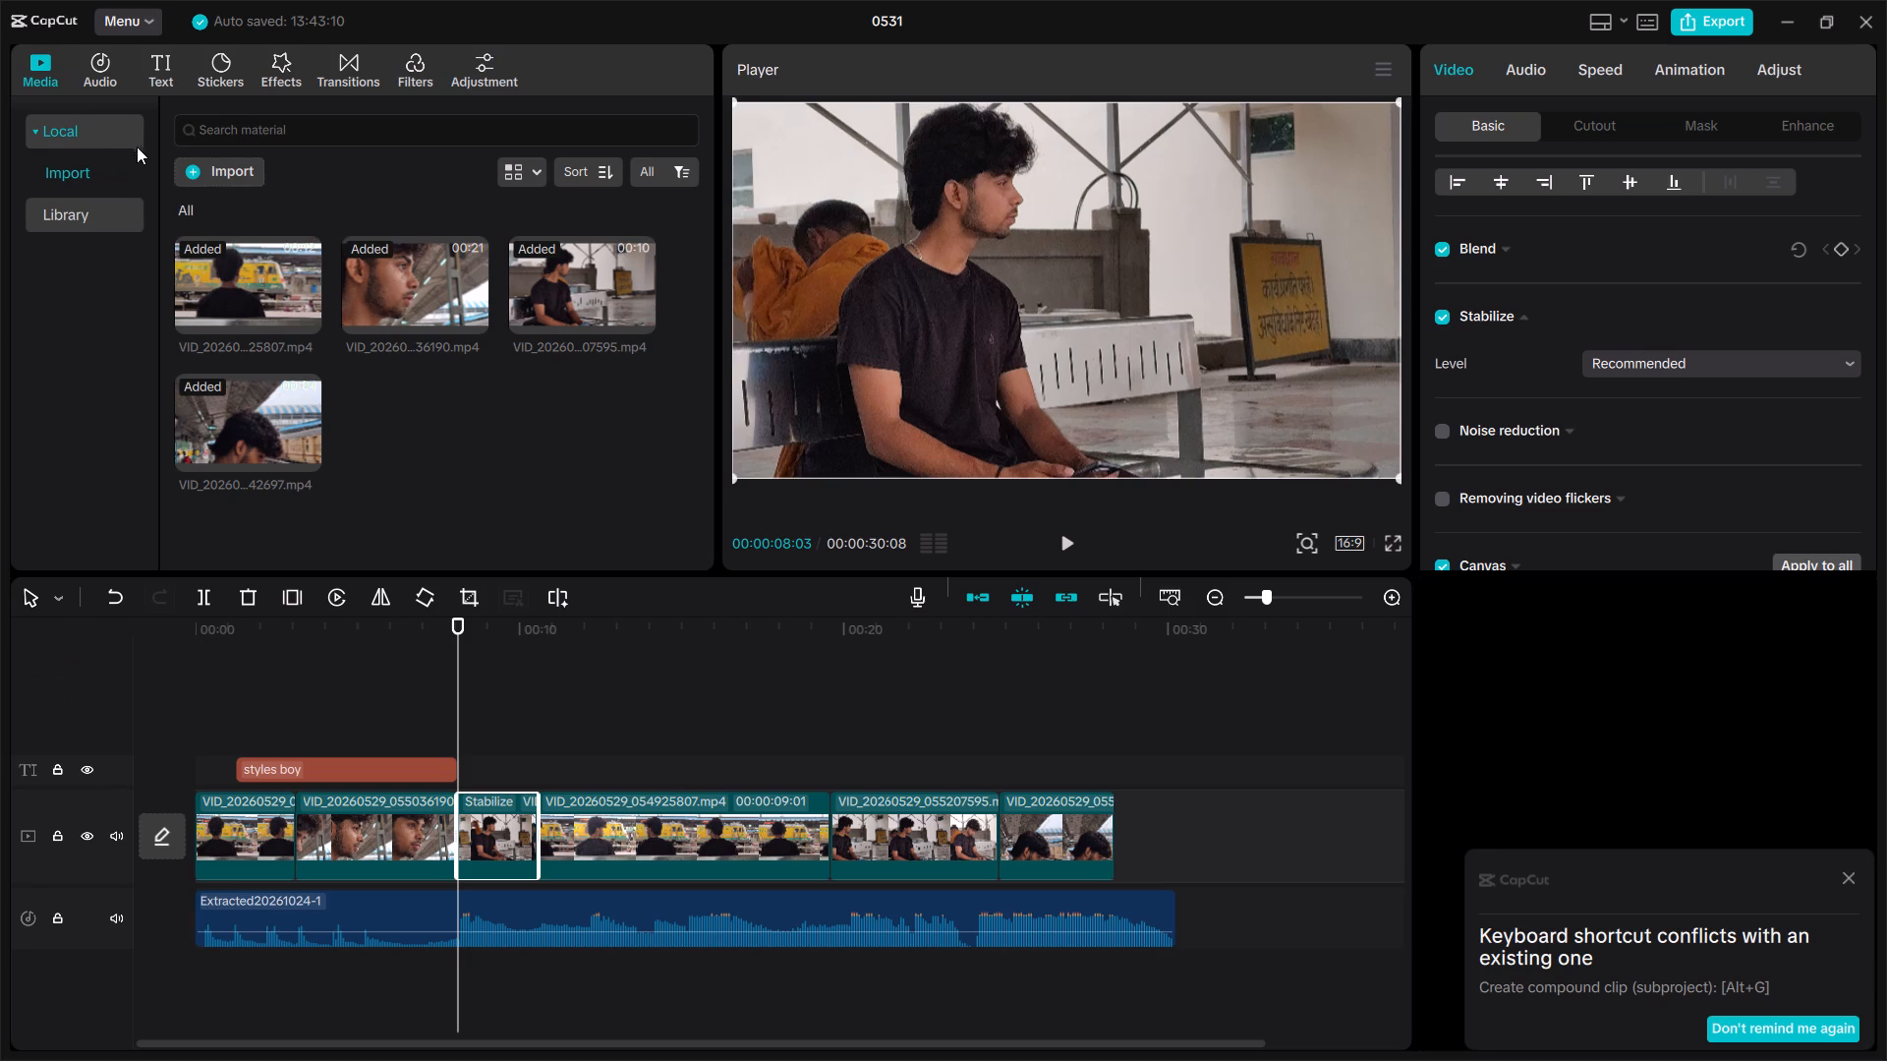
Add a Blend keyframe at the start of the stabilized bench segment, at 00:00:08:03.
click(295, 661)
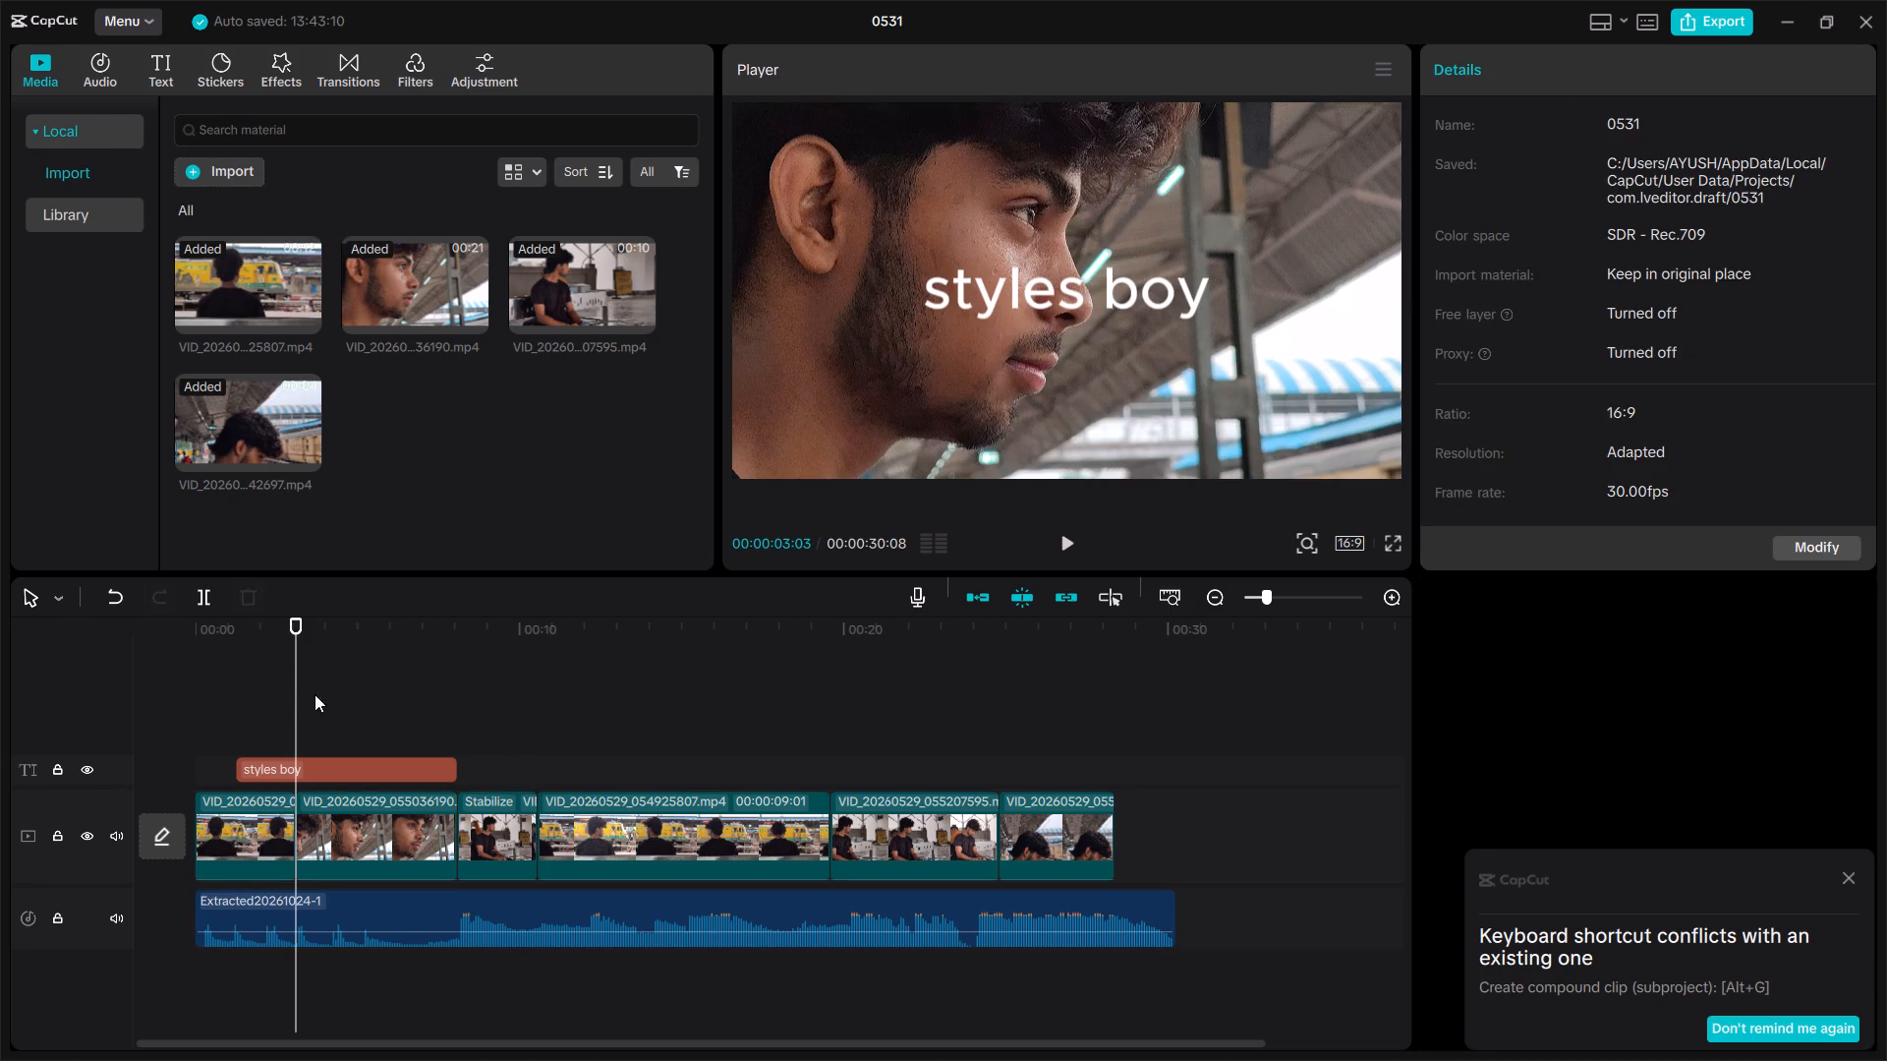
drag(303, 695, 465, 702)
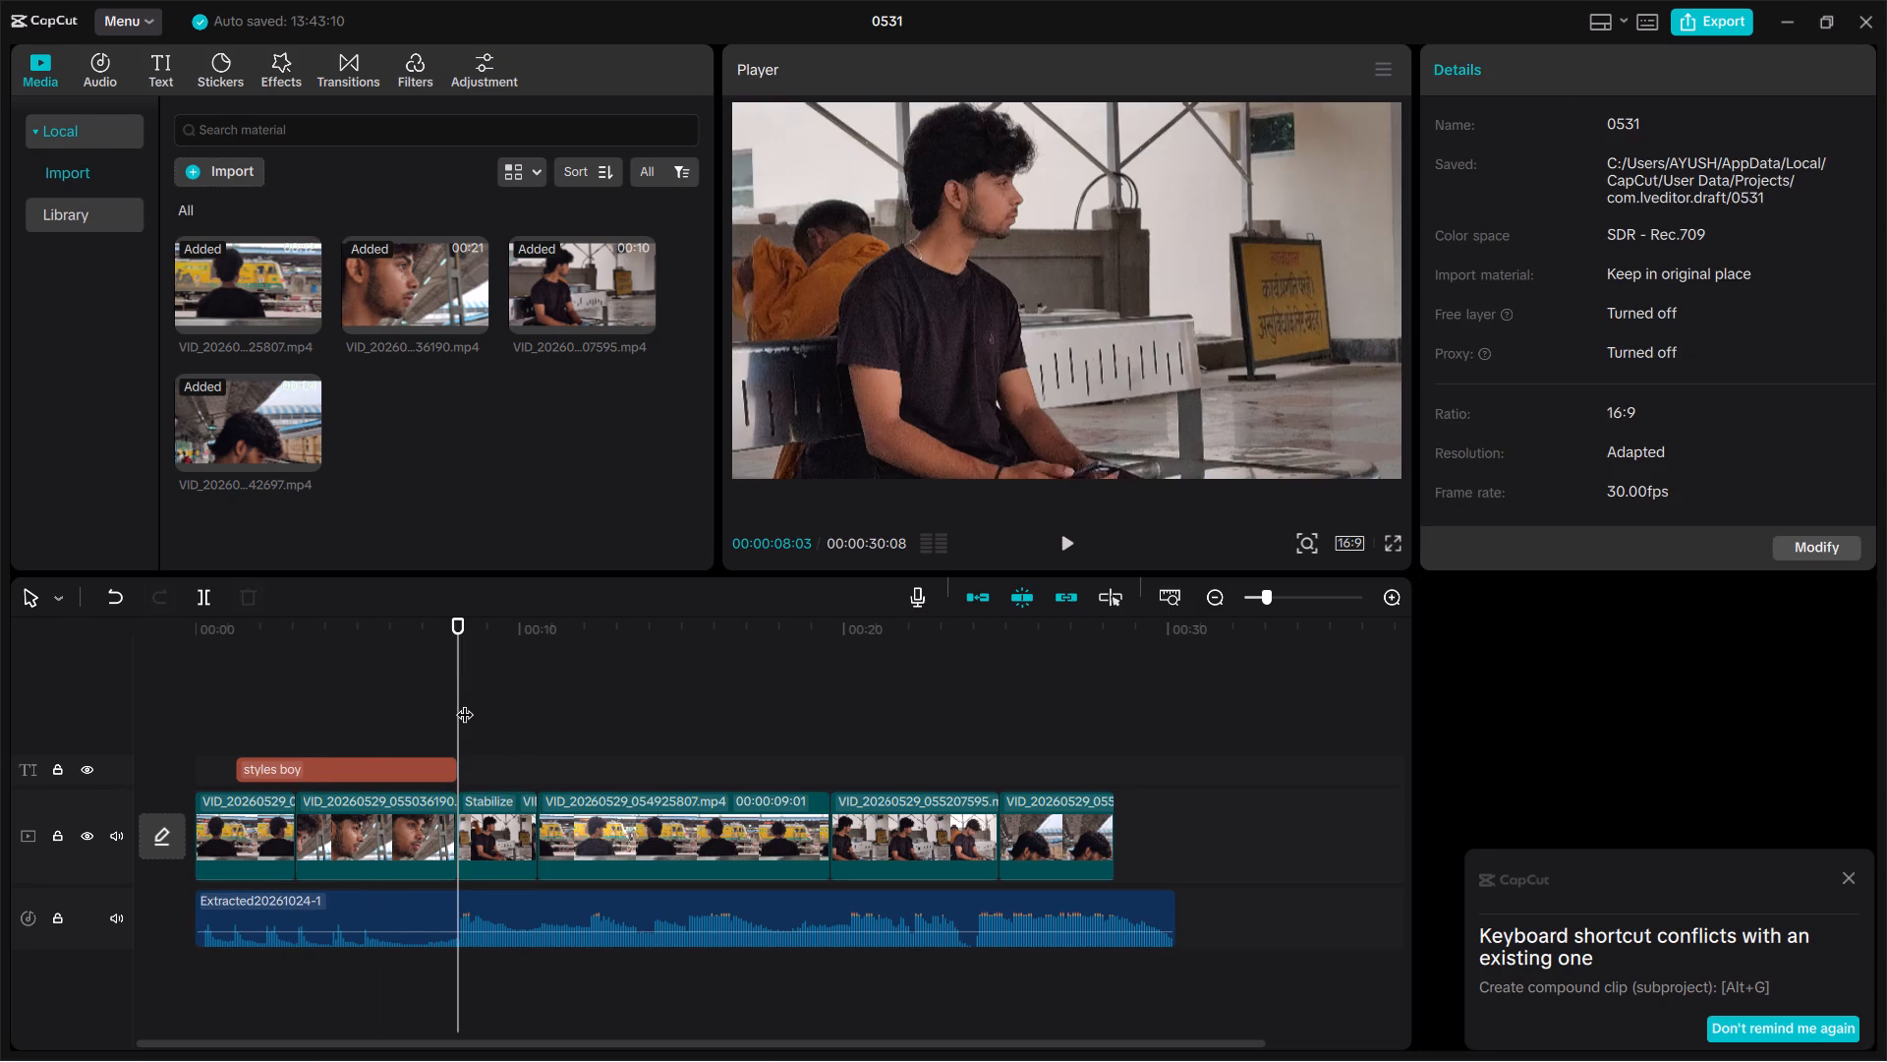
click(465, 702)
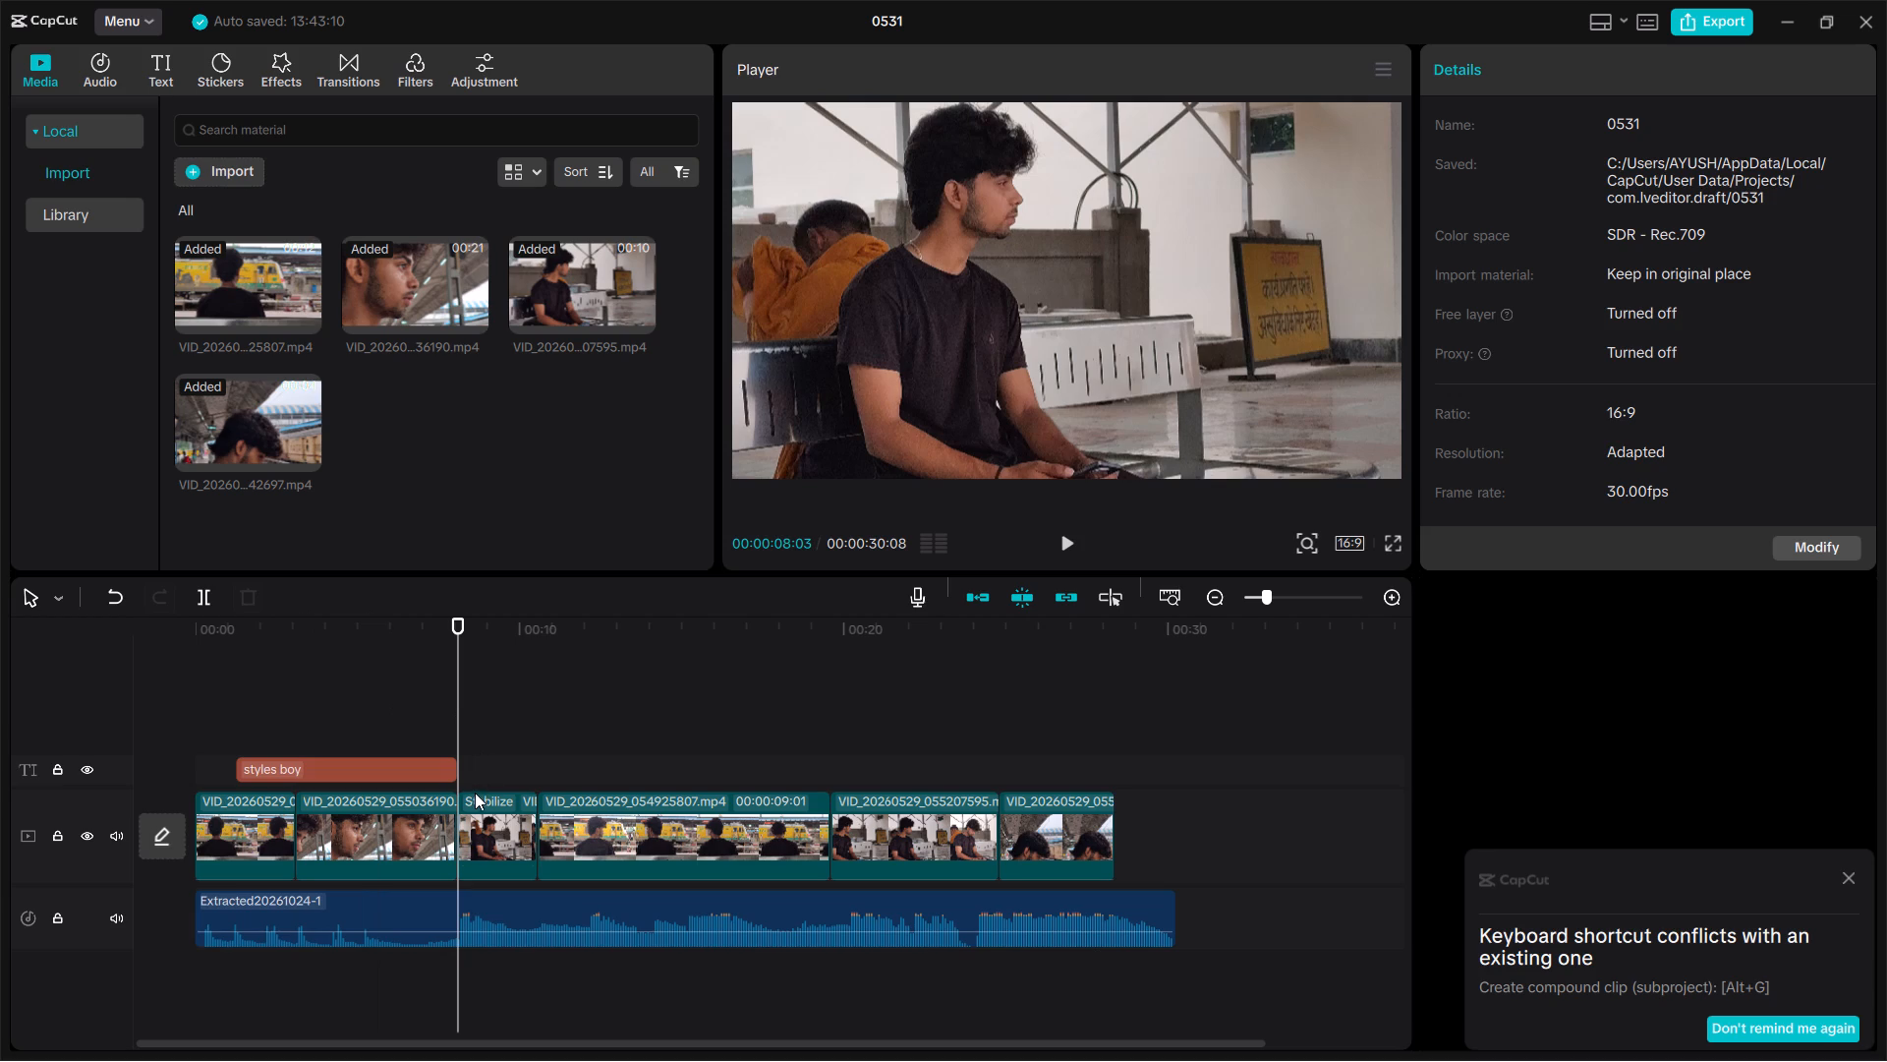
click(475, 794)
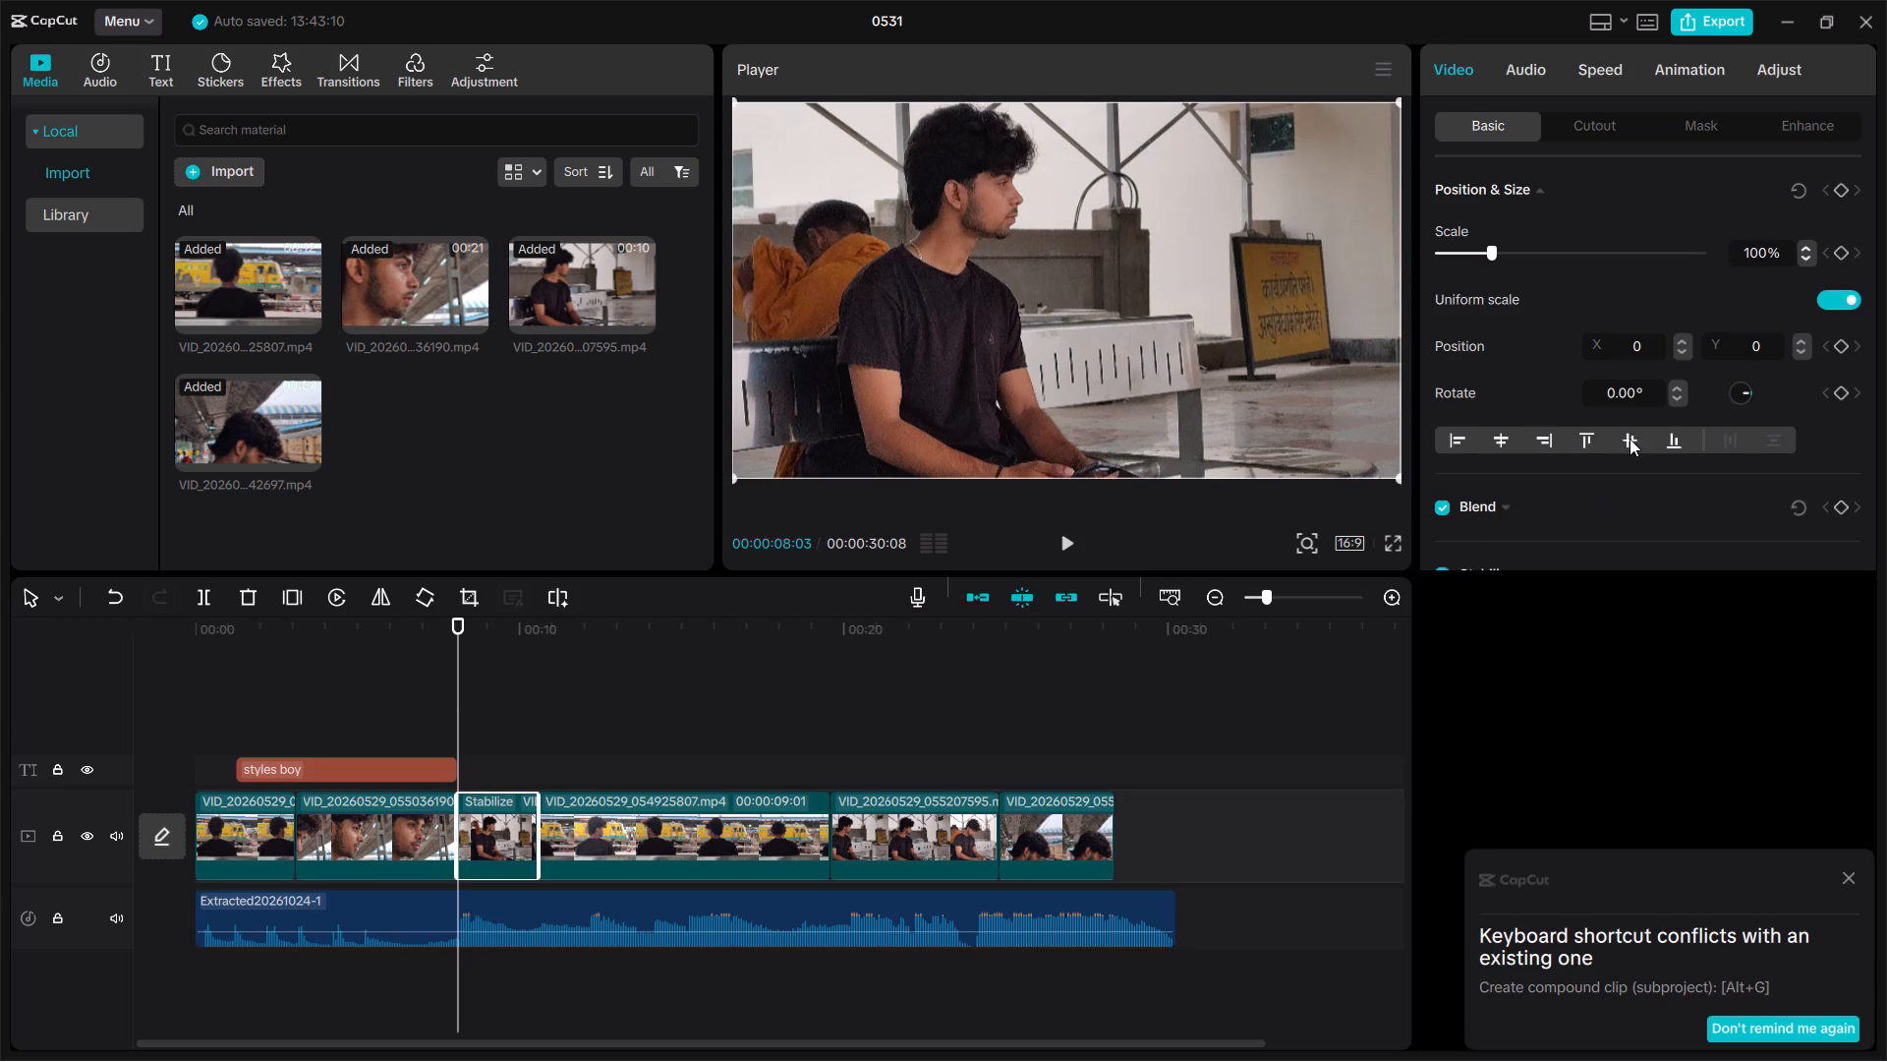
click(1839, 510)
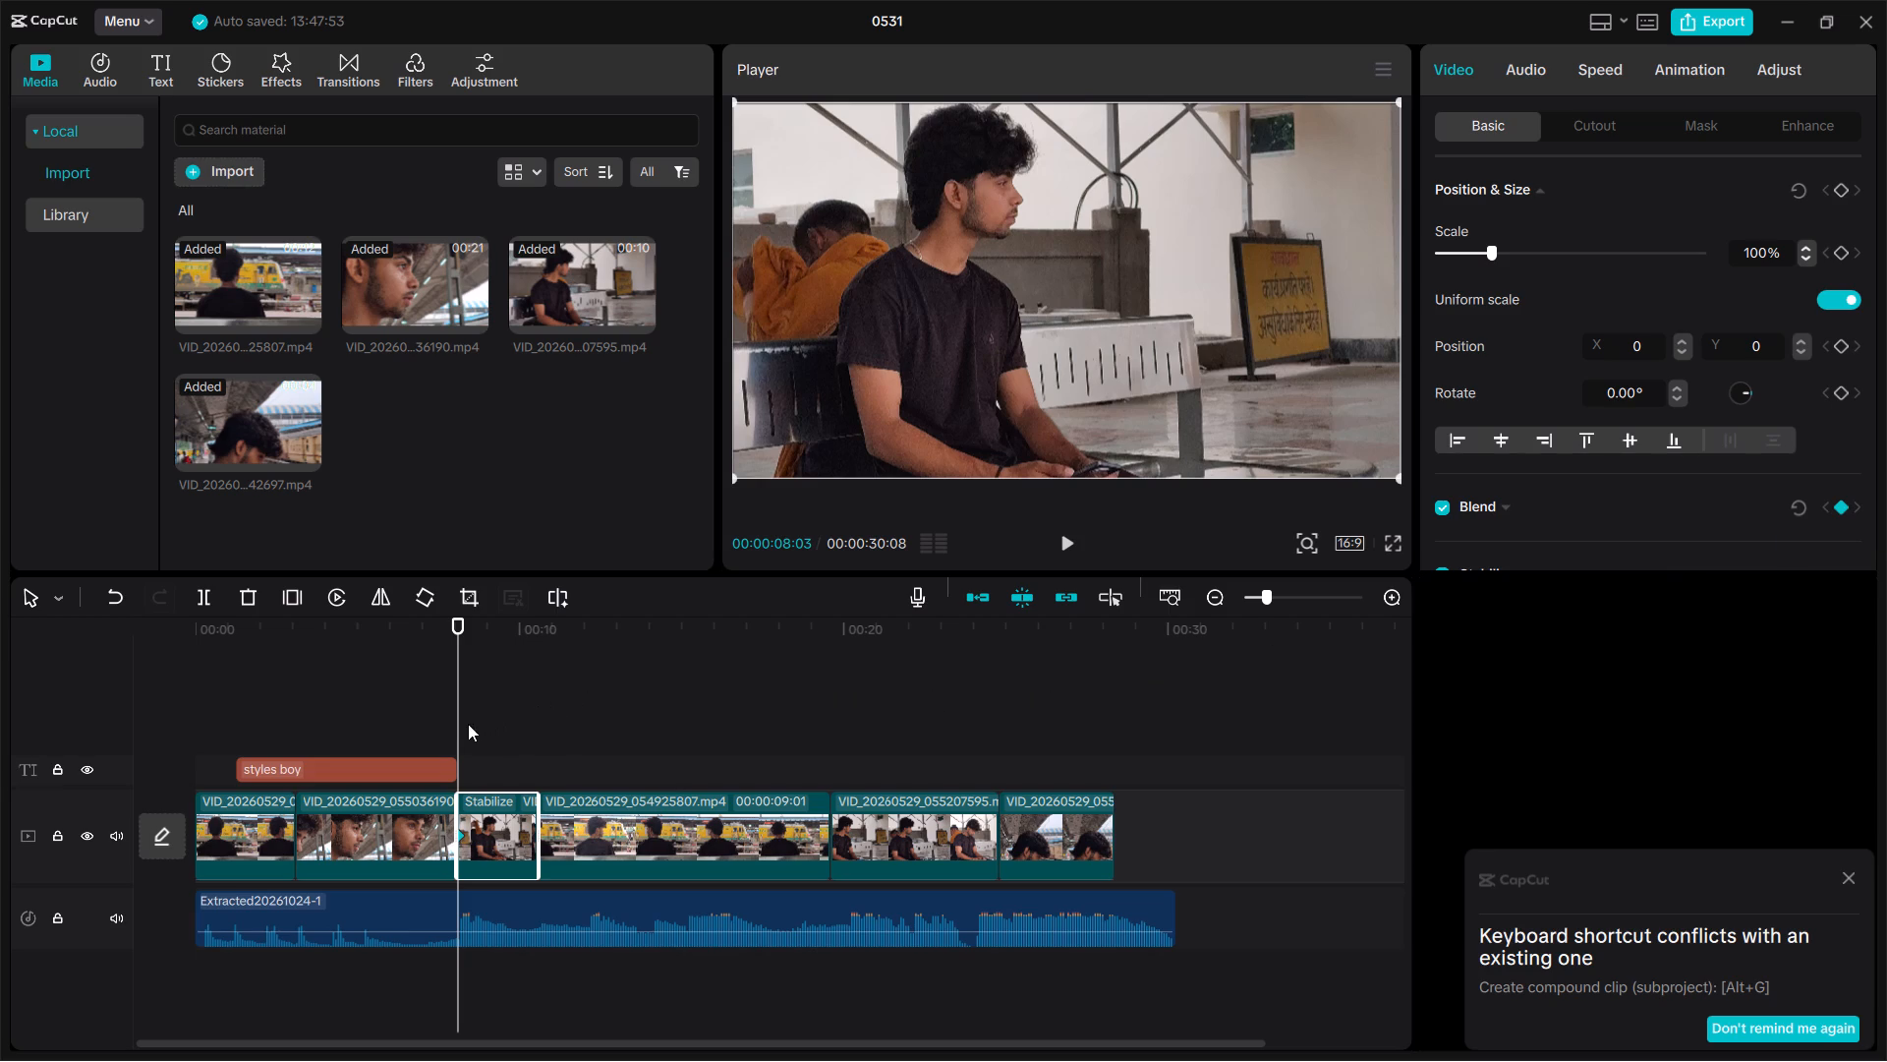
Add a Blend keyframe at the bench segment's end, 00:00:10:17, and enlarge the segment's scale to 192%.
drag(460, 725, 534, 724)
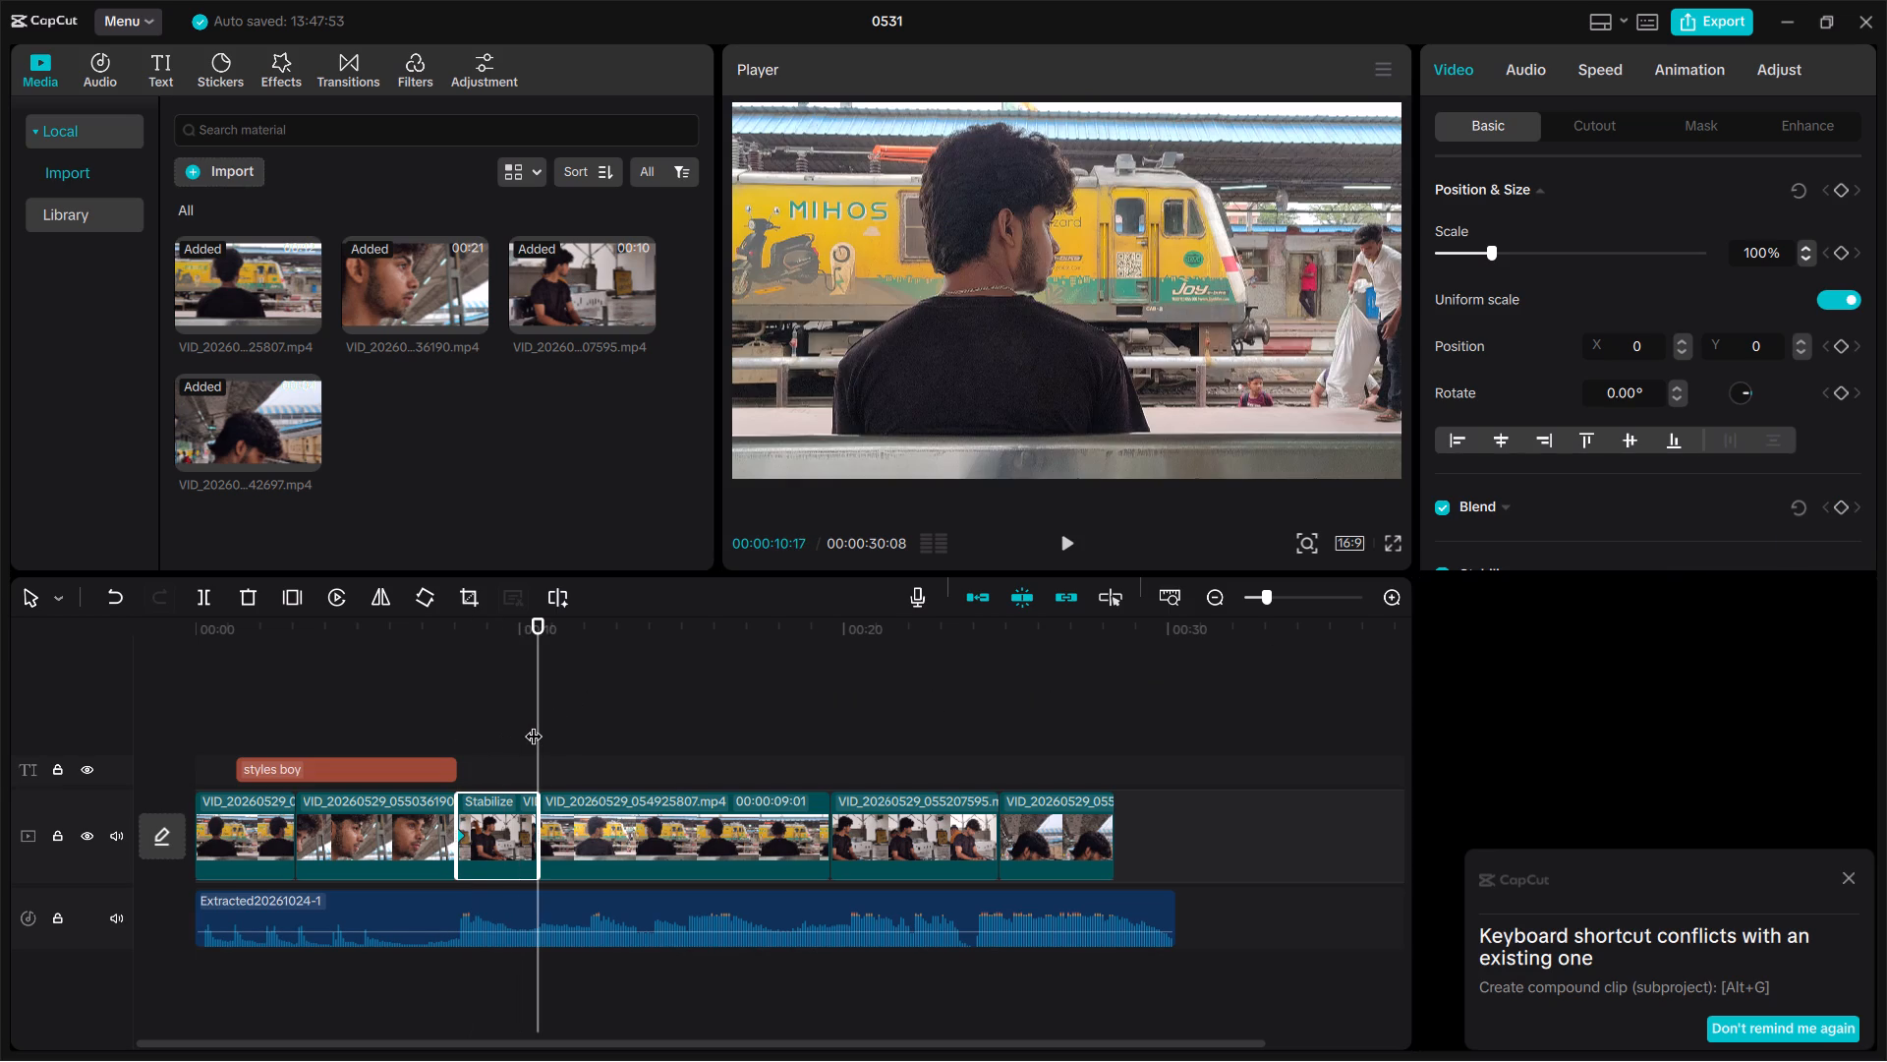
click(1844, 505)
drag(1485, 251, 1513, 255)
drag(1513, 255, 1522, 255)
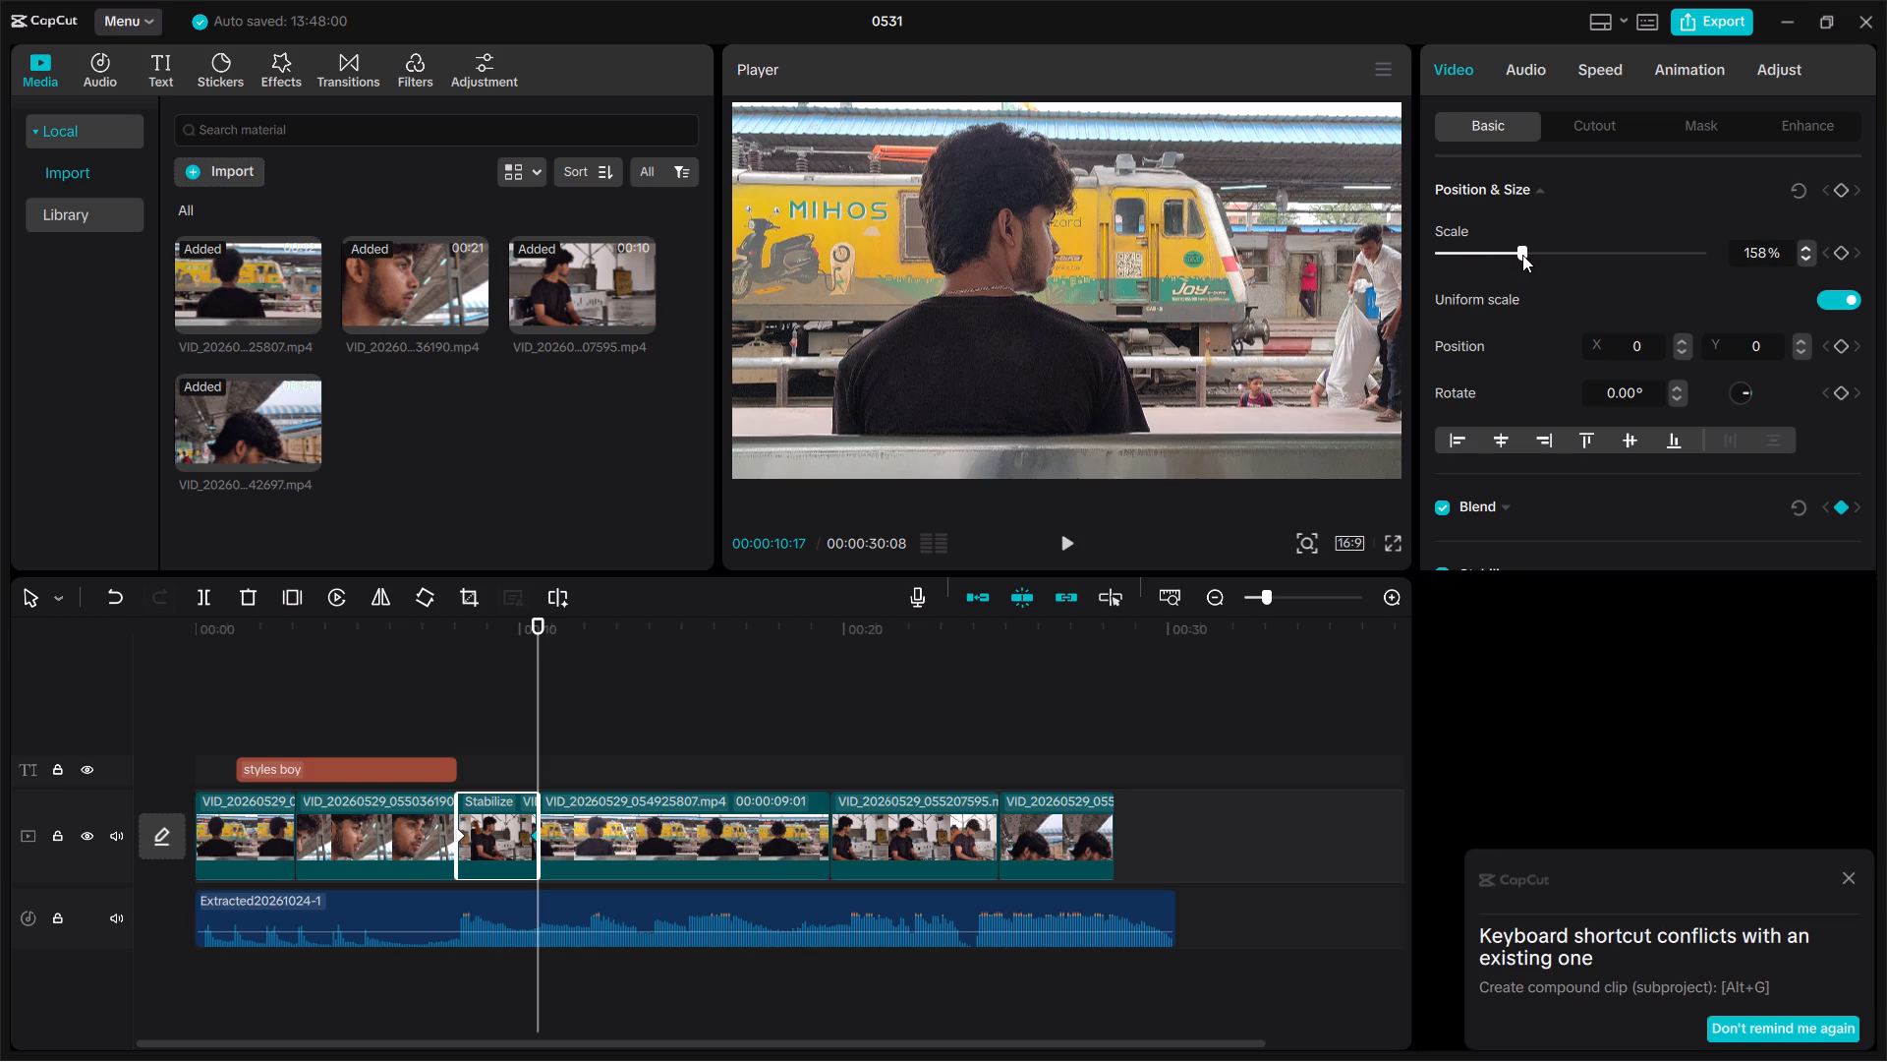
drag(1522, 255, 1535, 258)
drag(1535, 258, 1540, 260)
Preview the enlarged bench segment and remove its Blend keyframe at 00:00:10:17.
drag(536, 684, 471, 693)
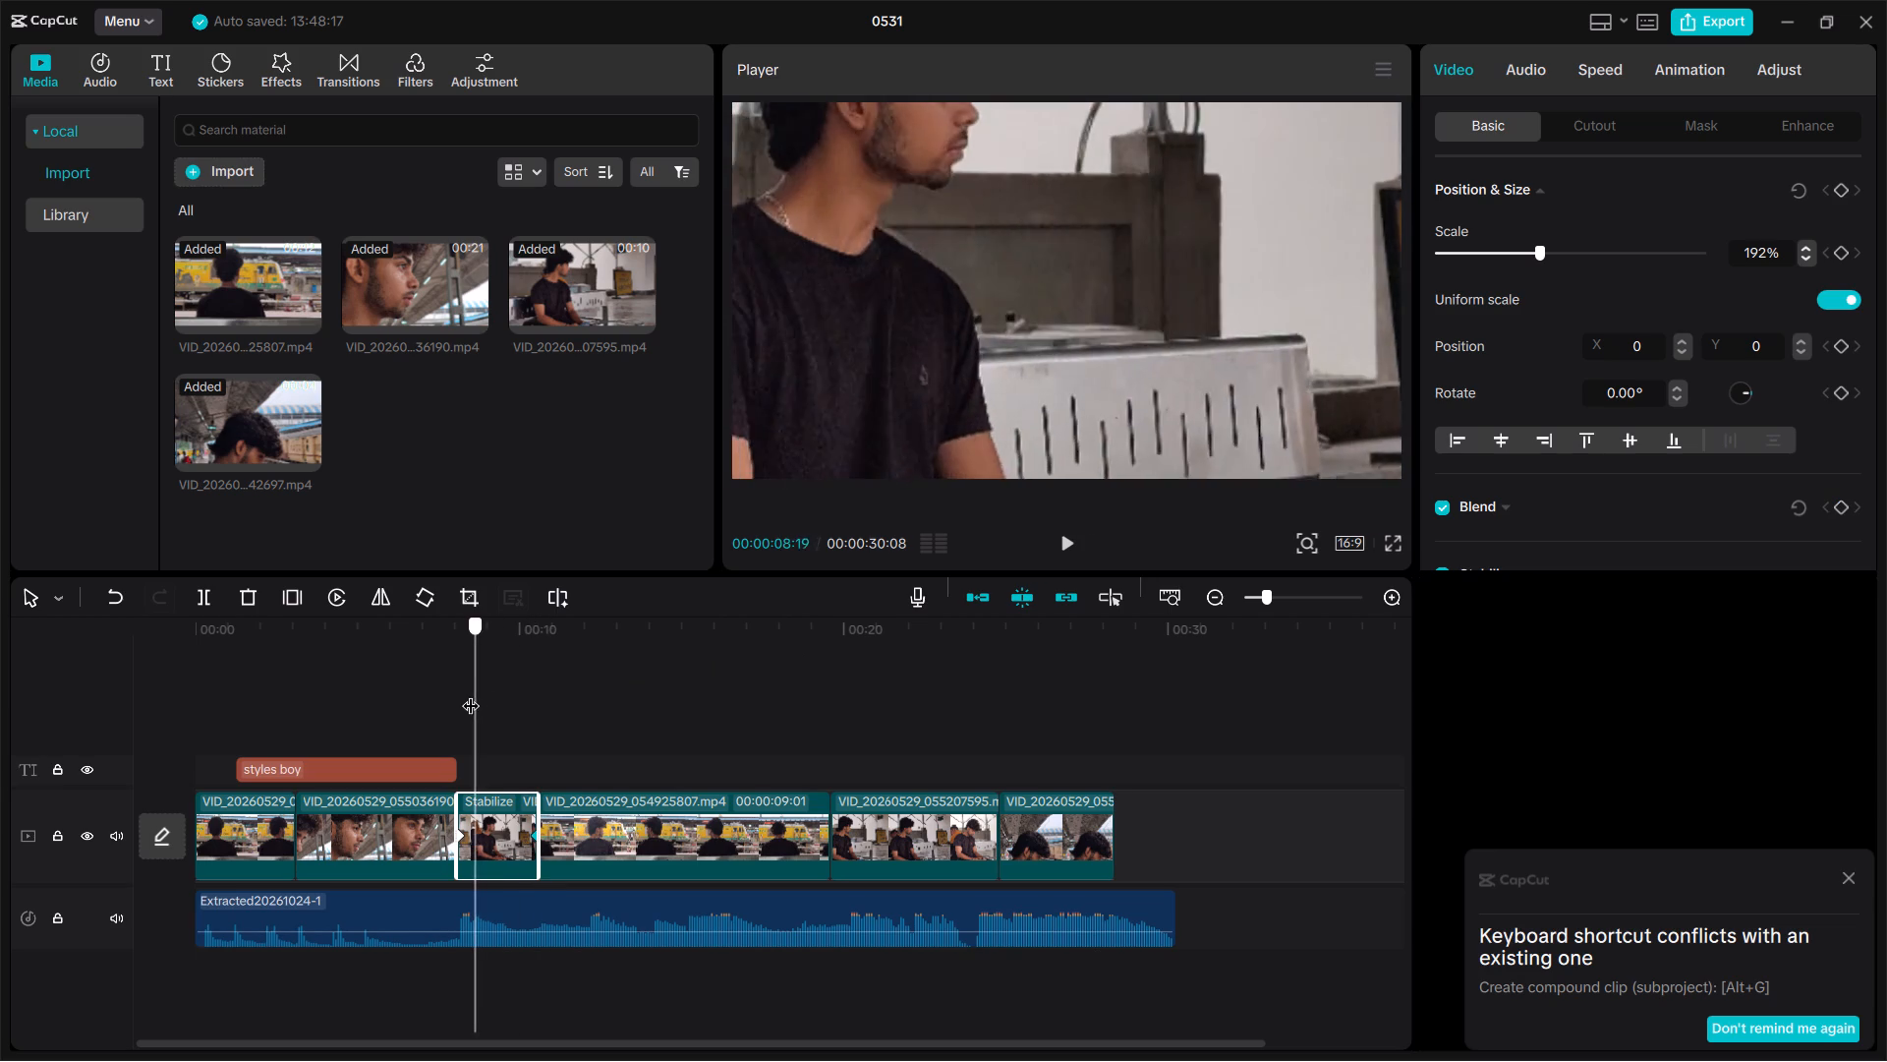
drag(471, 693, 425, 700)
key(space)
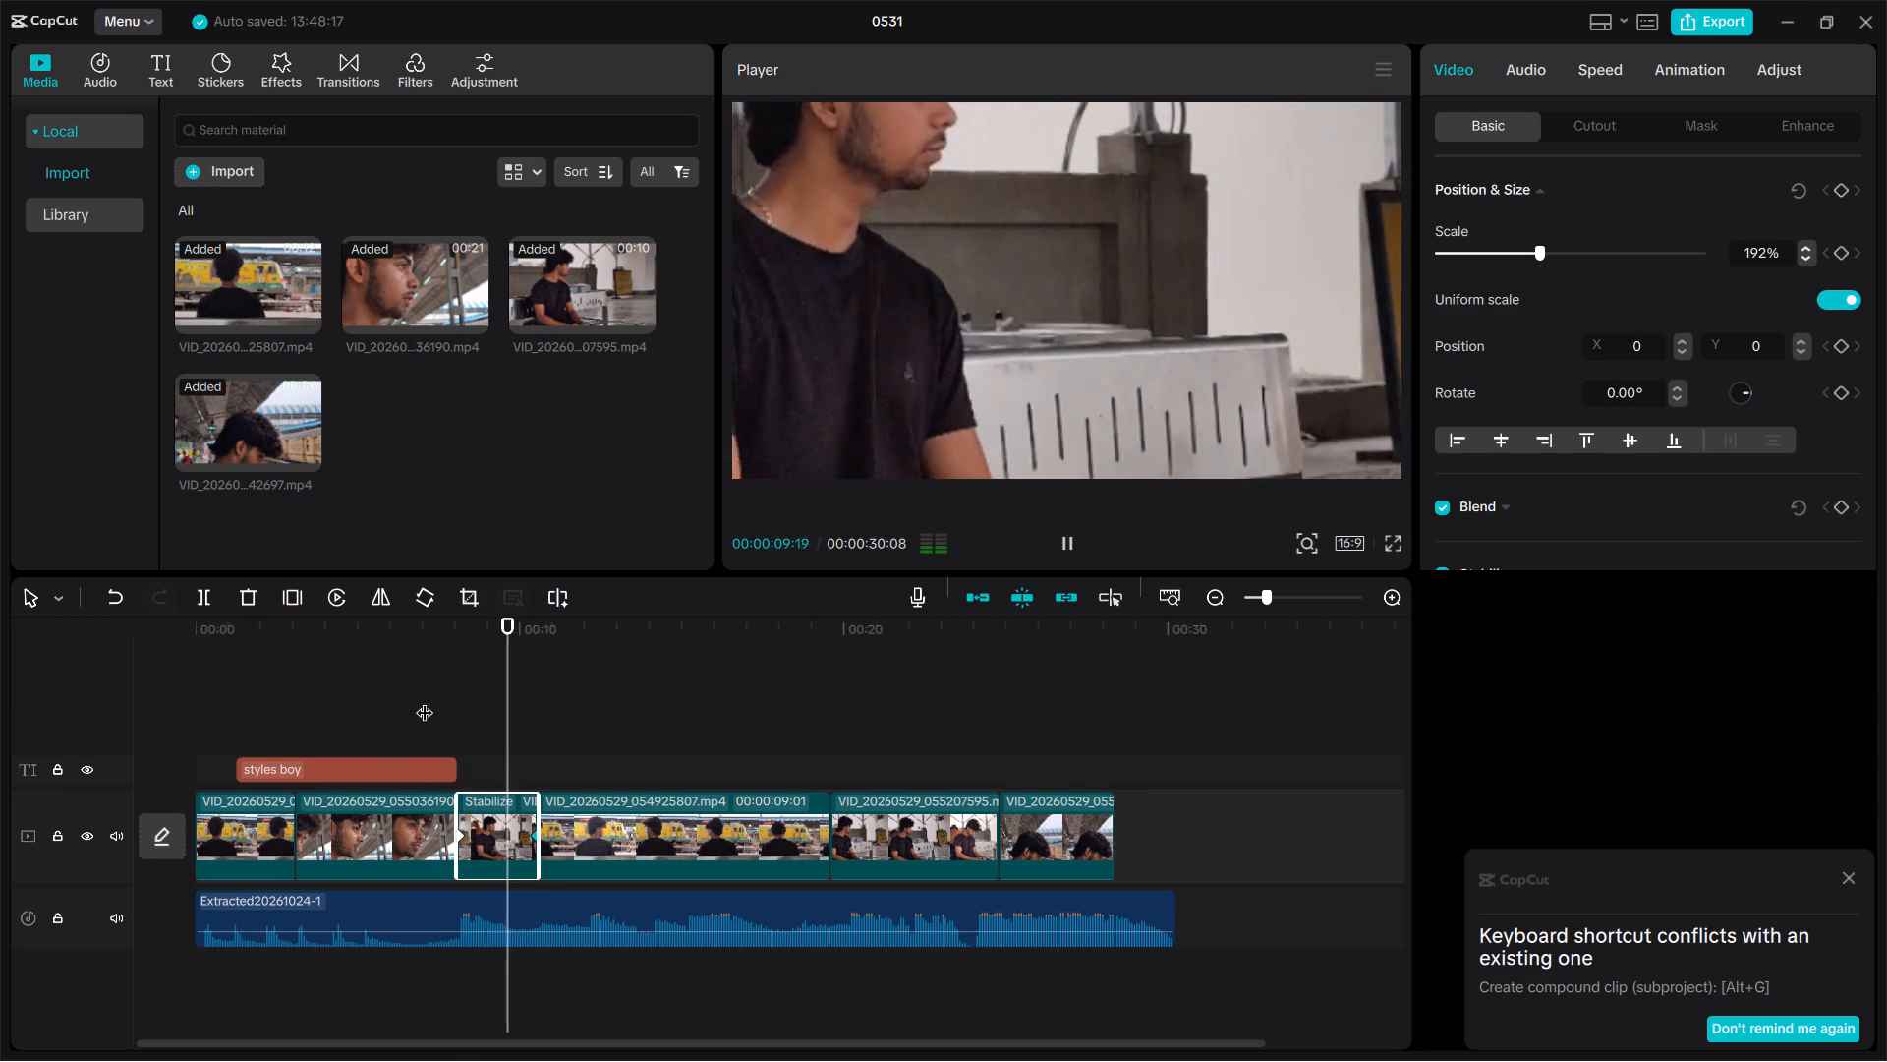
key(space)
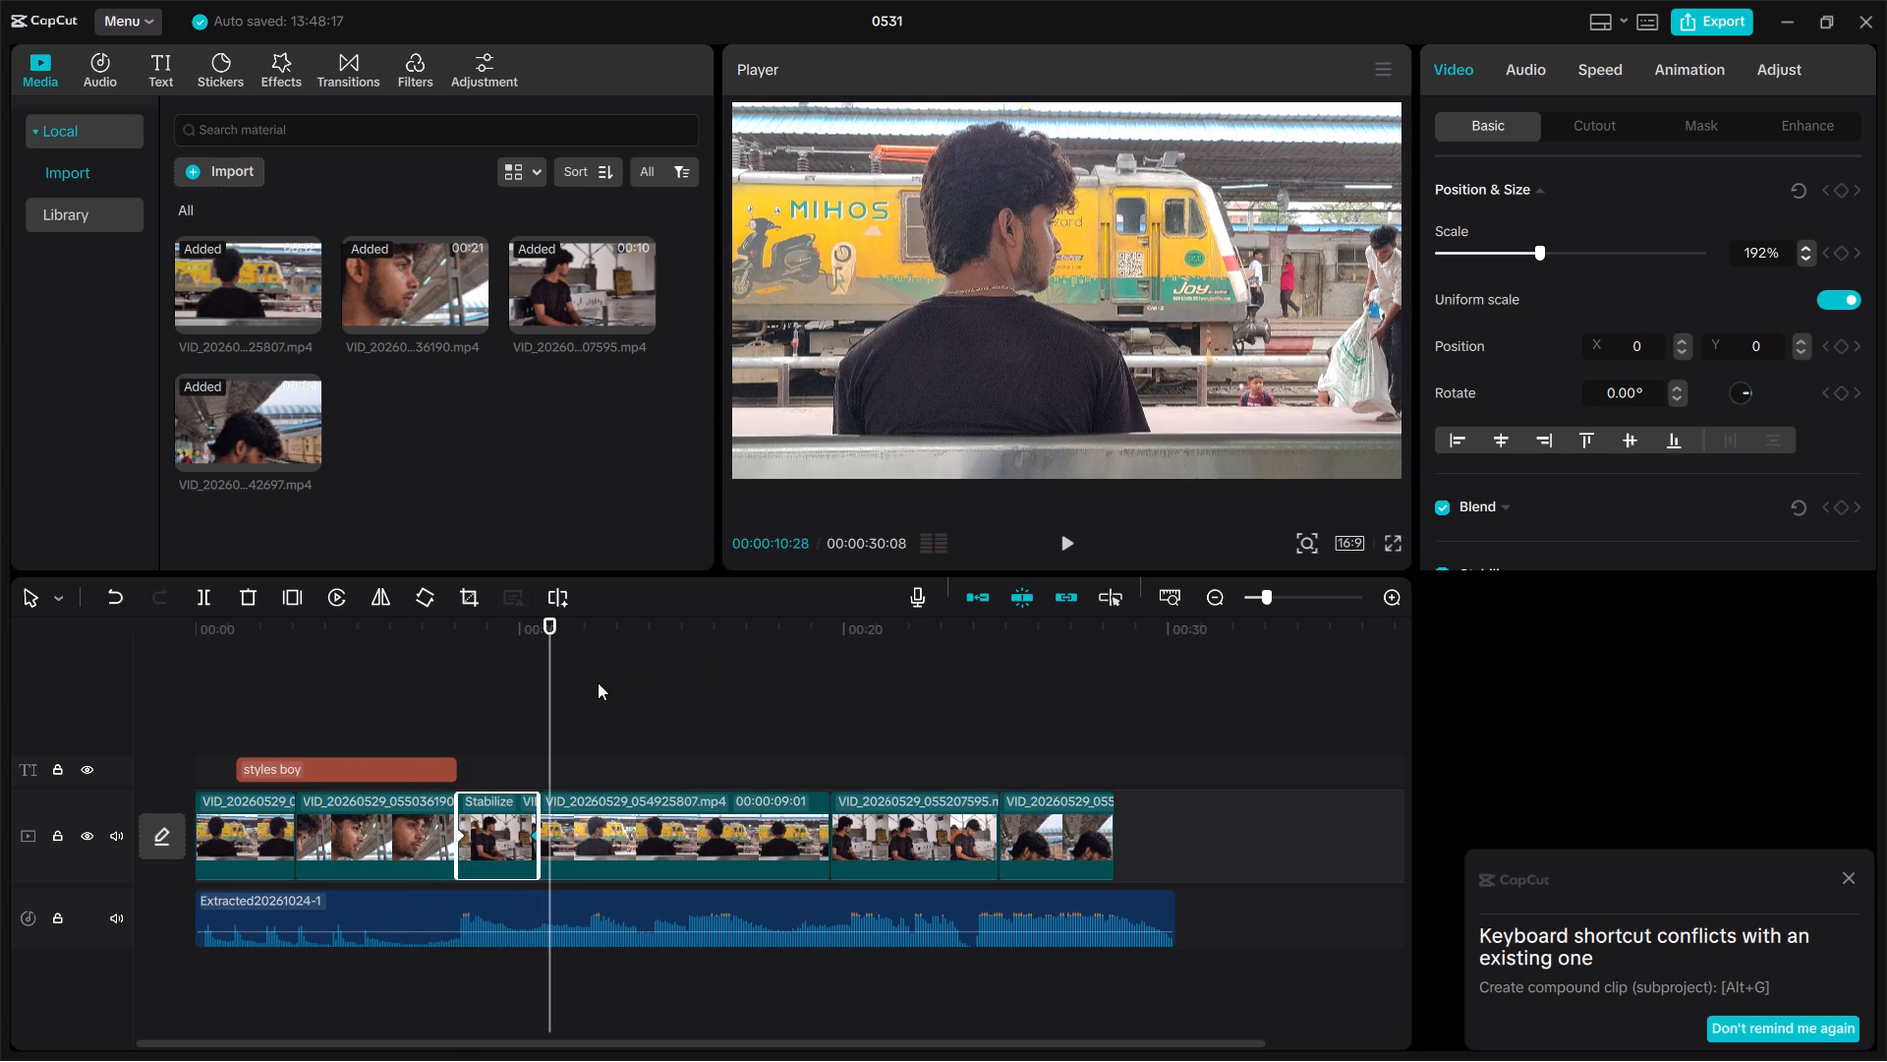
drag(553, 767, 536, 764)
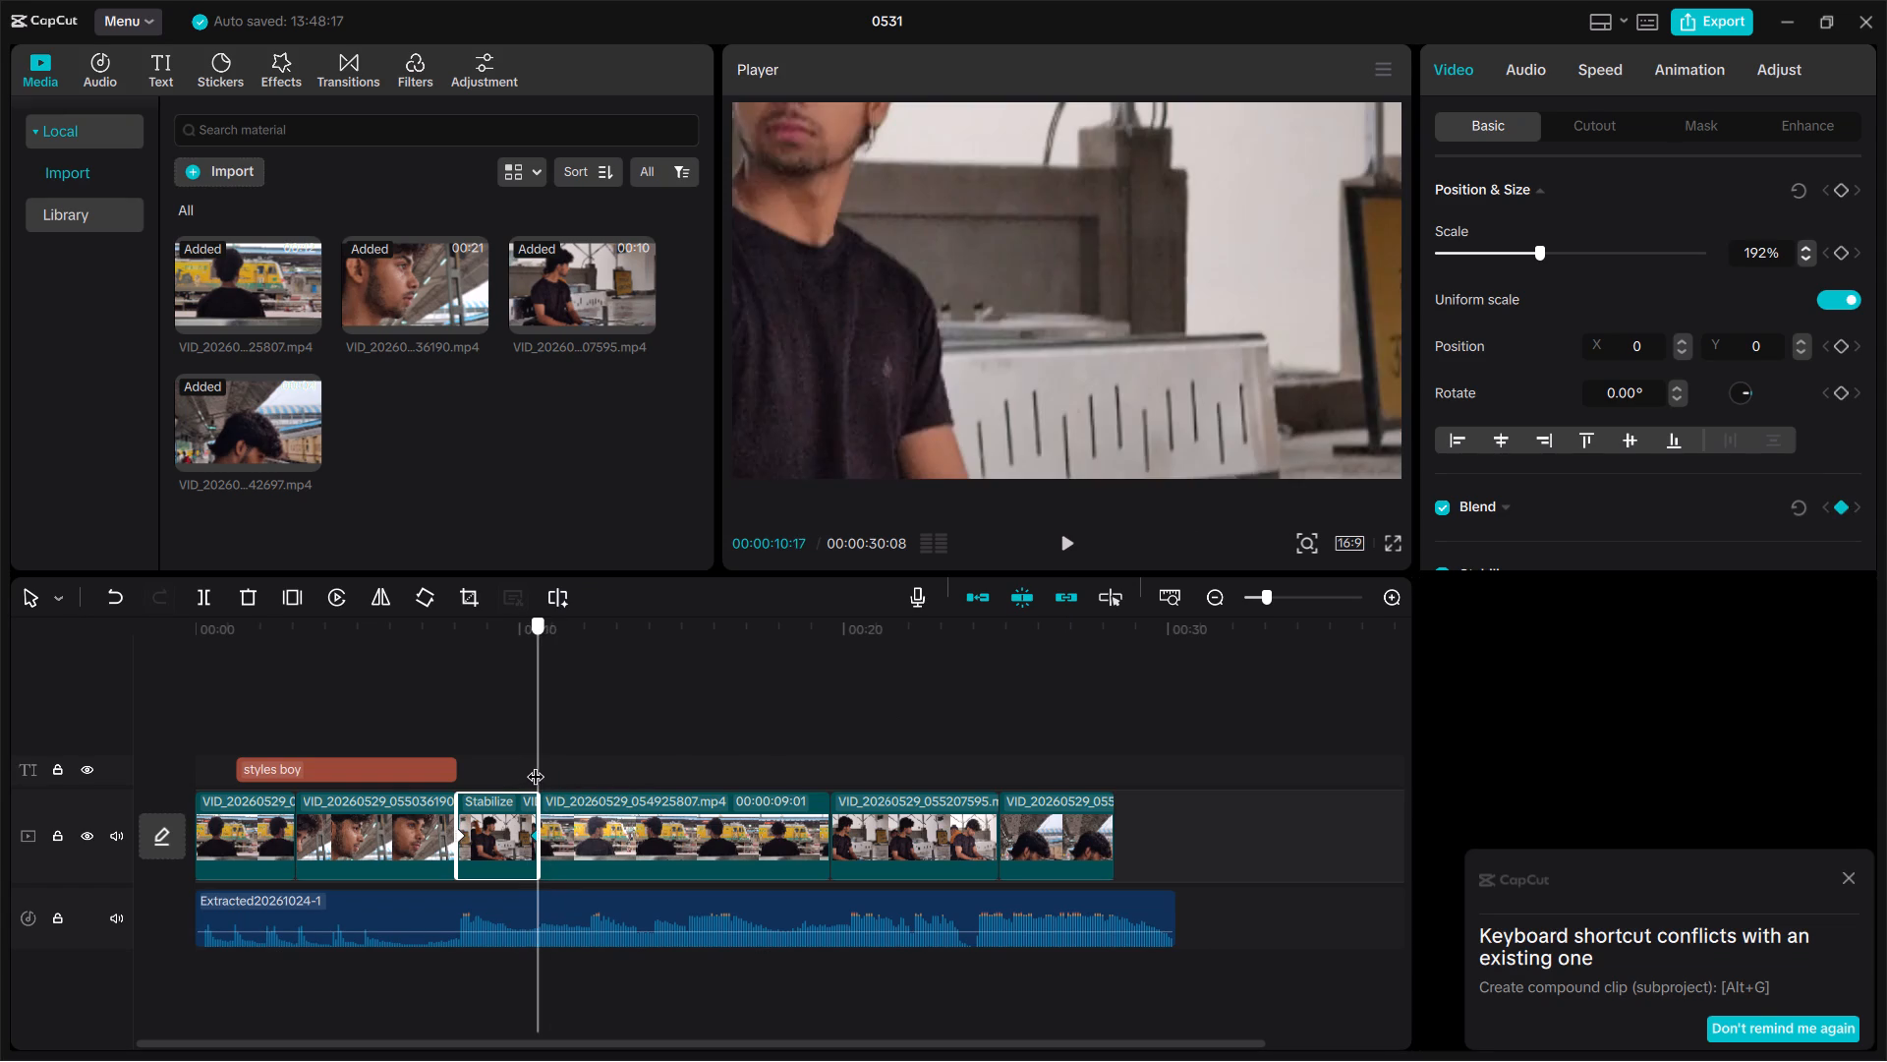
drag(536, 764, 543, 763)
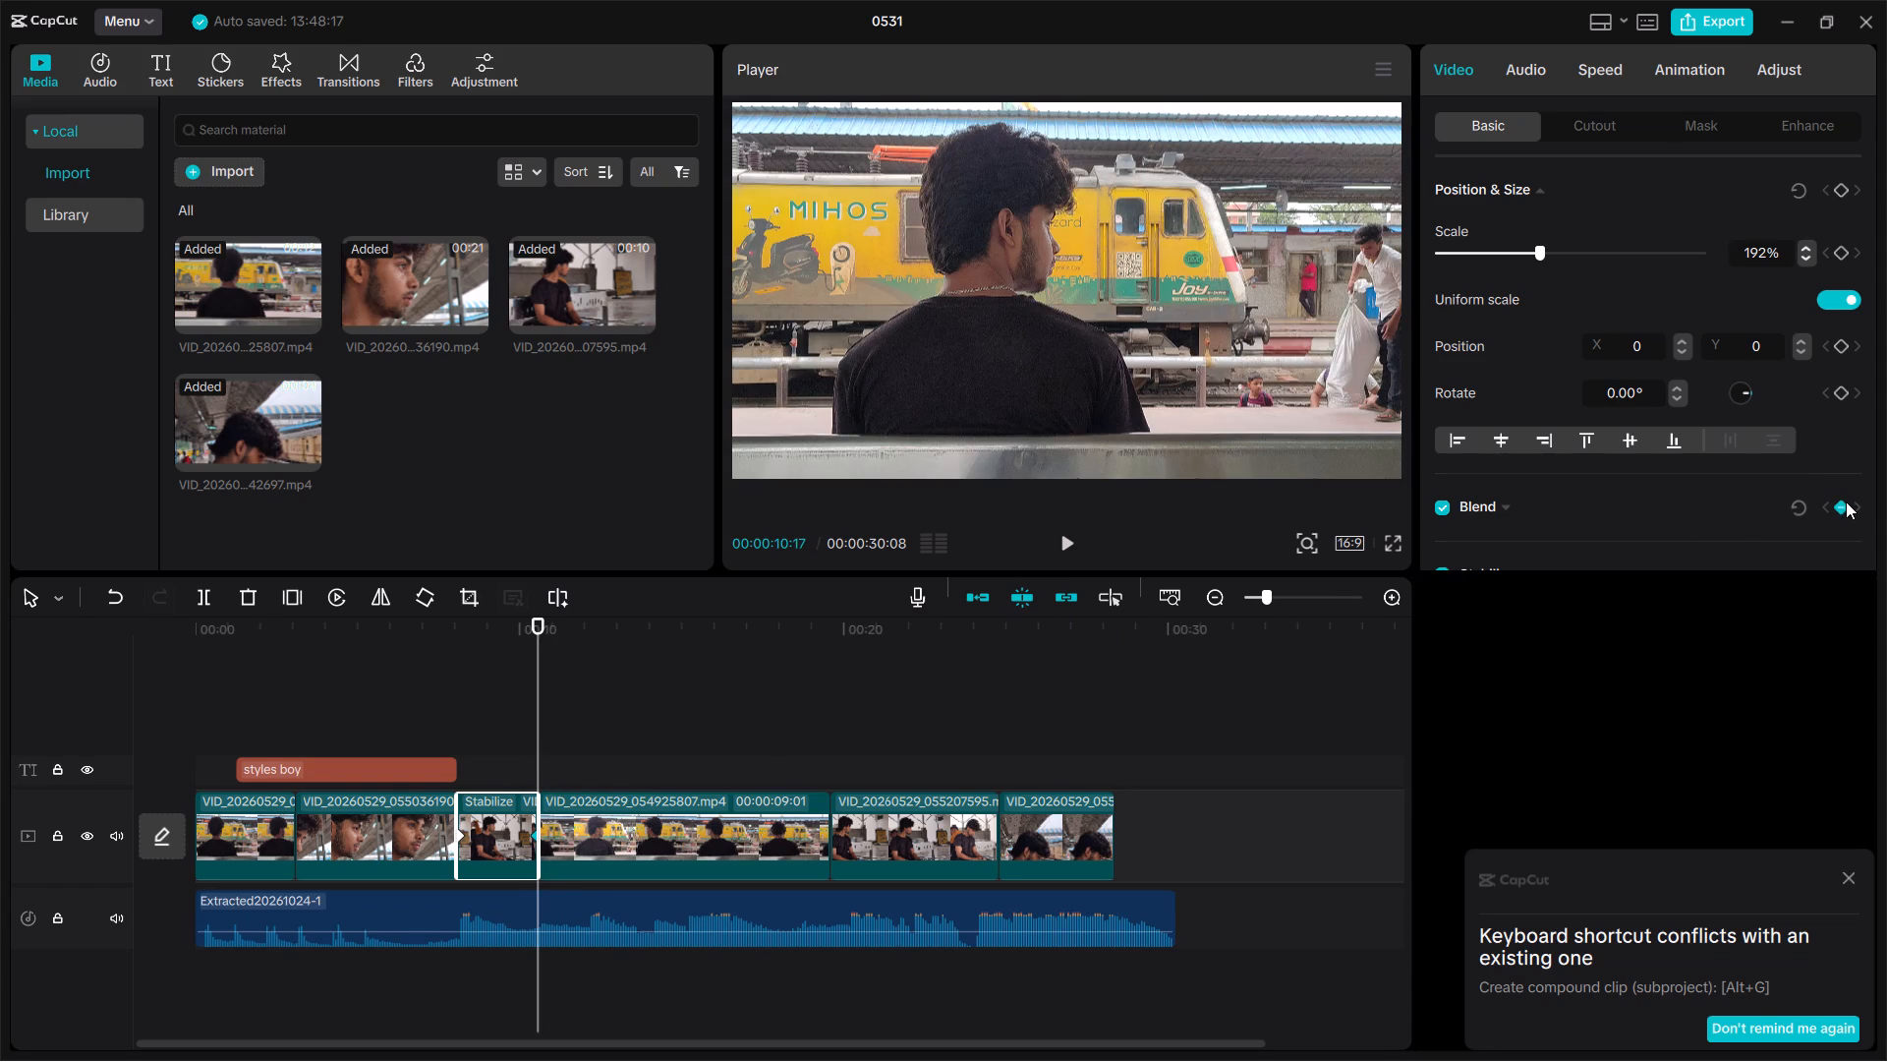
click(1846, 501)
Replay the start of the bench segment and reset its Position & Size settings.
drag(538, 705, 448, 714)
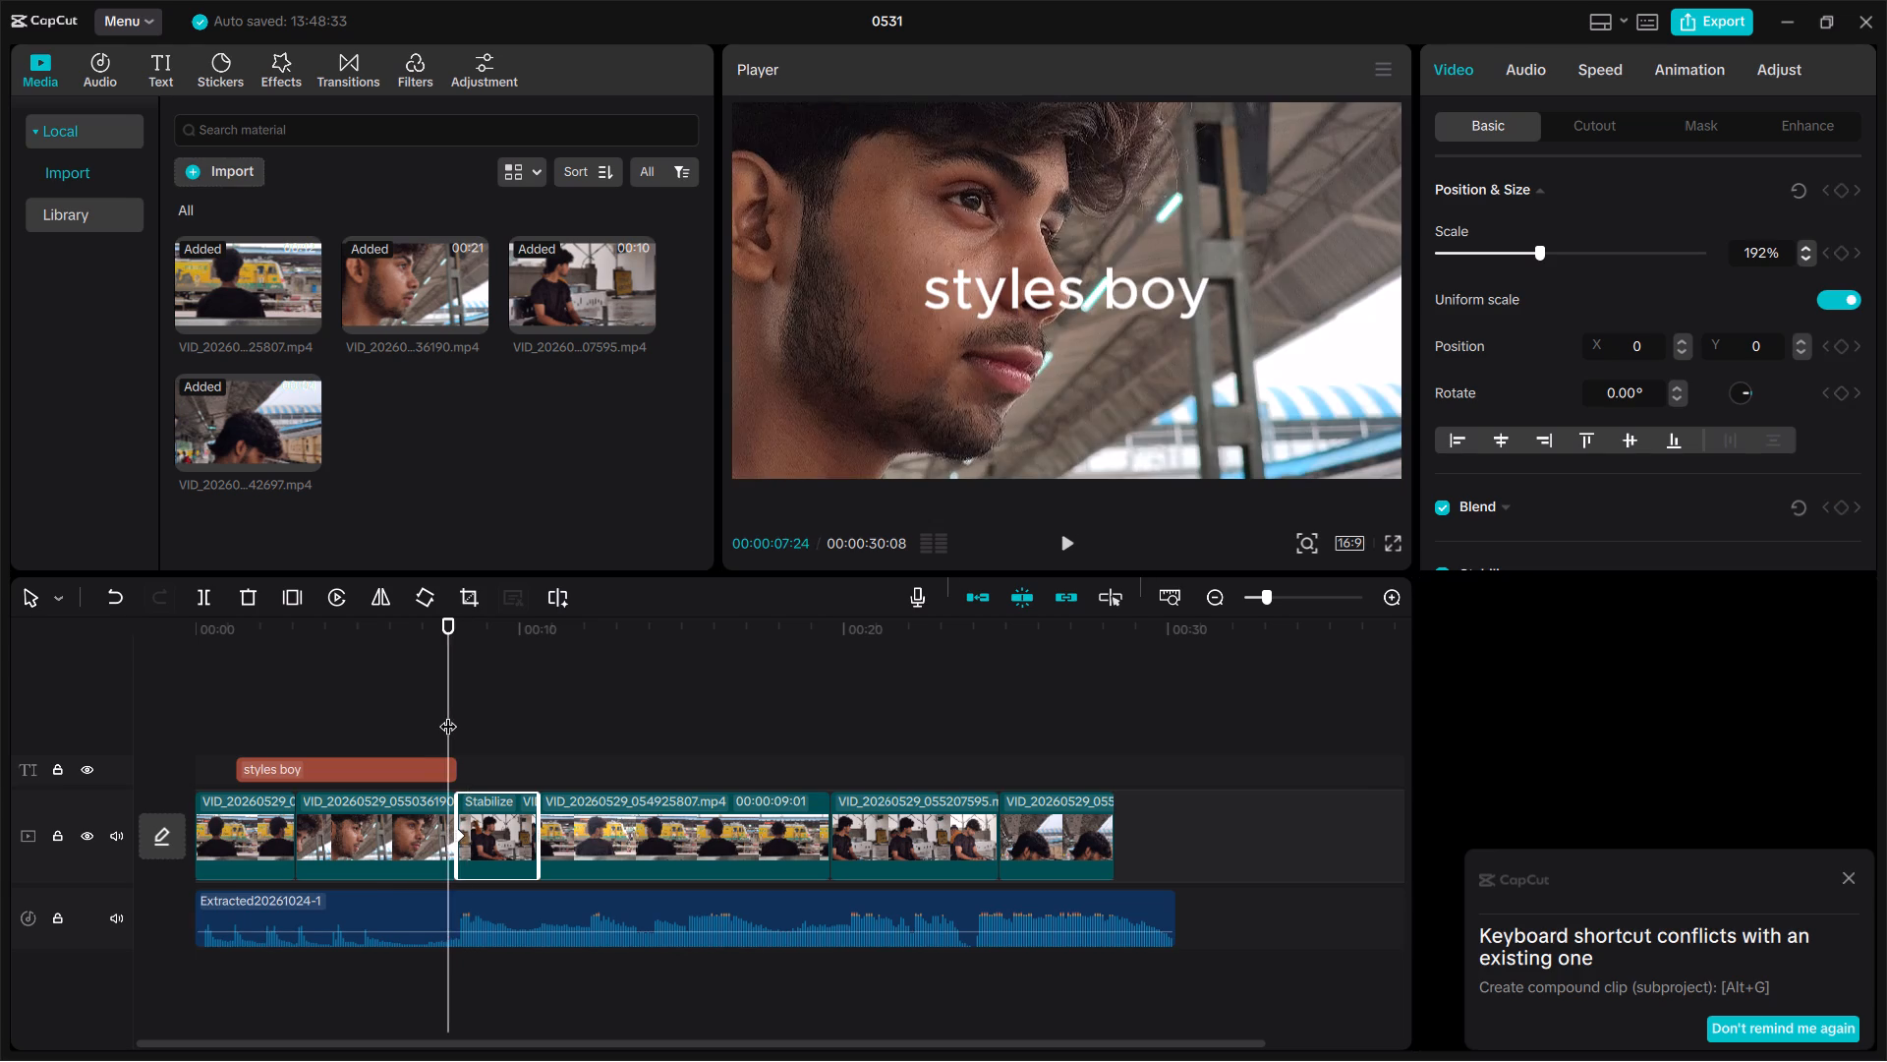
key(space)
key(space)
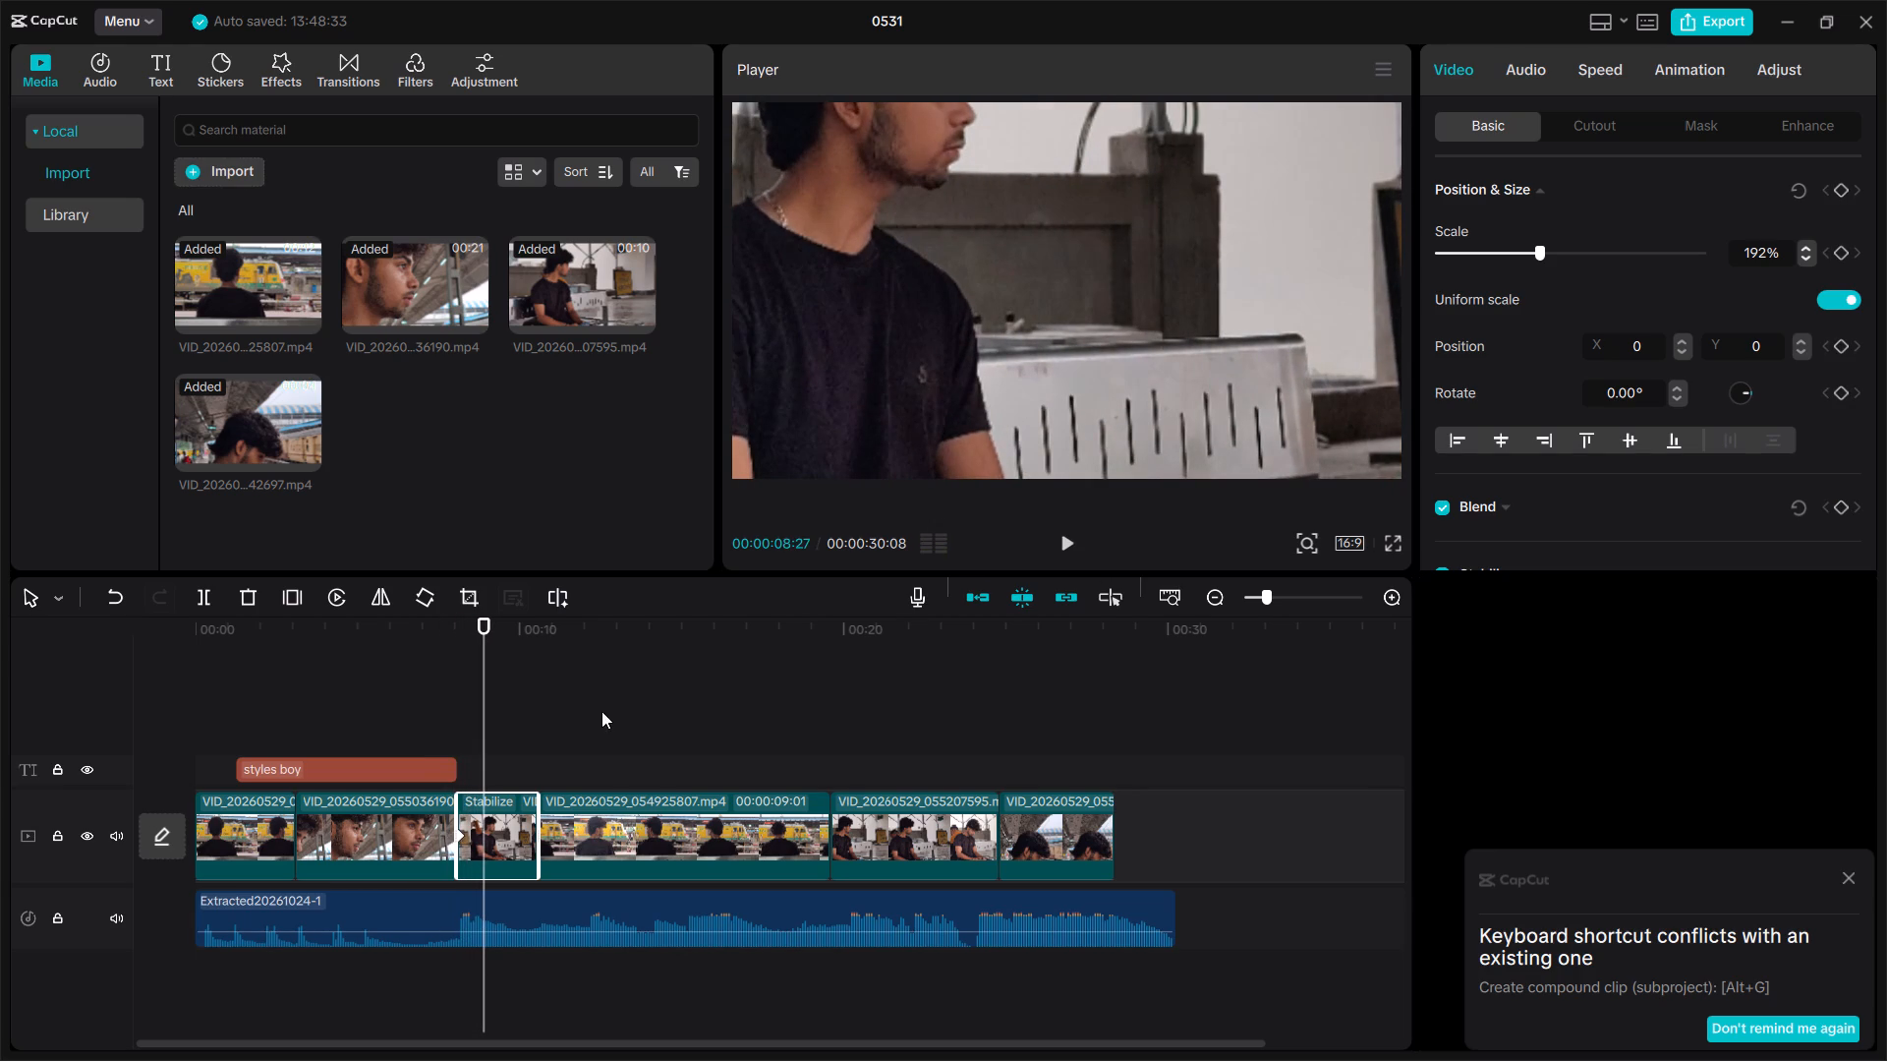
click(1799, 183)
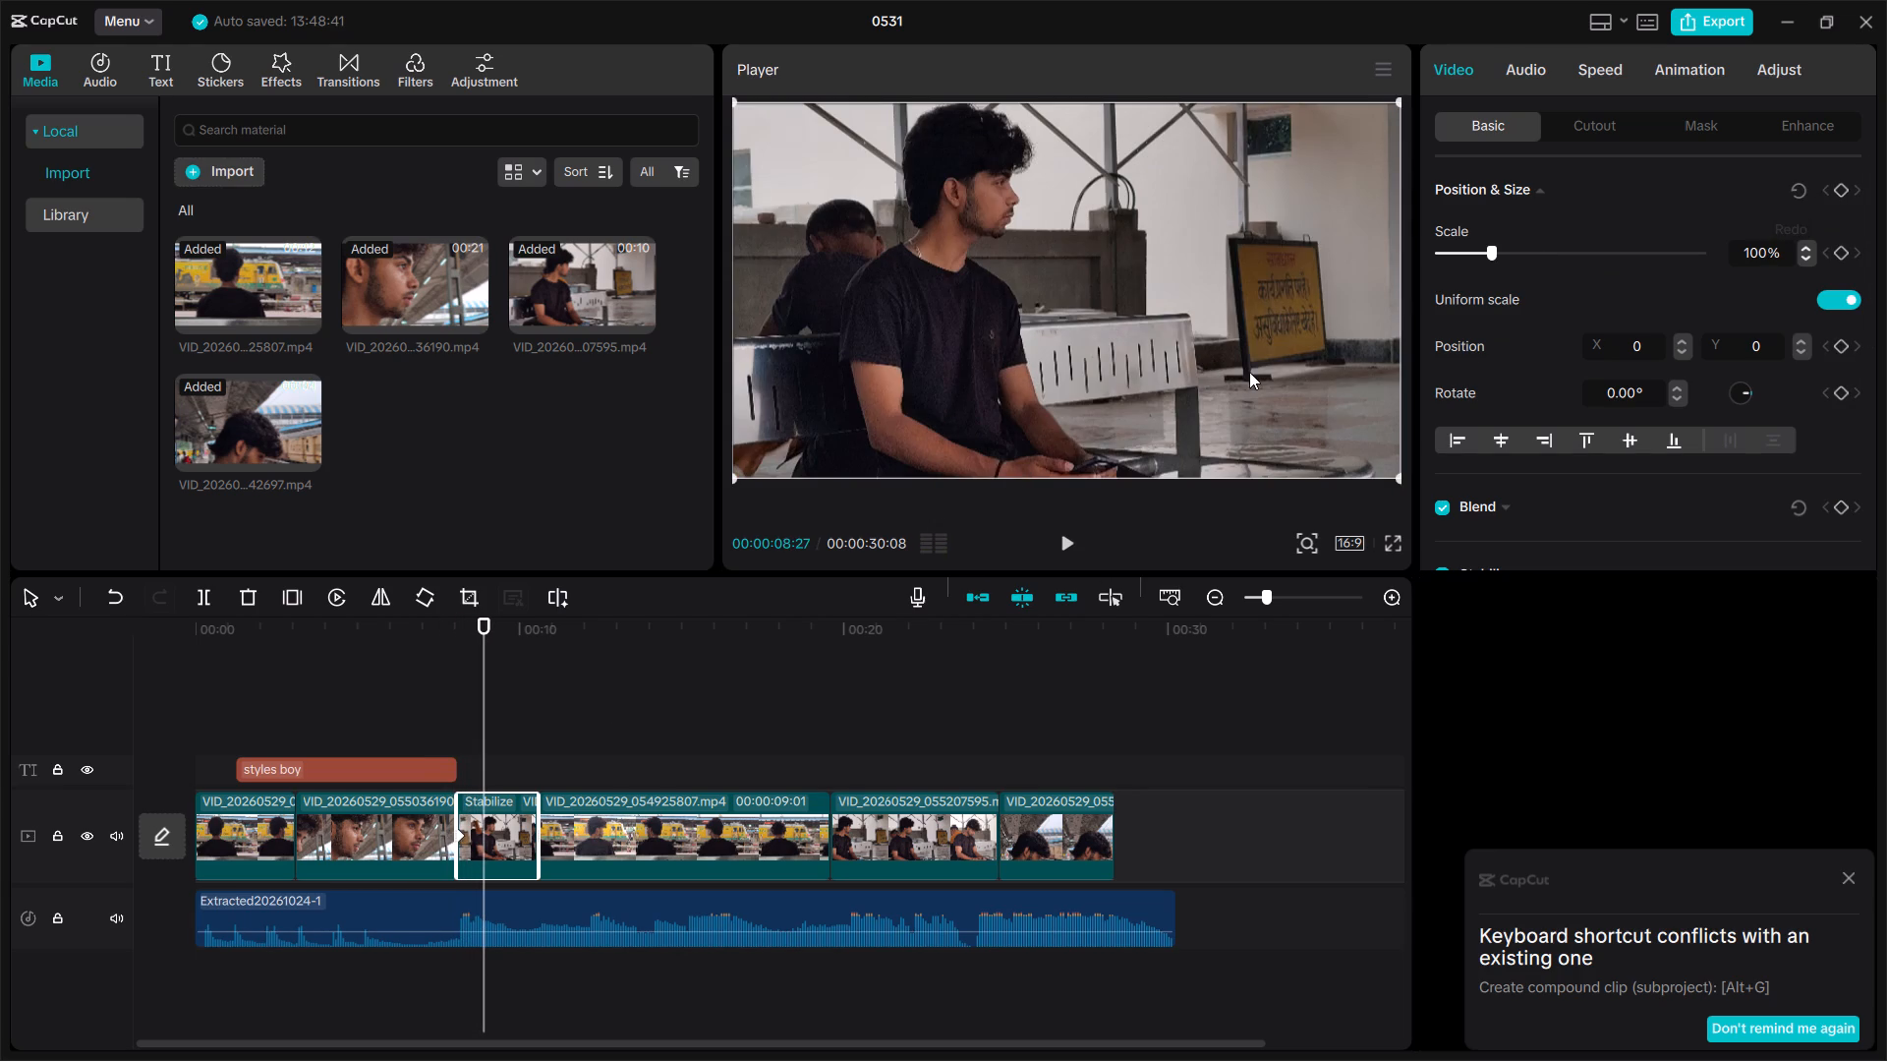
Add a Blend keyframe near the bench segment's end, at 00:00:10:09, and set the segment's scale to 108%.
drag(481, 706, 521, 708)
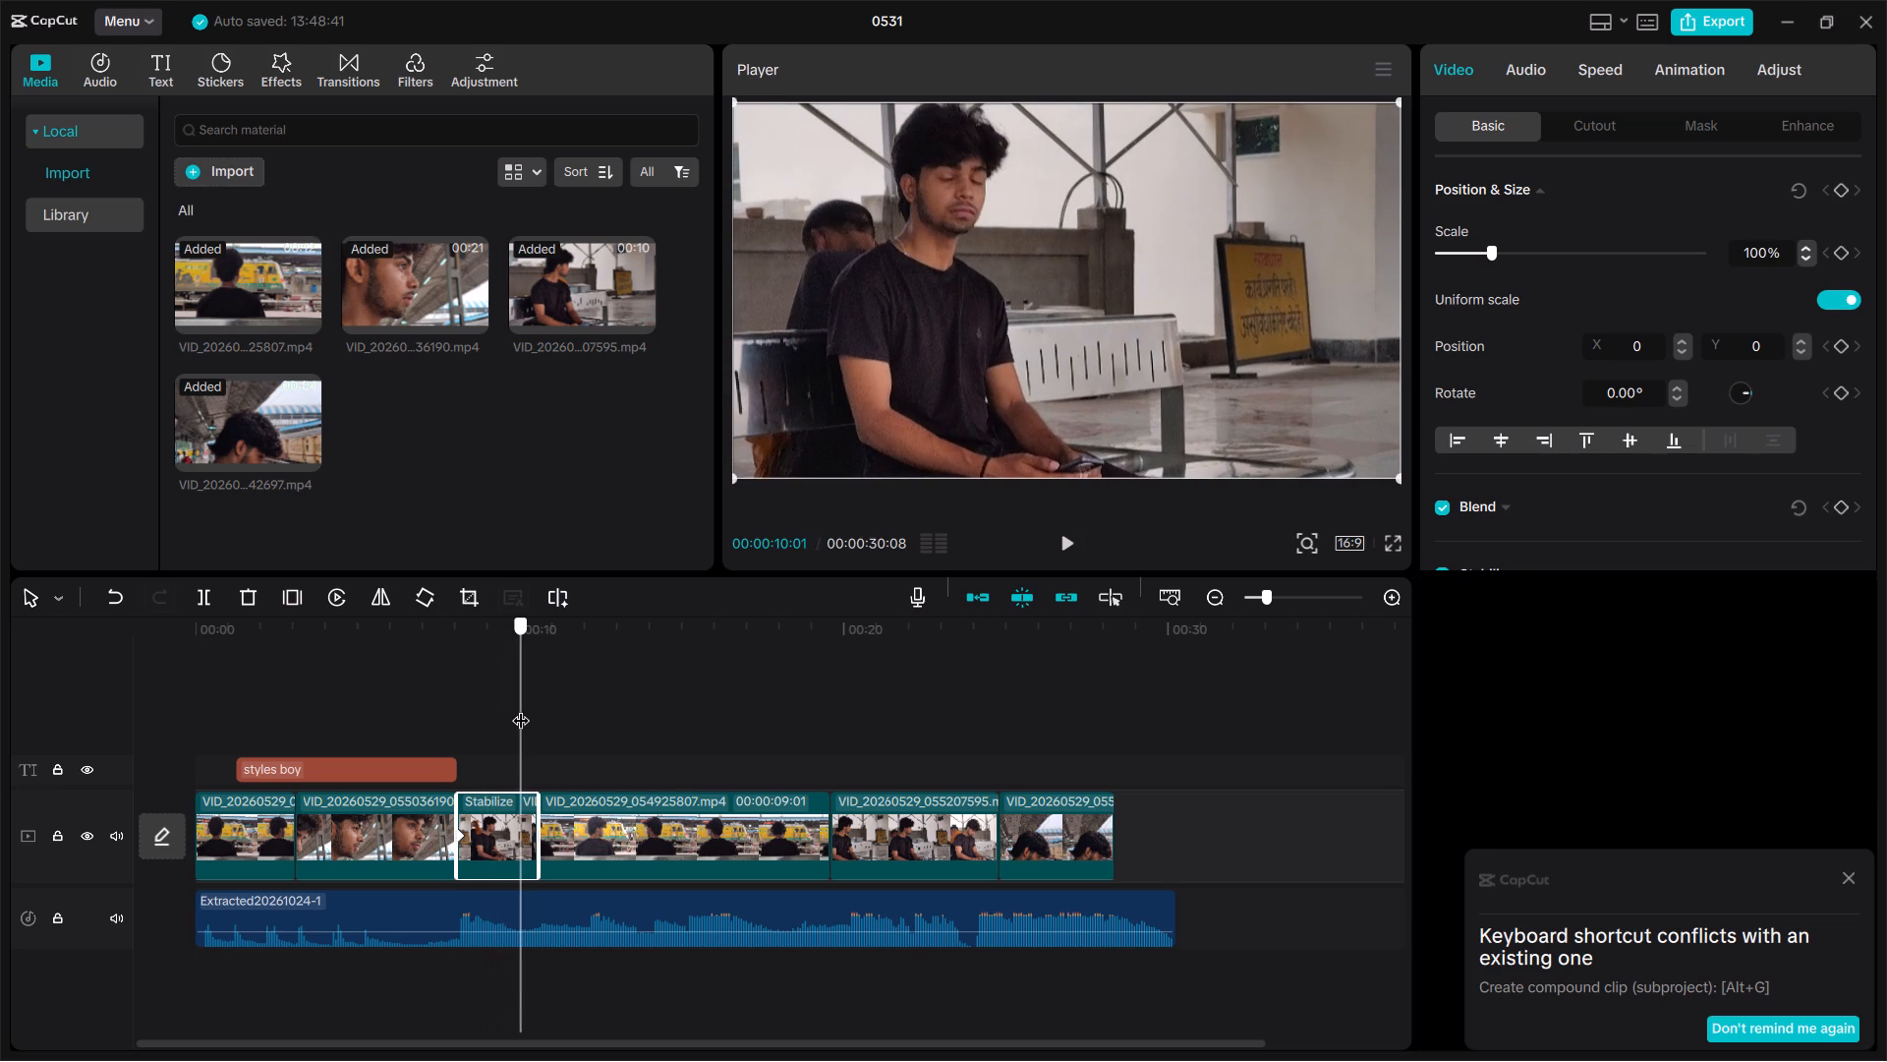
drag(521, 708, 530, 712)
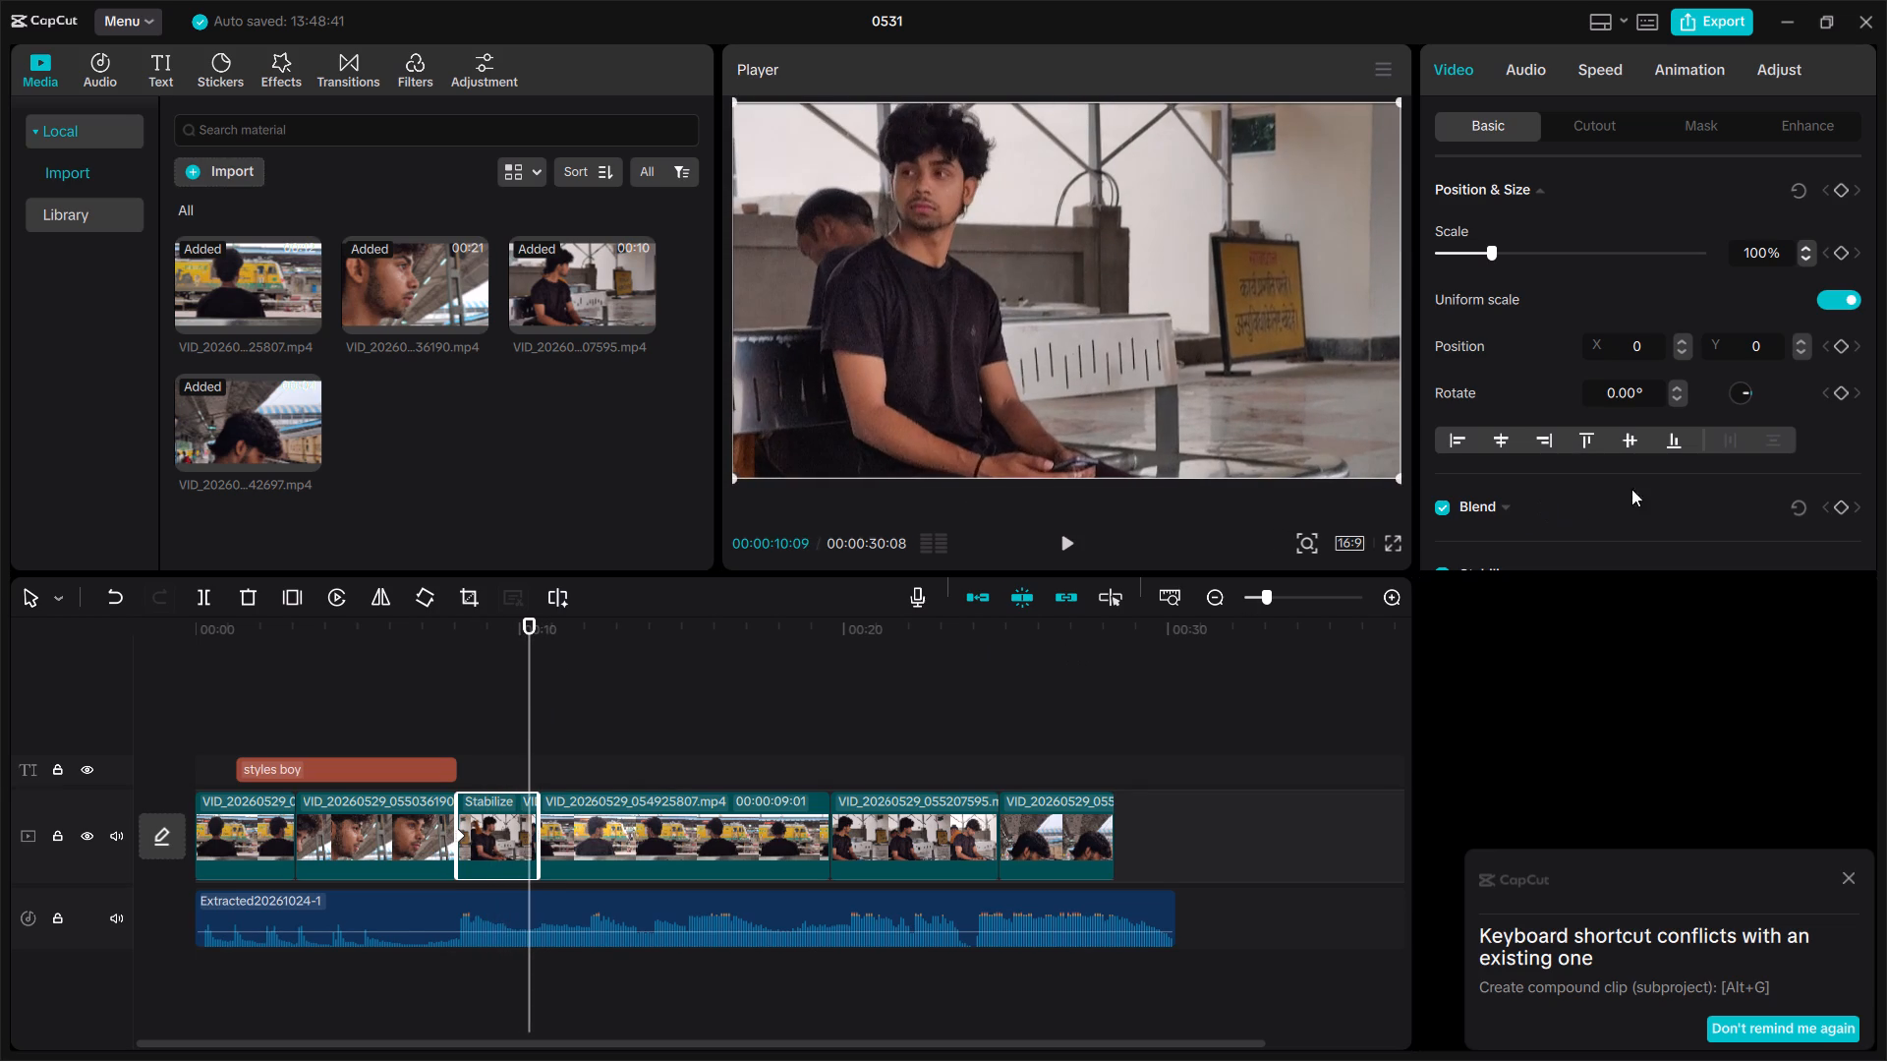
click(1840, 506)
click(1497, 254)
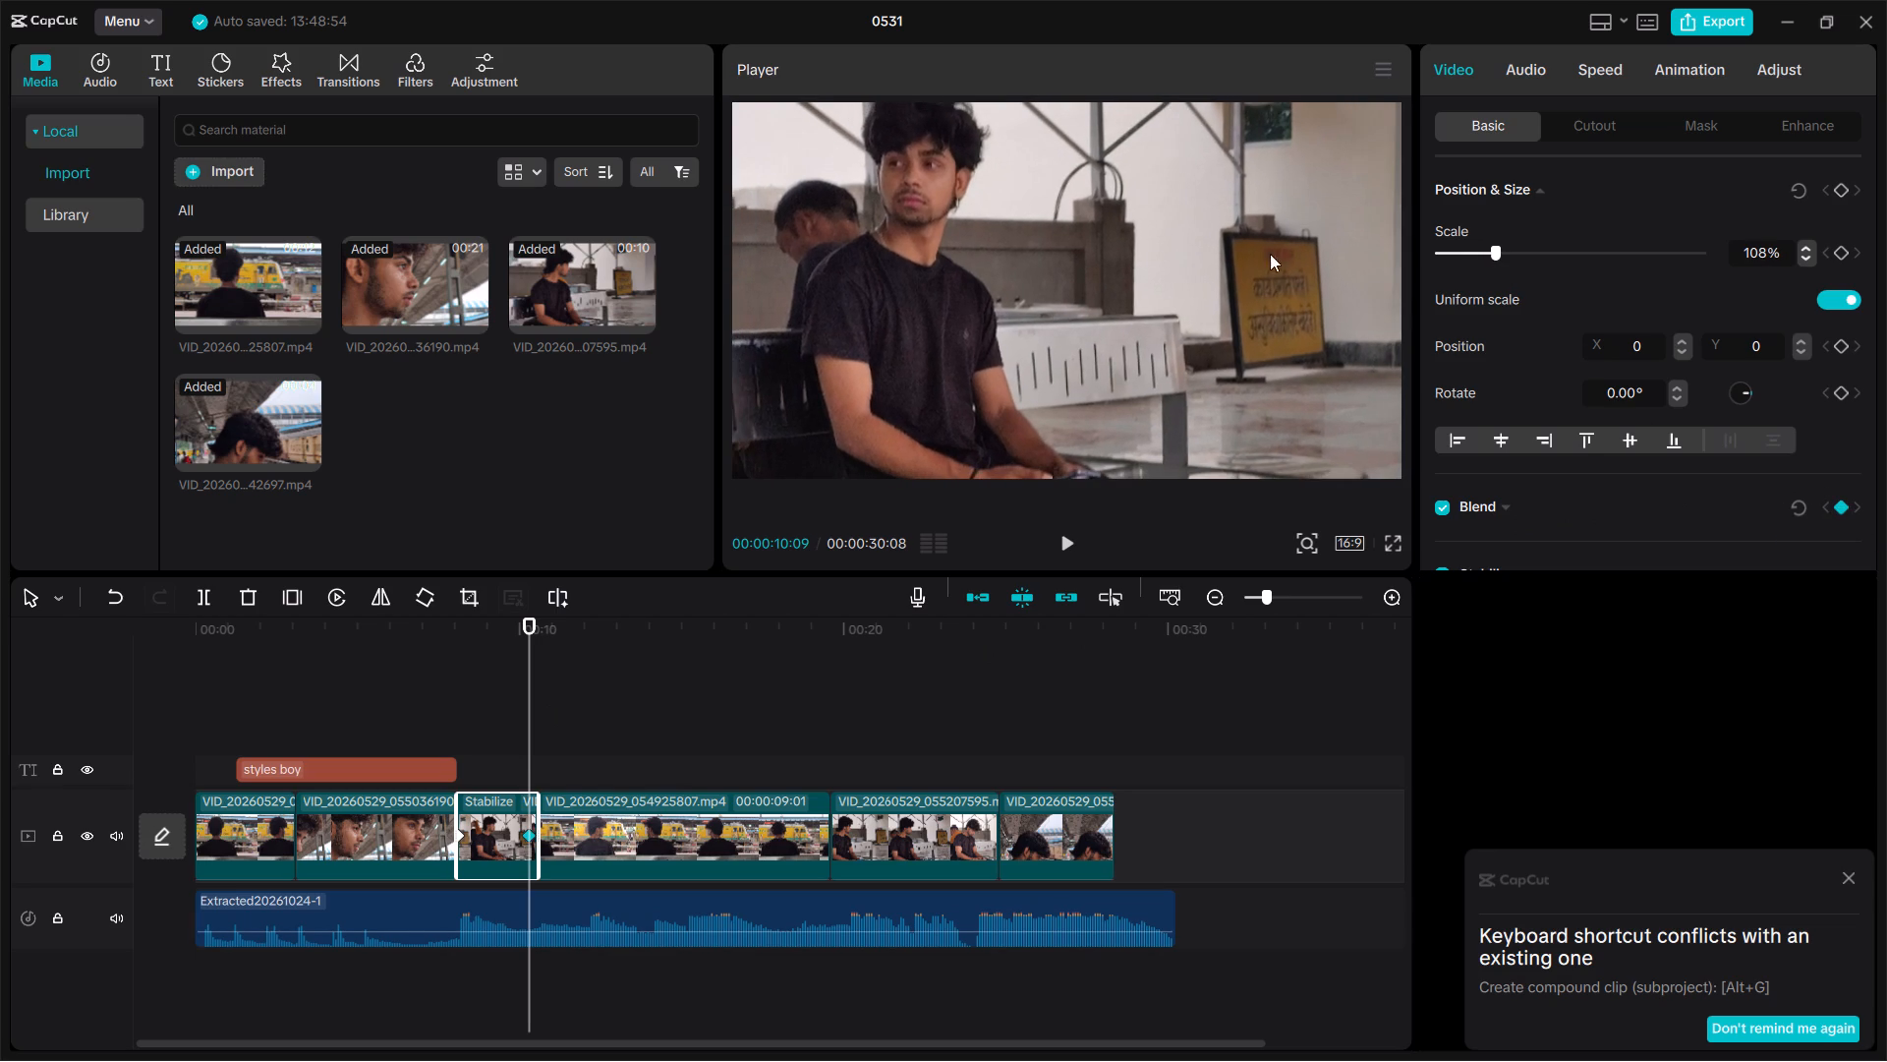
click(1165, 271)
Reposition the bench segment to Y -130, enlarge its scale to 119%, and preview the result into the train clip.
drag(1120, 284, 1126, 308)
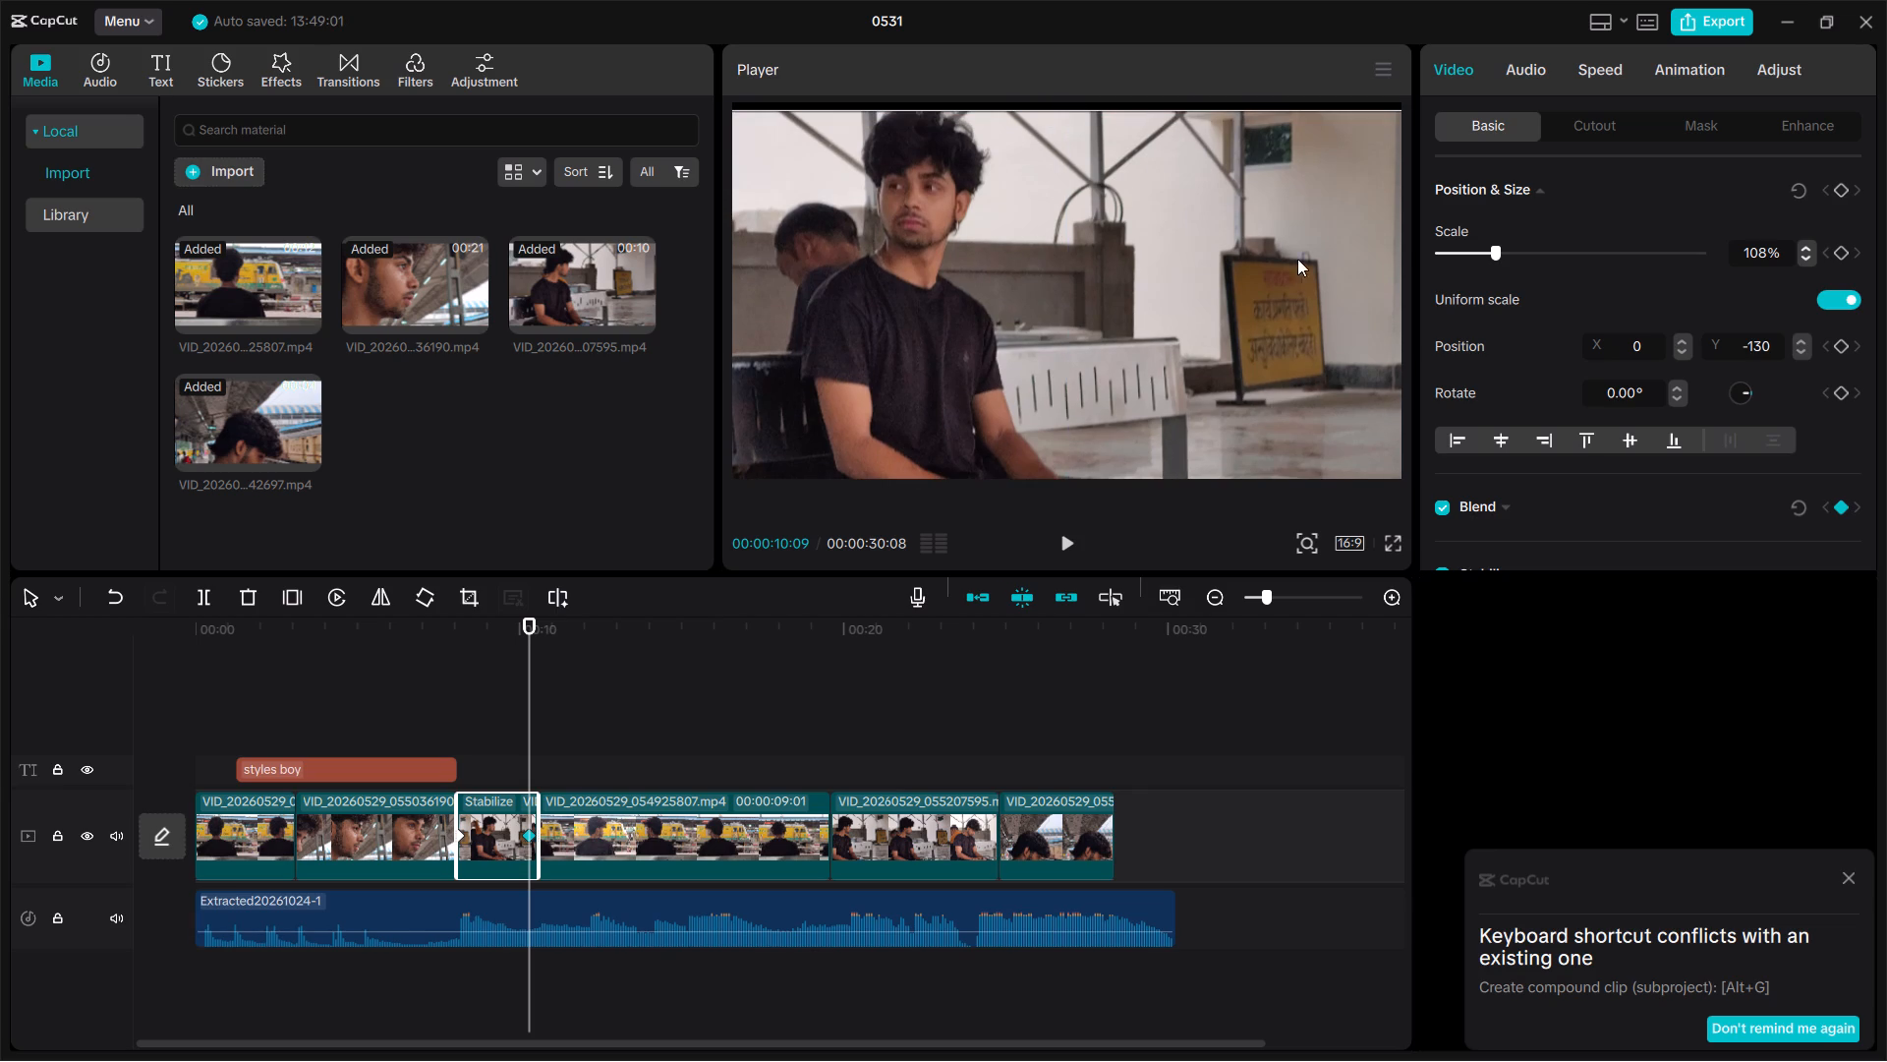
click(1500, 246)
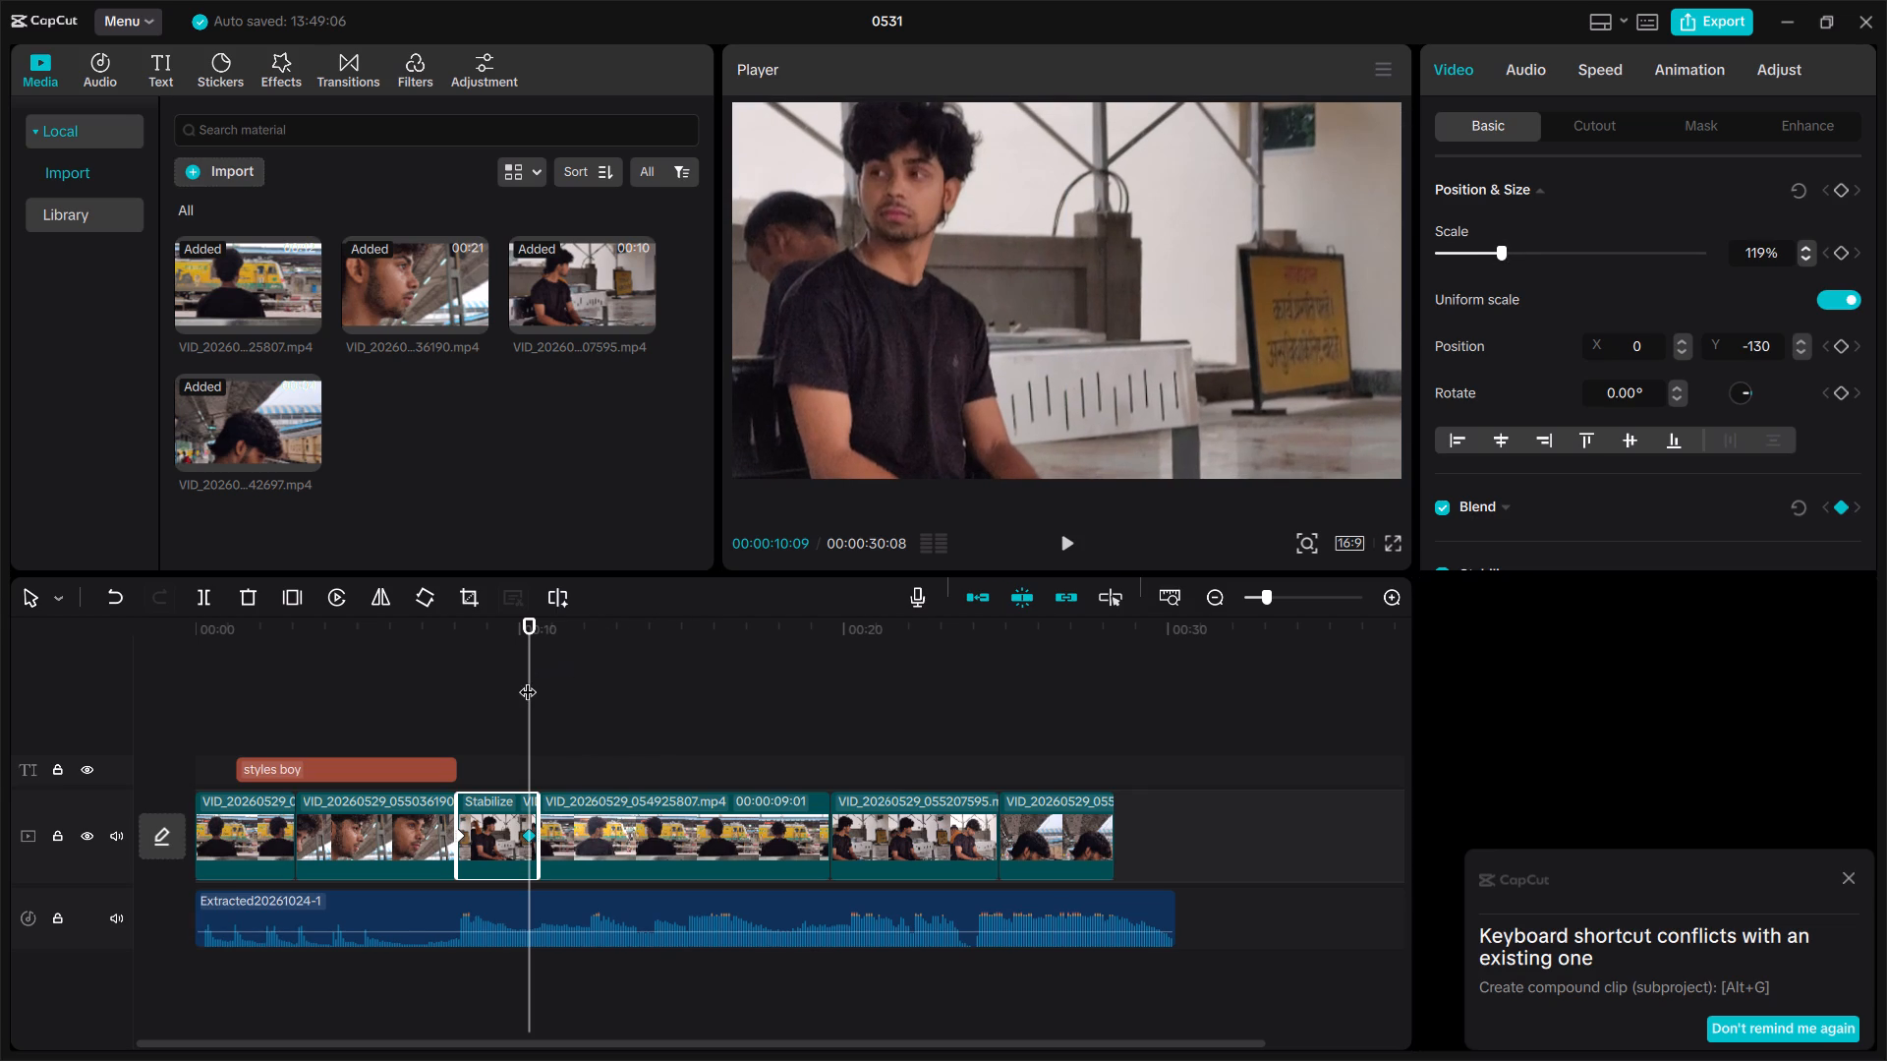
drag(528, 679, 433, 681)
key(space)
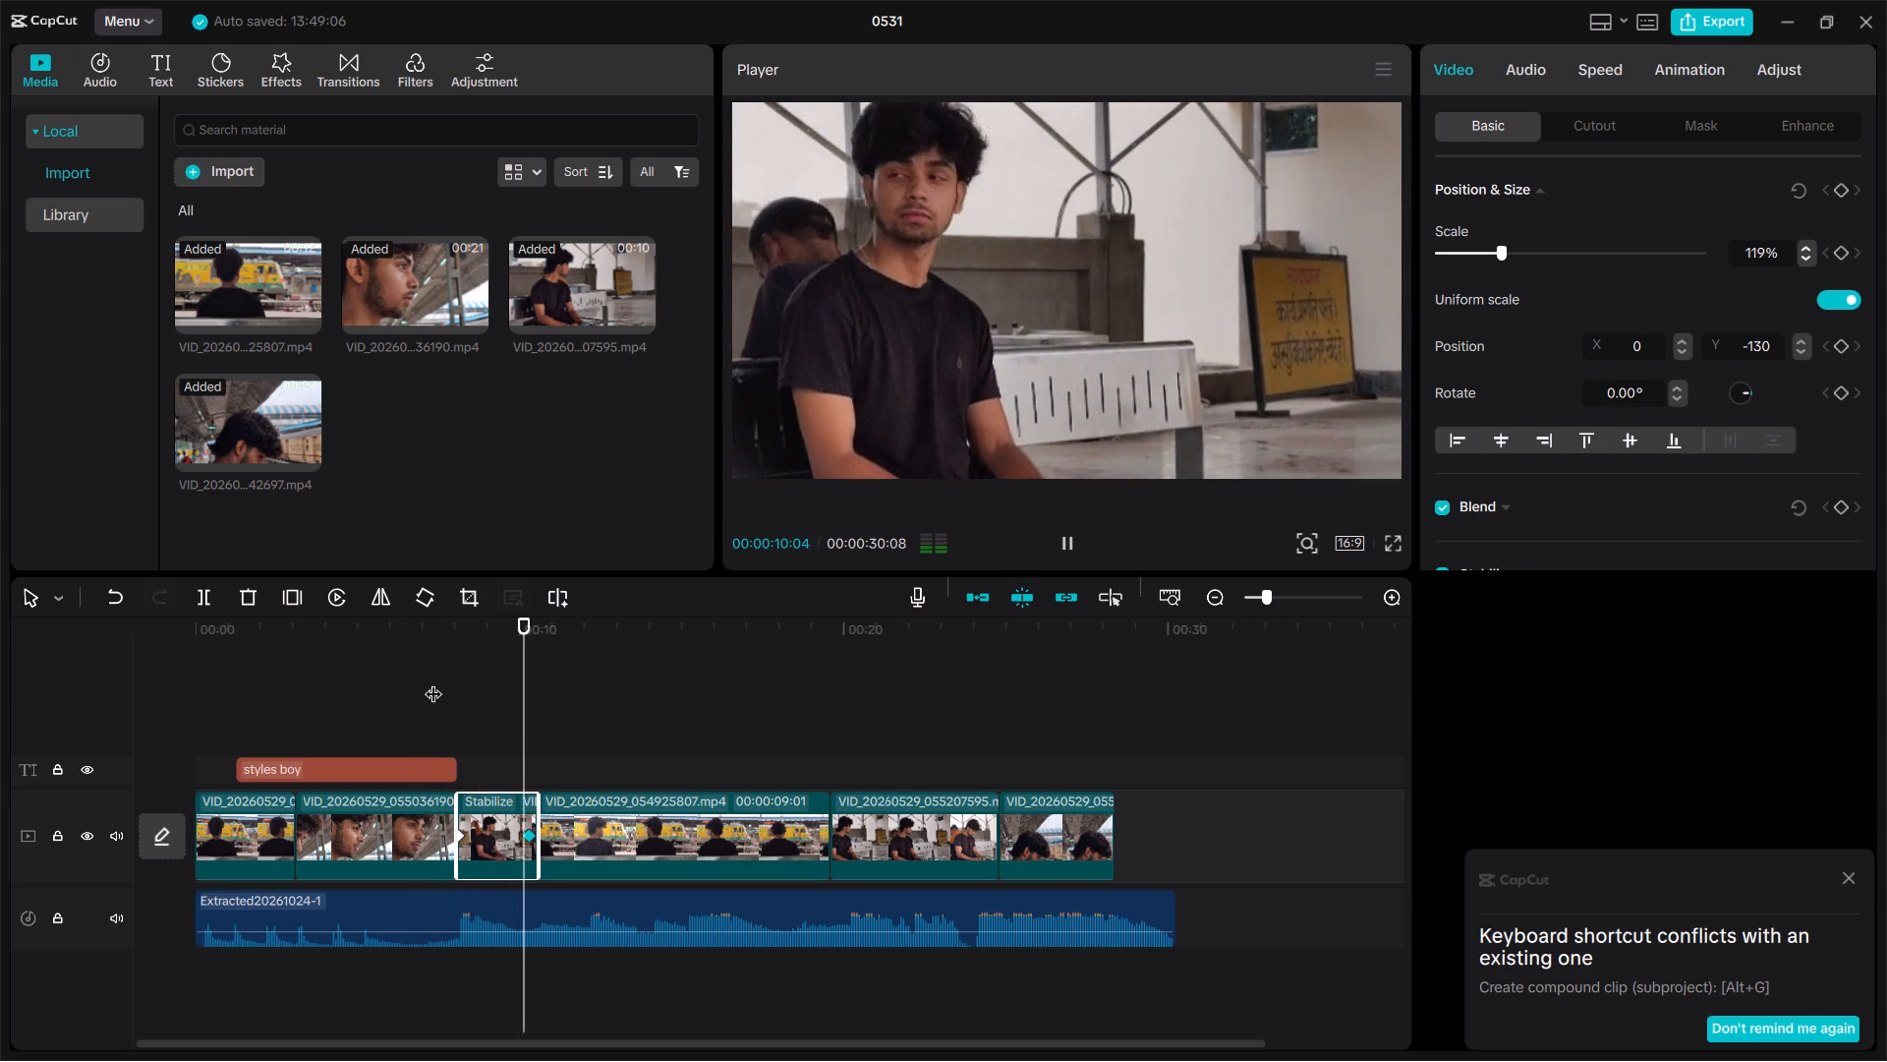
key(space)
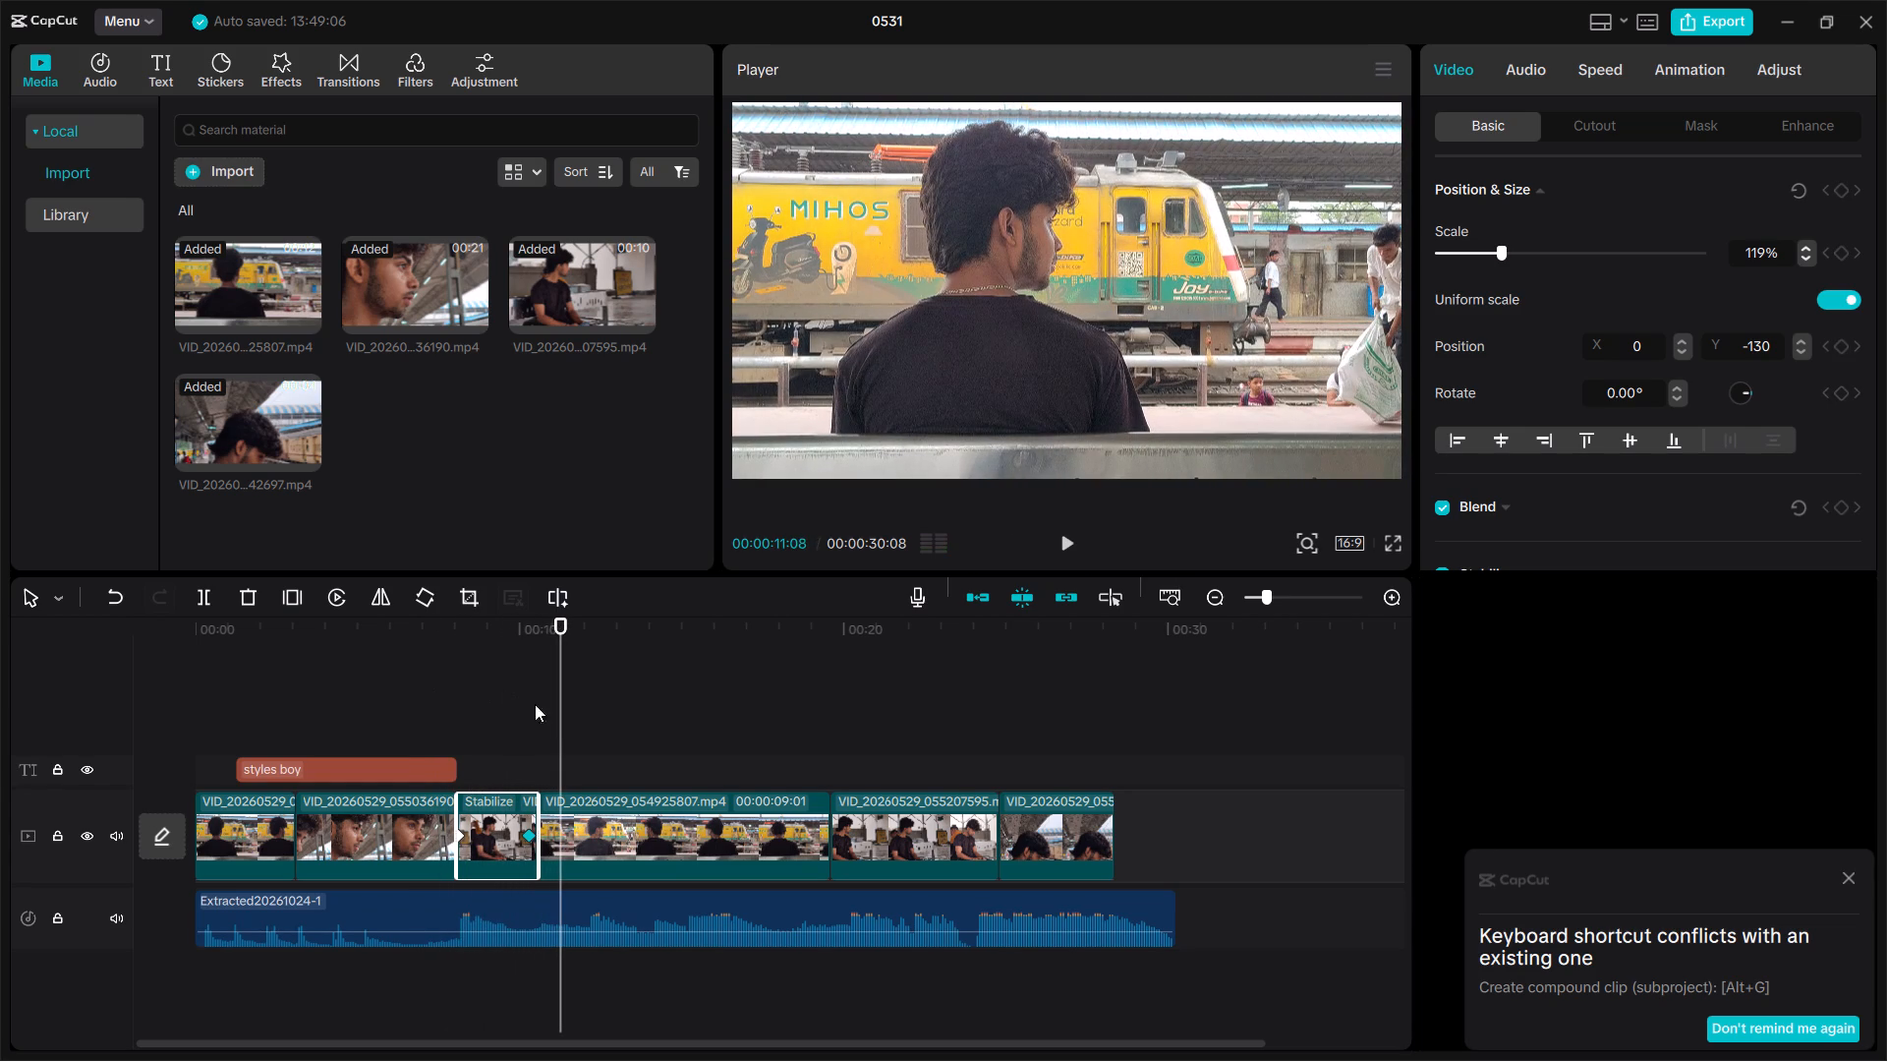
Remove the bench segment's Blend keyframe at 00:00:10:09 and play across the cut to the train clip.
drag(562, 724, 530, 724)
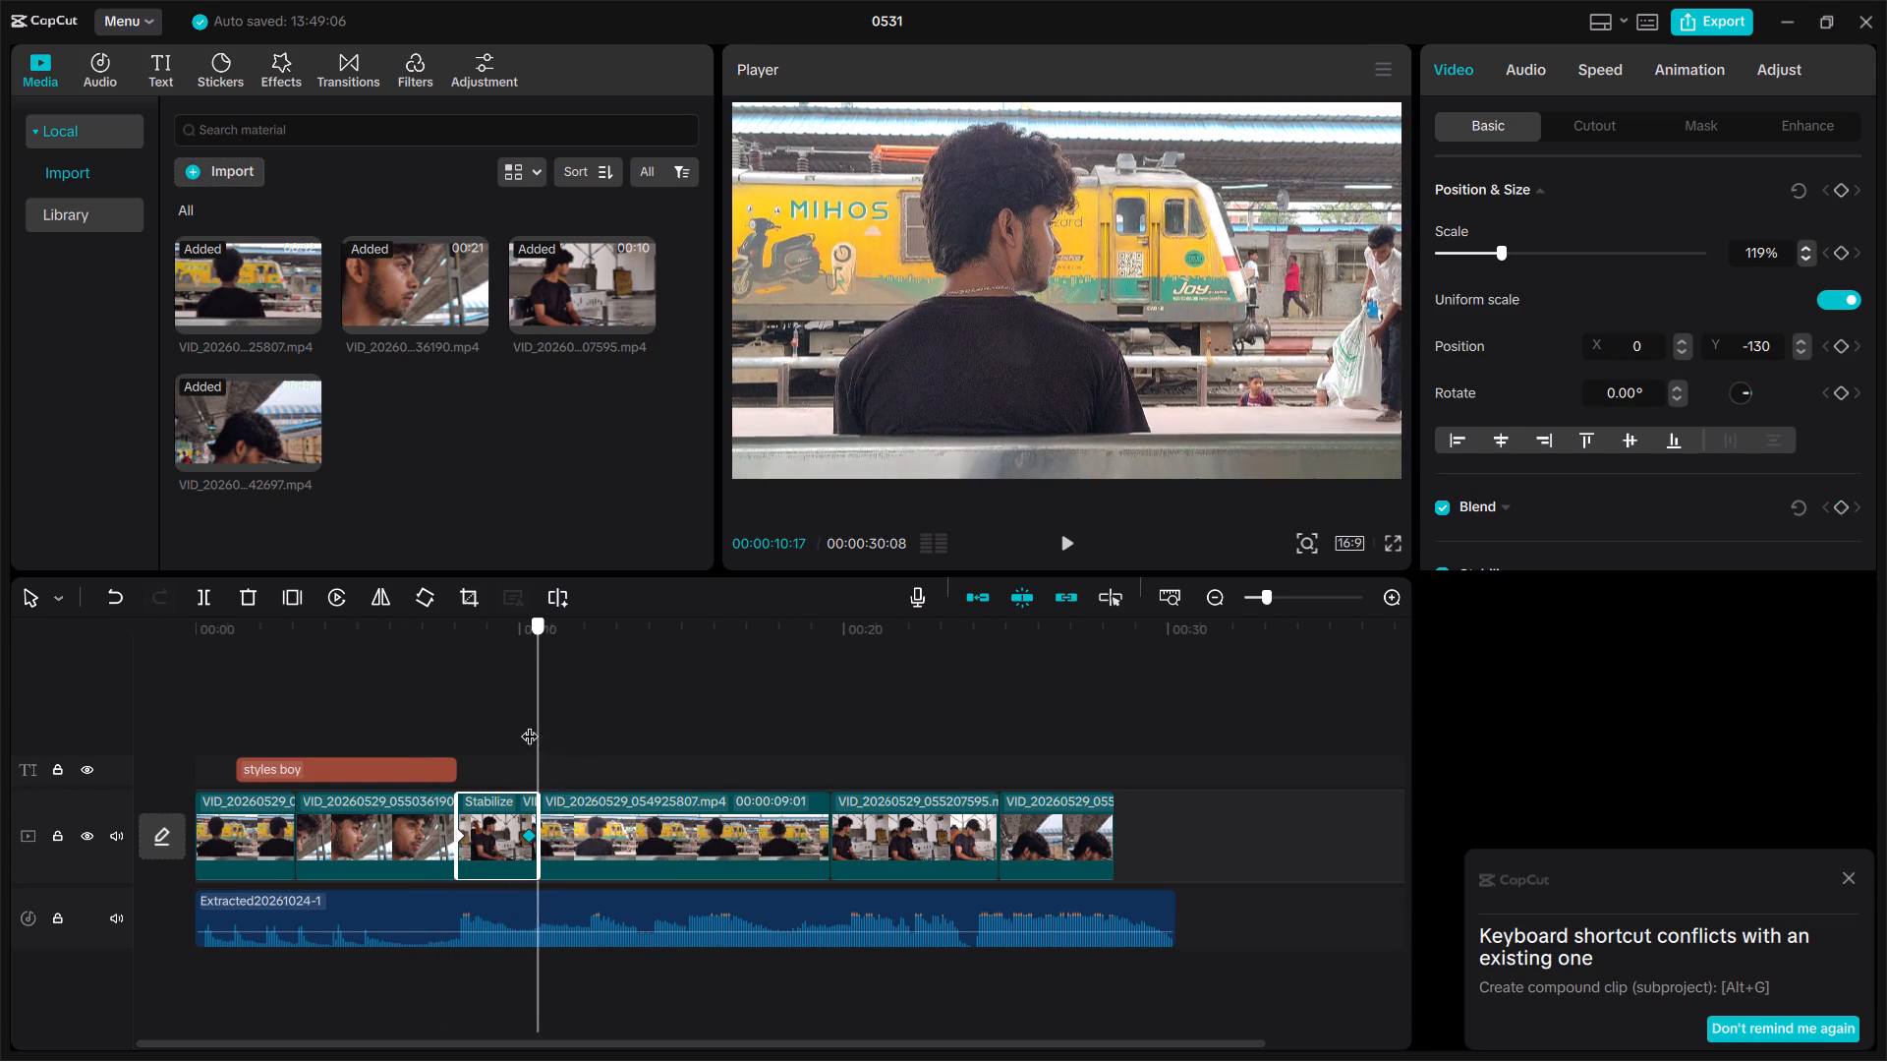
drag(530, 724, 528, 723)
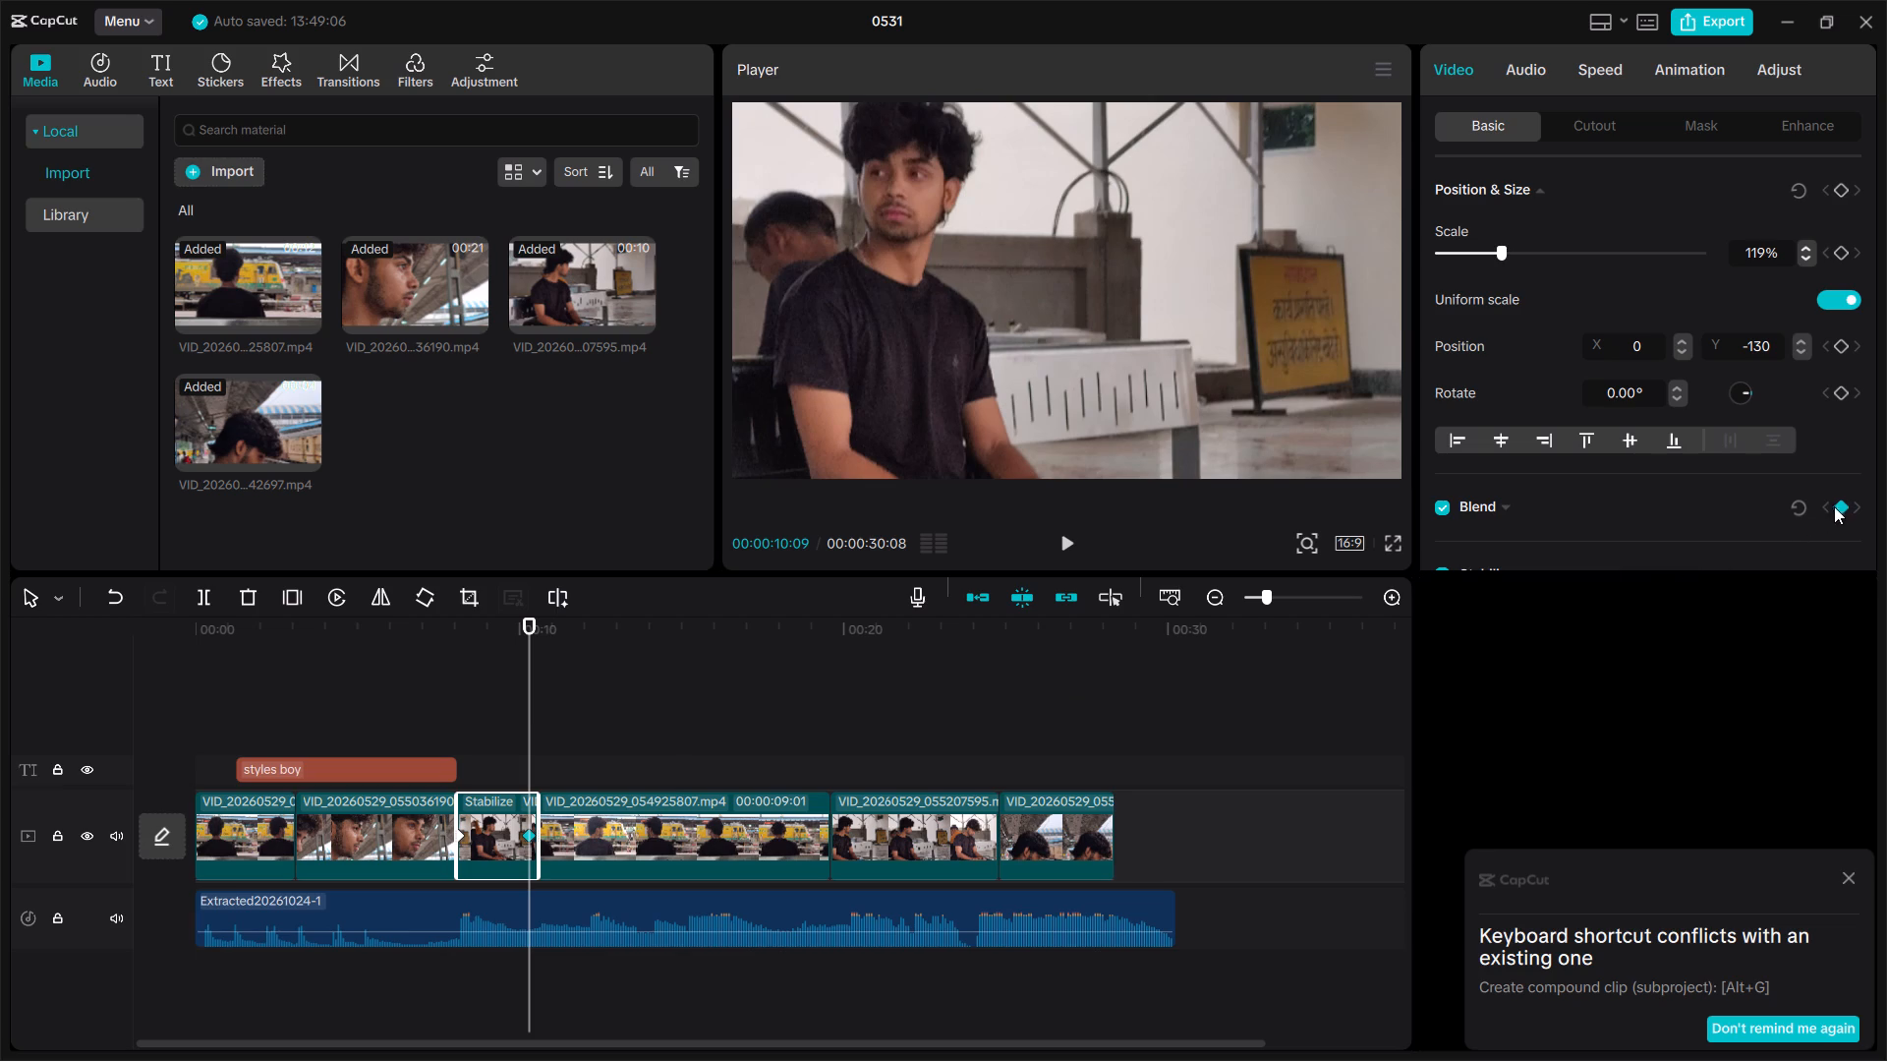
click(1838, 505)
key(space)
key(space)
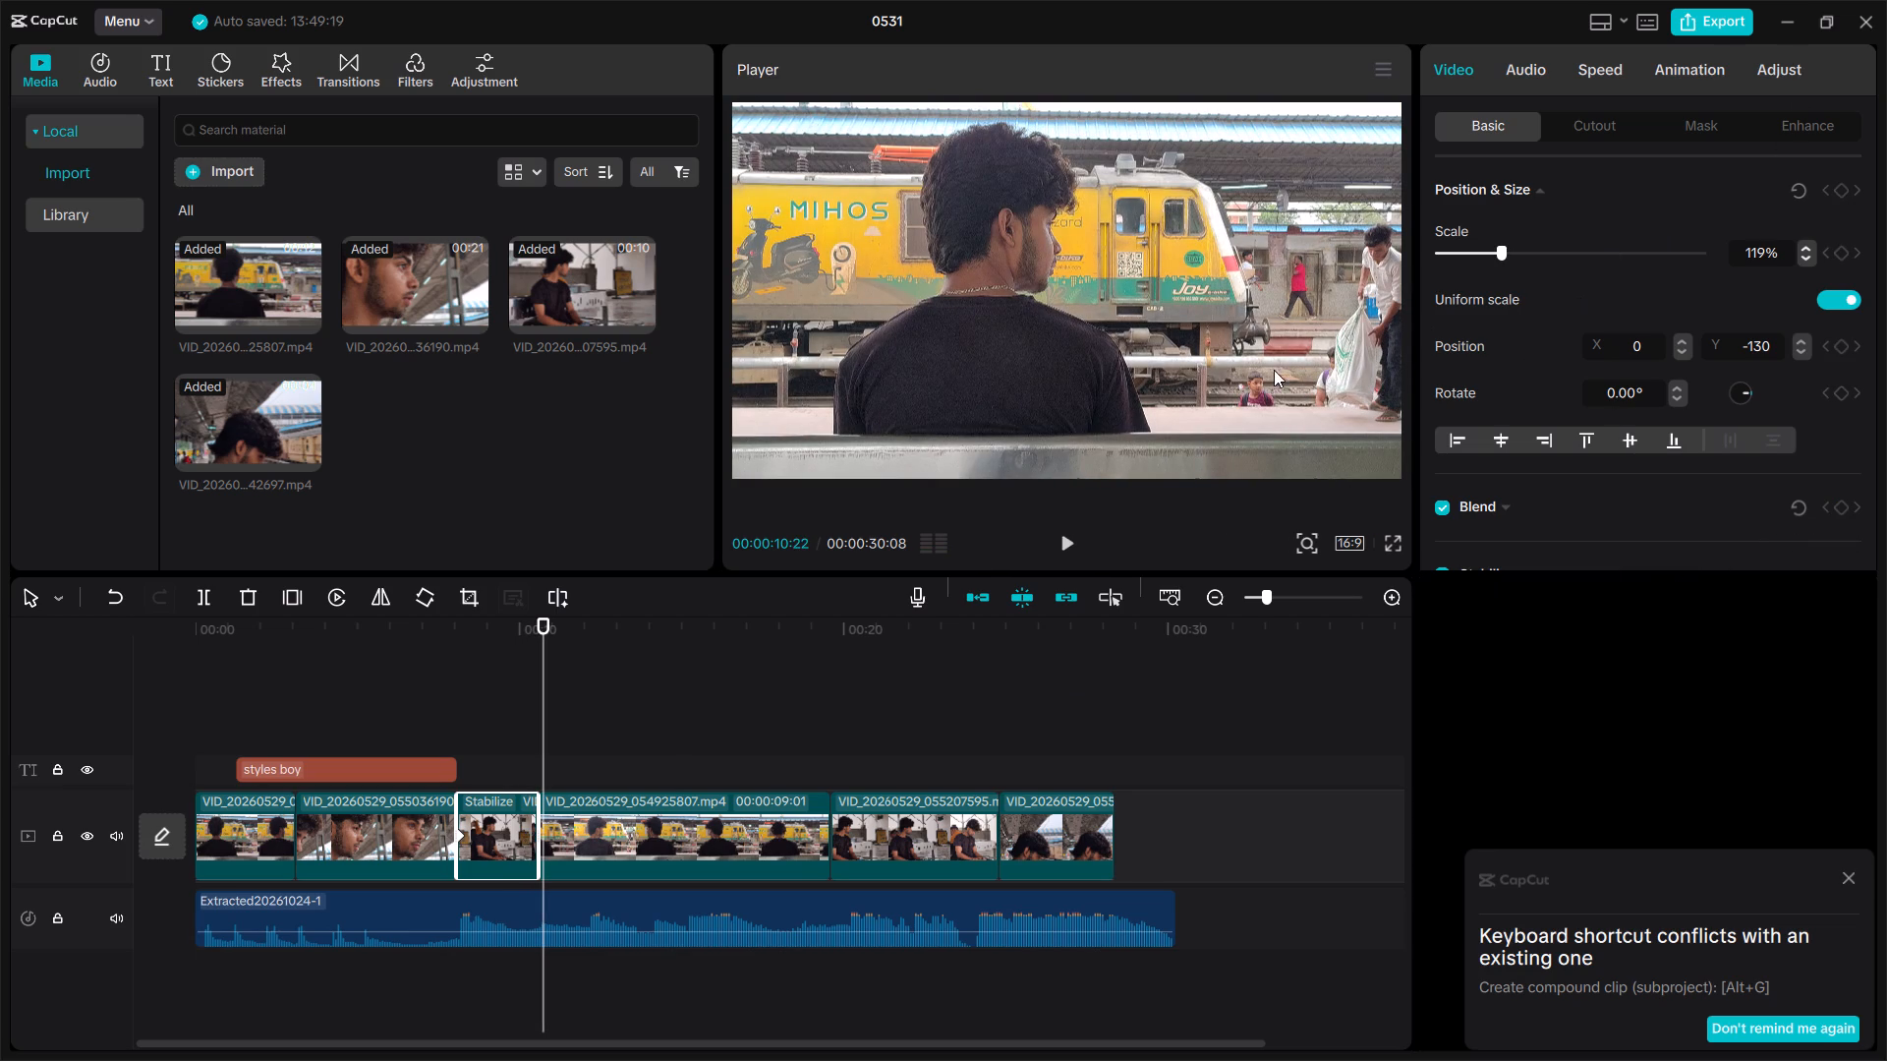
Scrub through the bench segment to 00:00:09:23 and reset its Position & Size settings.
drag(543, 722, 467, 728)
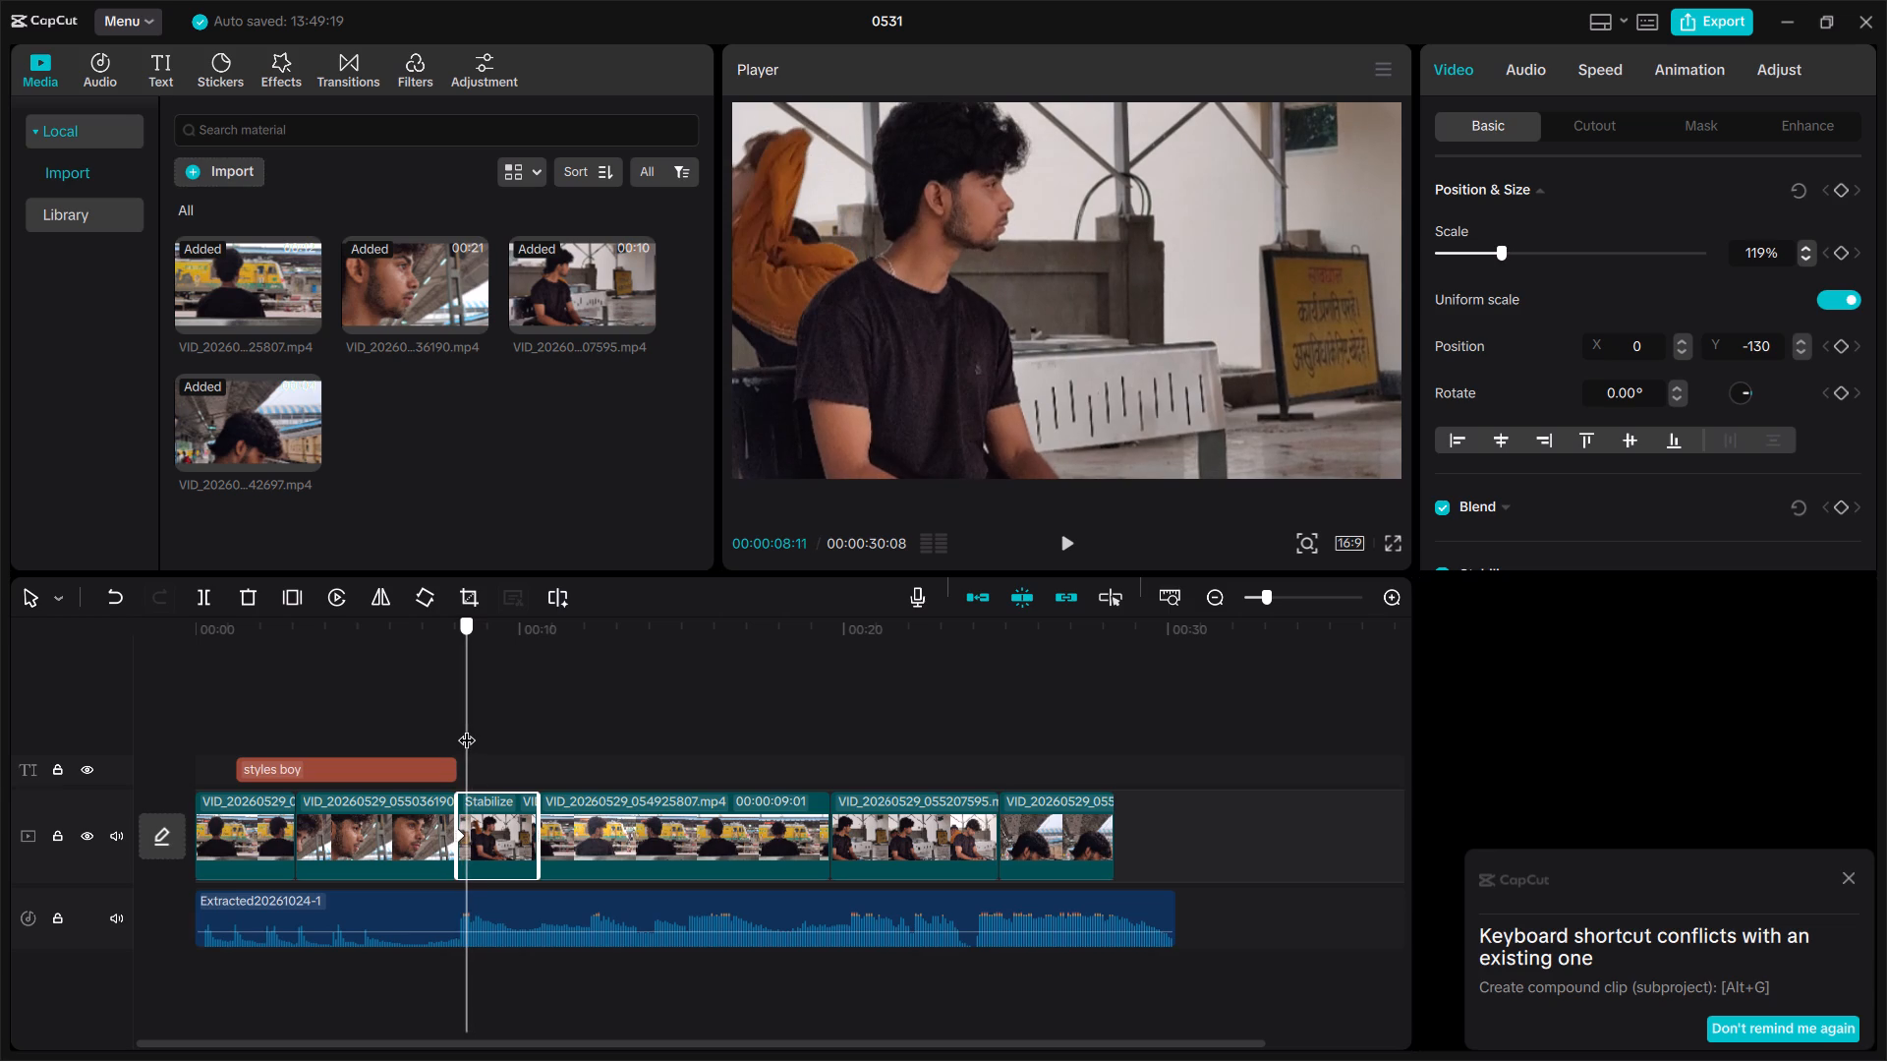
drag(467, 728, 467, 727)
drag(464, 734, 512, 733)
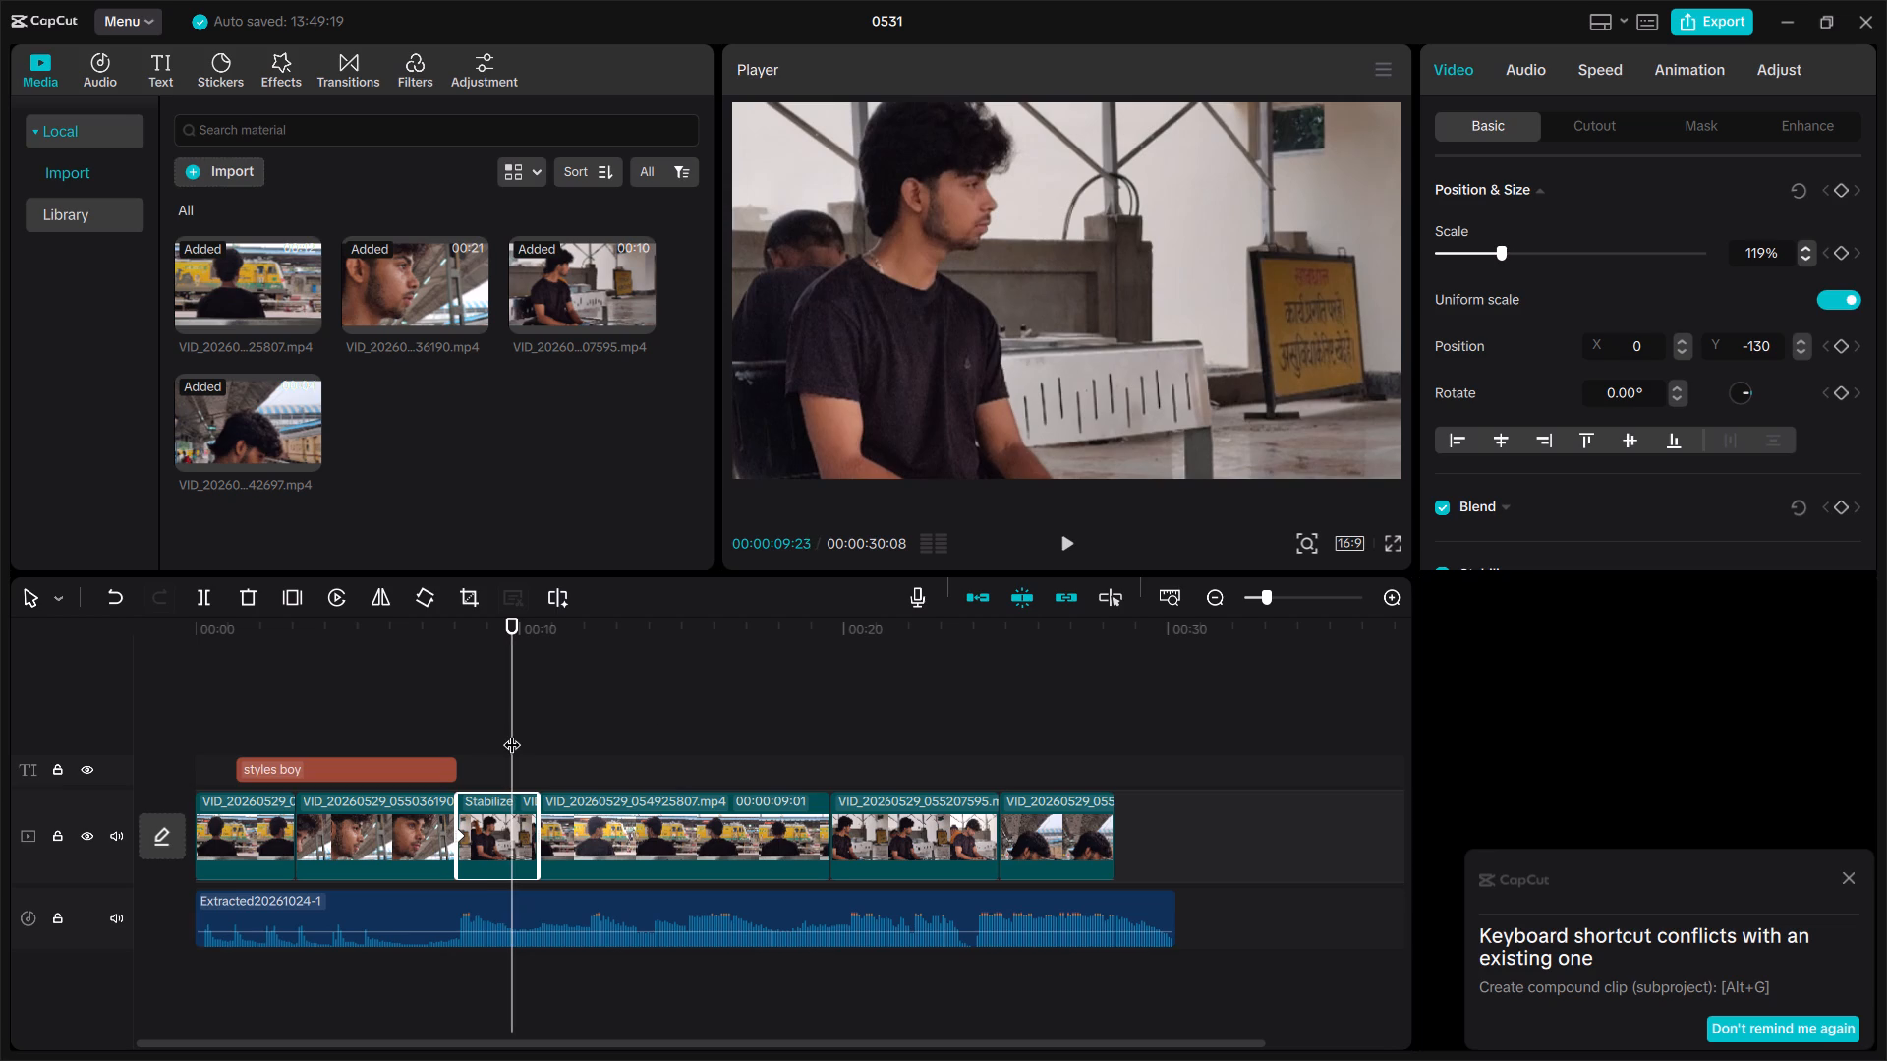
click(1801, 193)
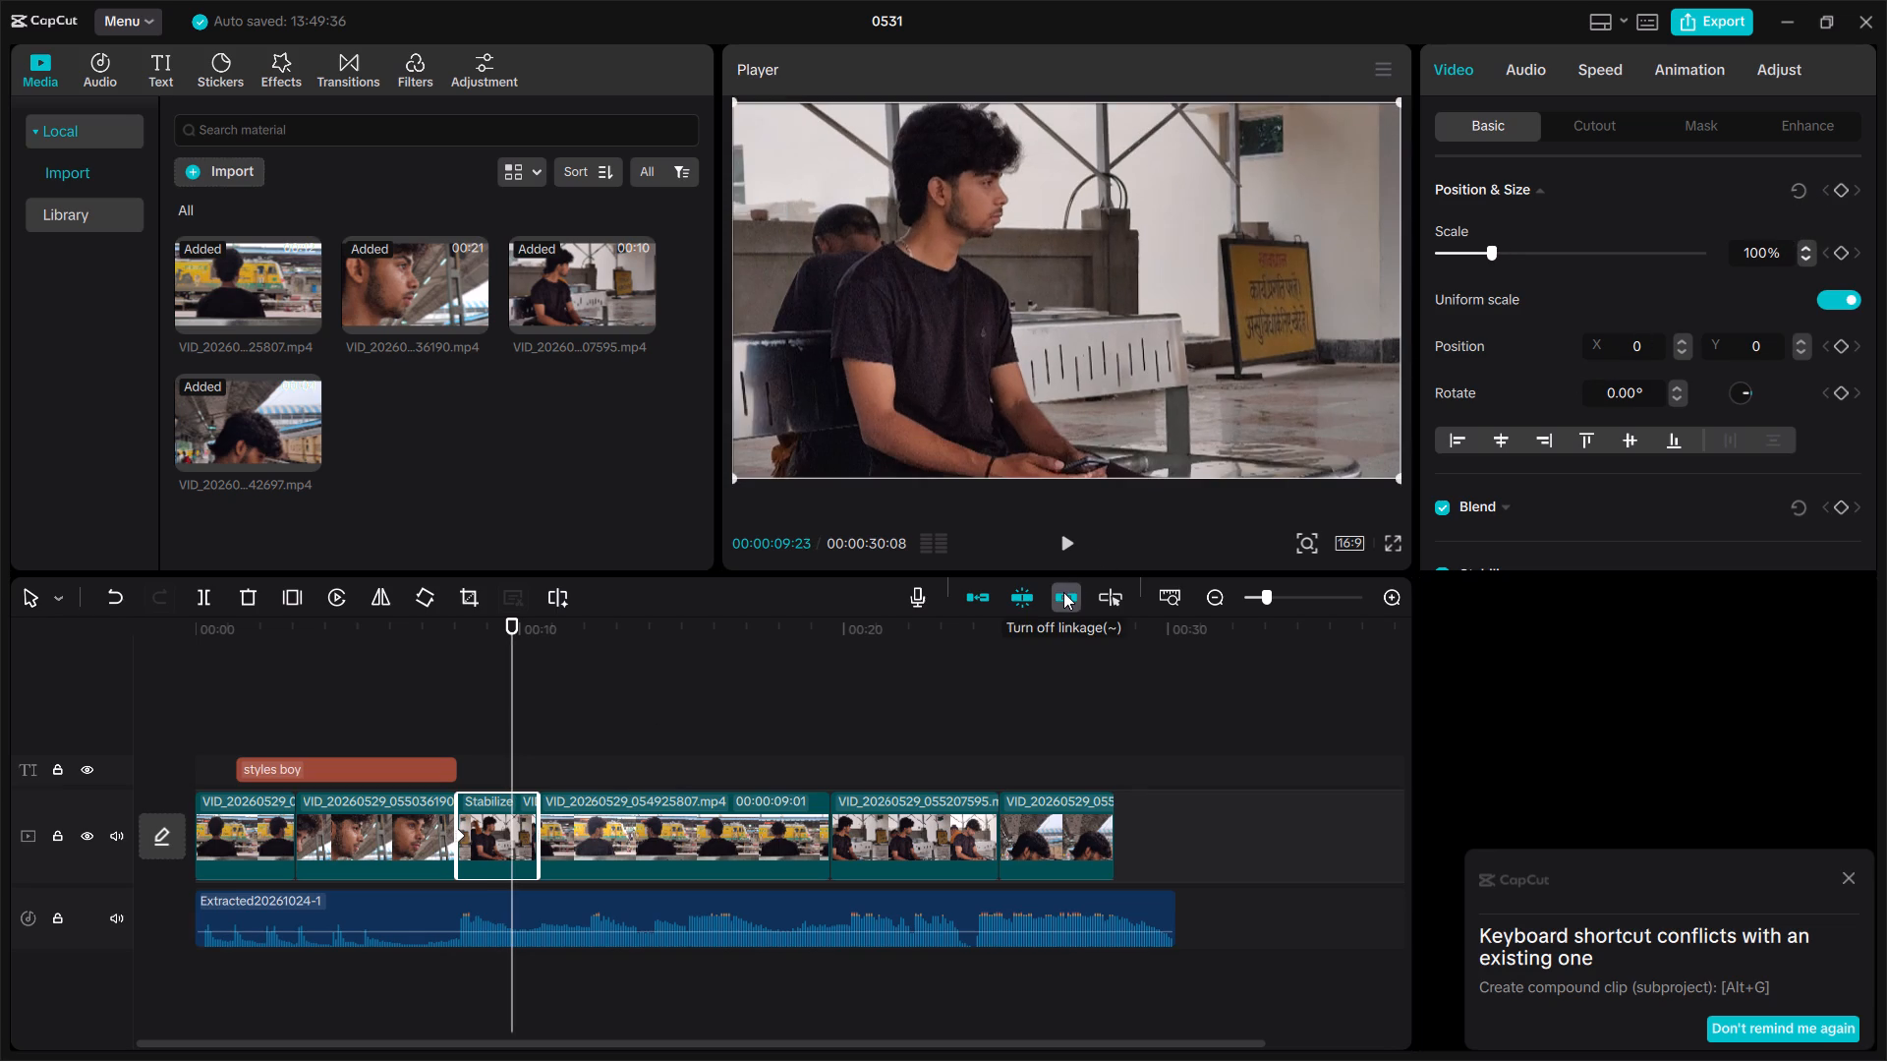
Expand the bench segment's Blend settings and add a Blend keyframe at 00:00:09:23.
click(1490, 508)
scroll(1546, 539, down, 2)
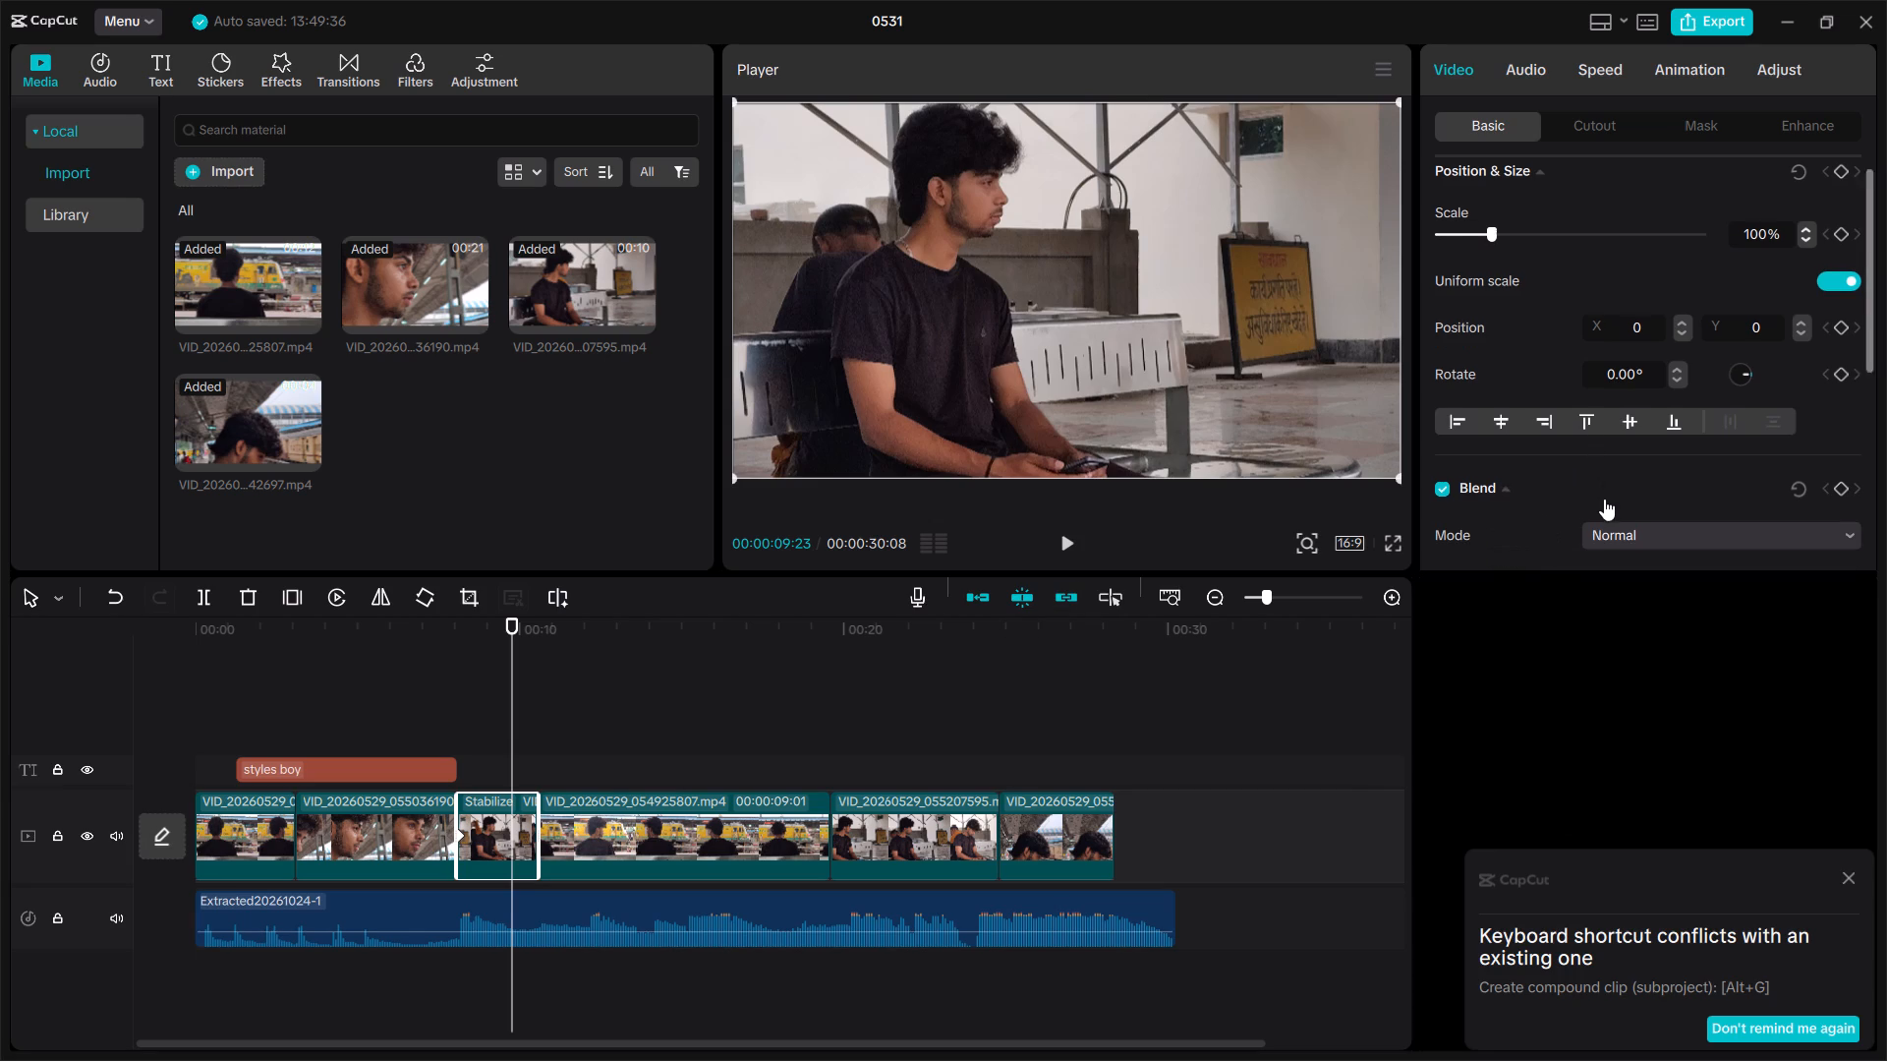
scroll(1604, 499, down, 2)
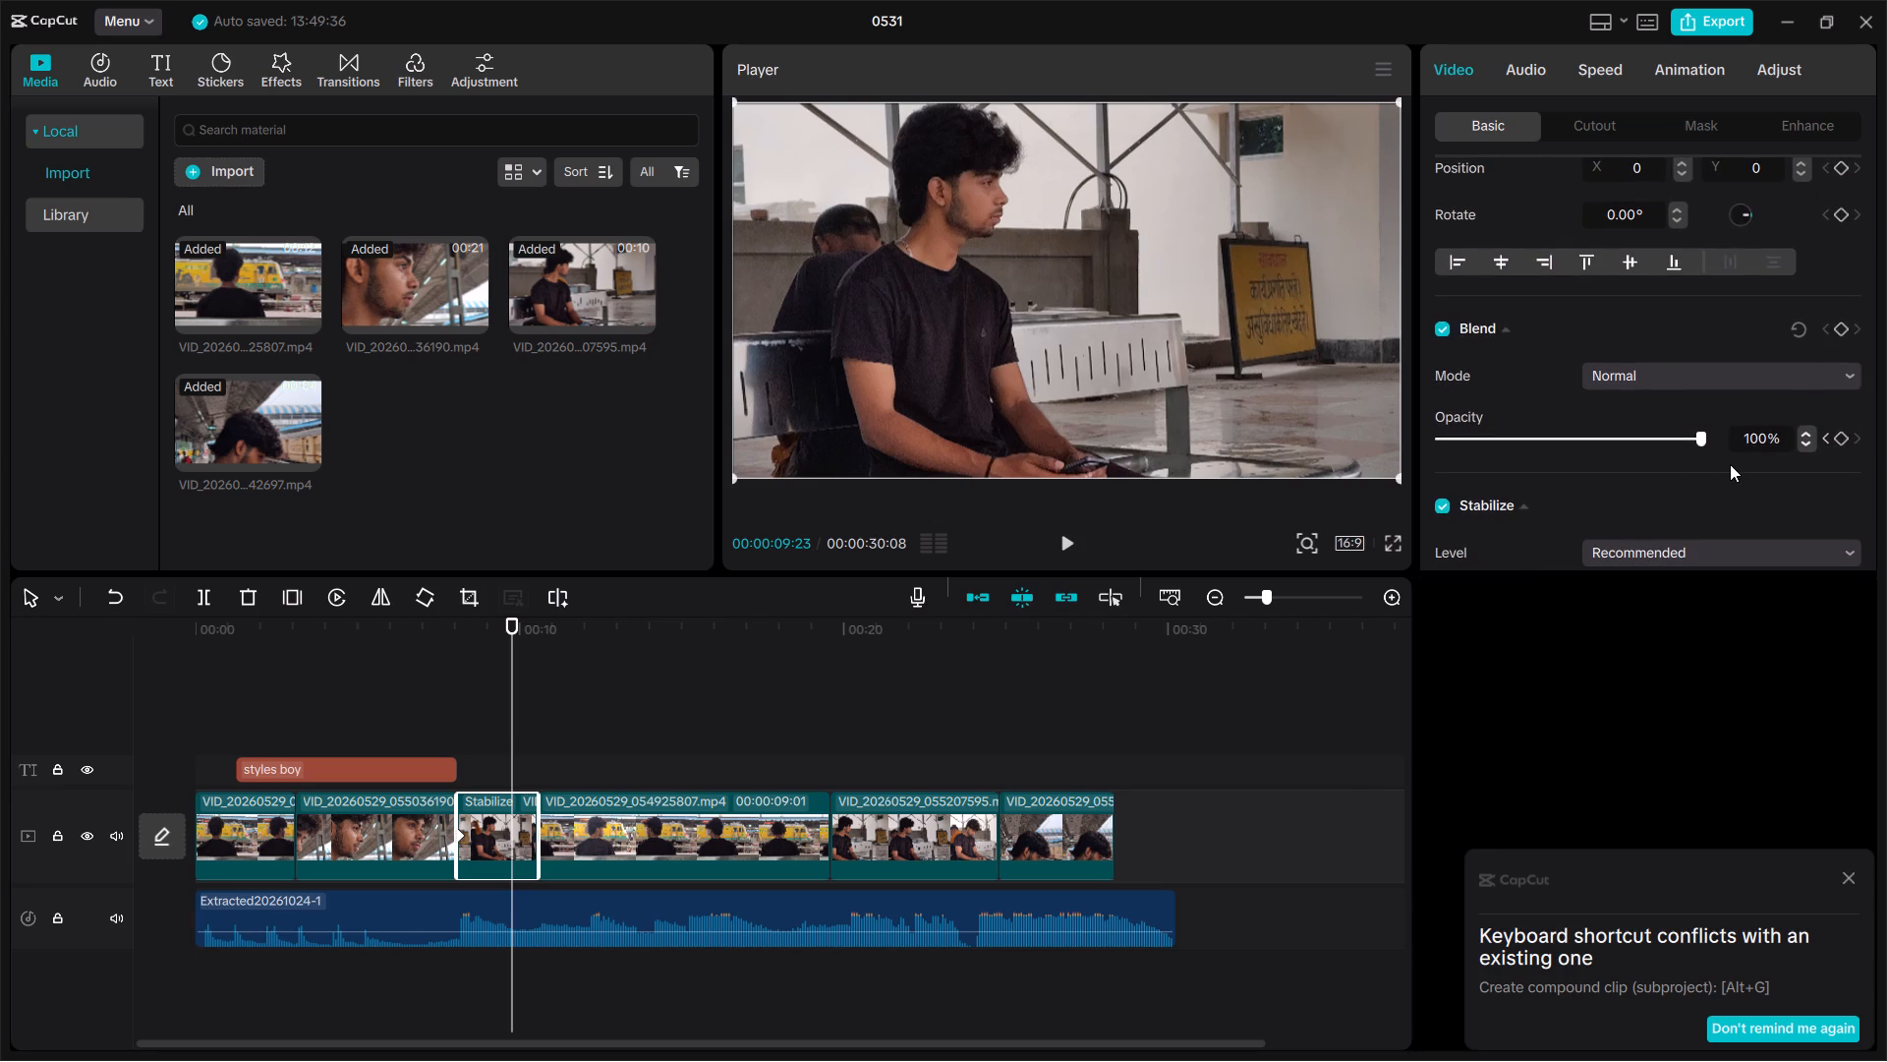
scroll(1730, 464, down, 1)
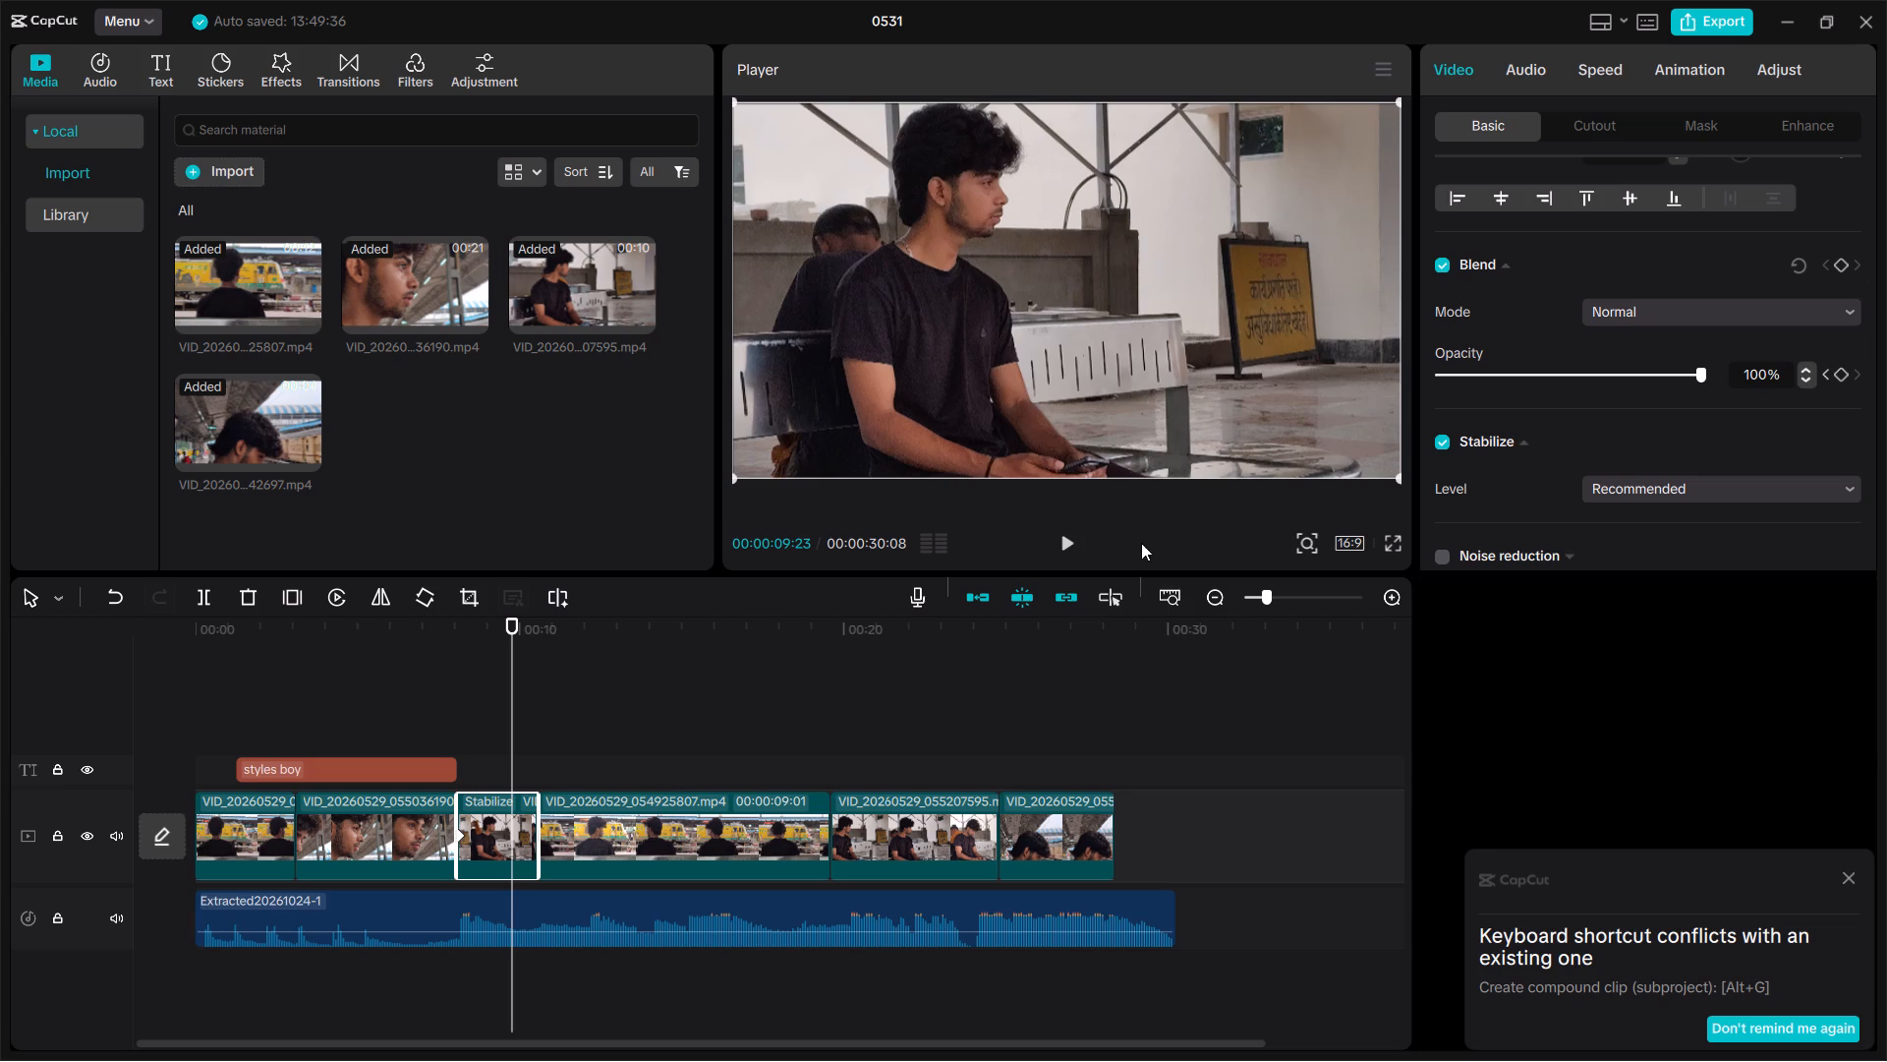
click(1835, 256)
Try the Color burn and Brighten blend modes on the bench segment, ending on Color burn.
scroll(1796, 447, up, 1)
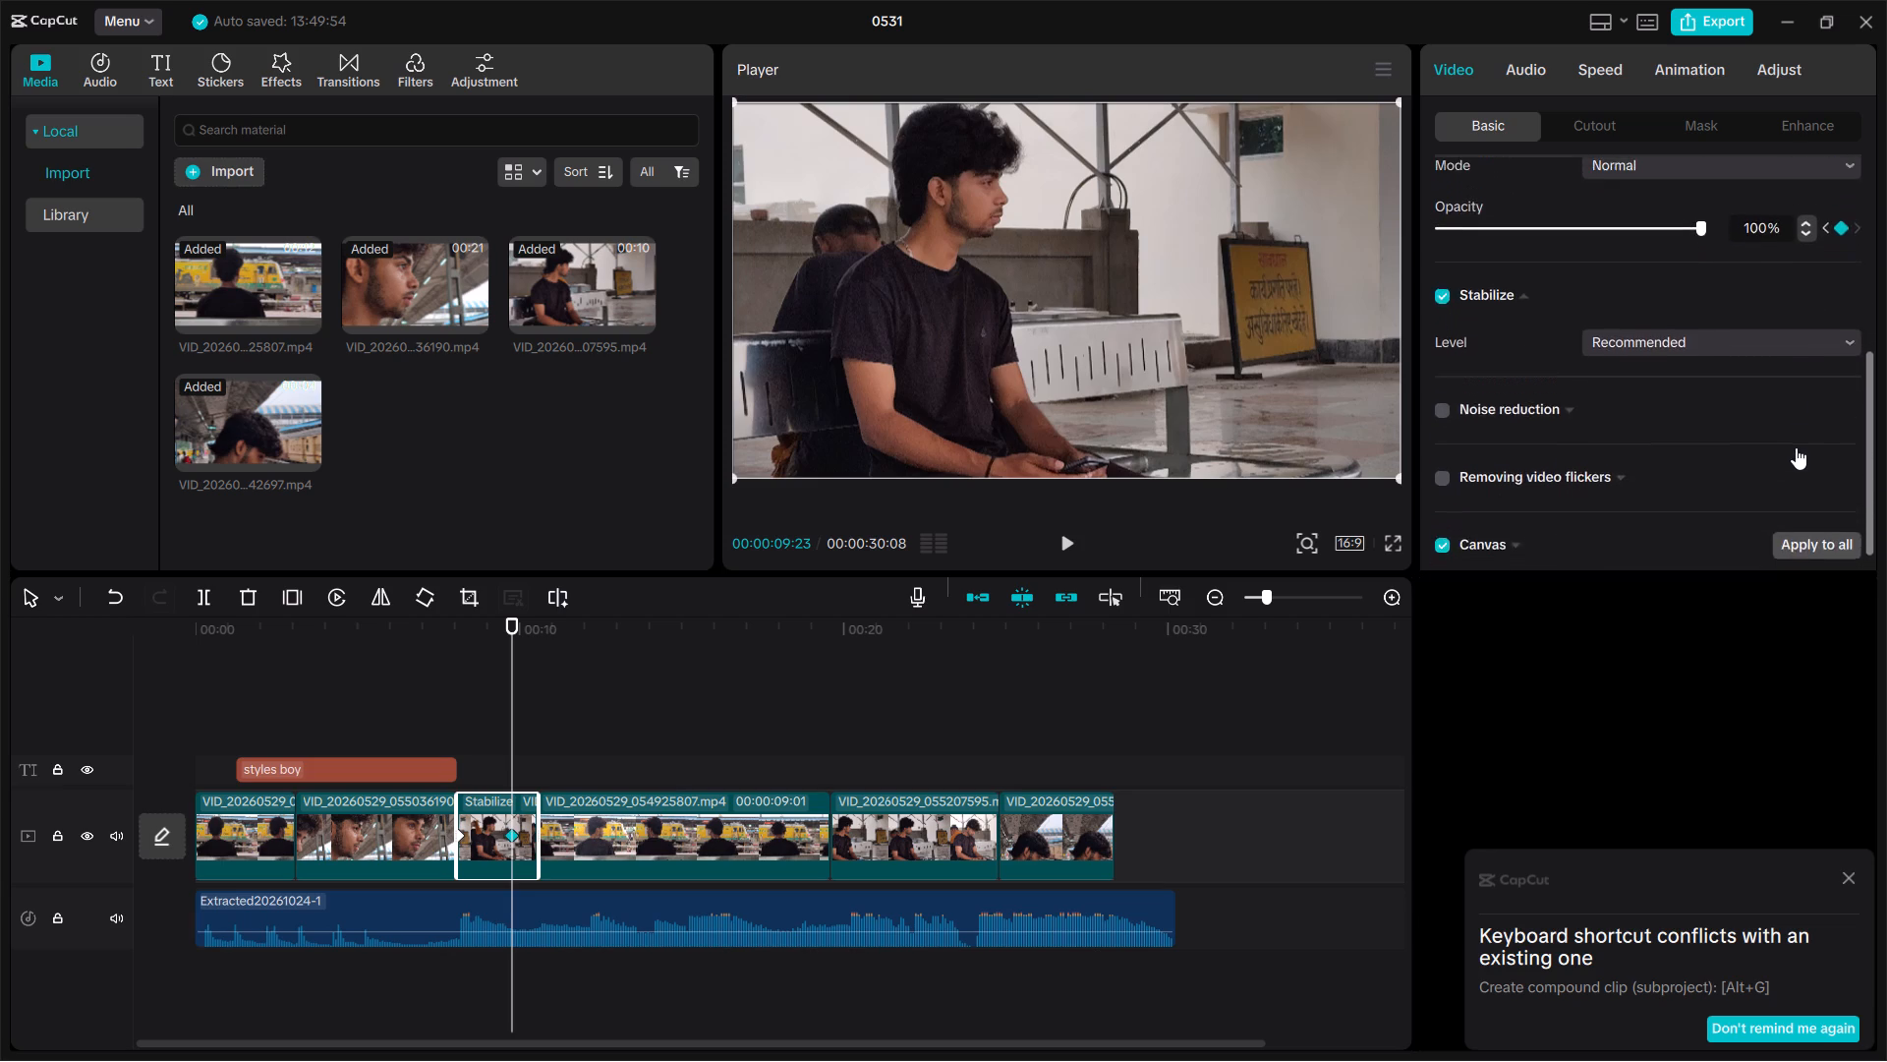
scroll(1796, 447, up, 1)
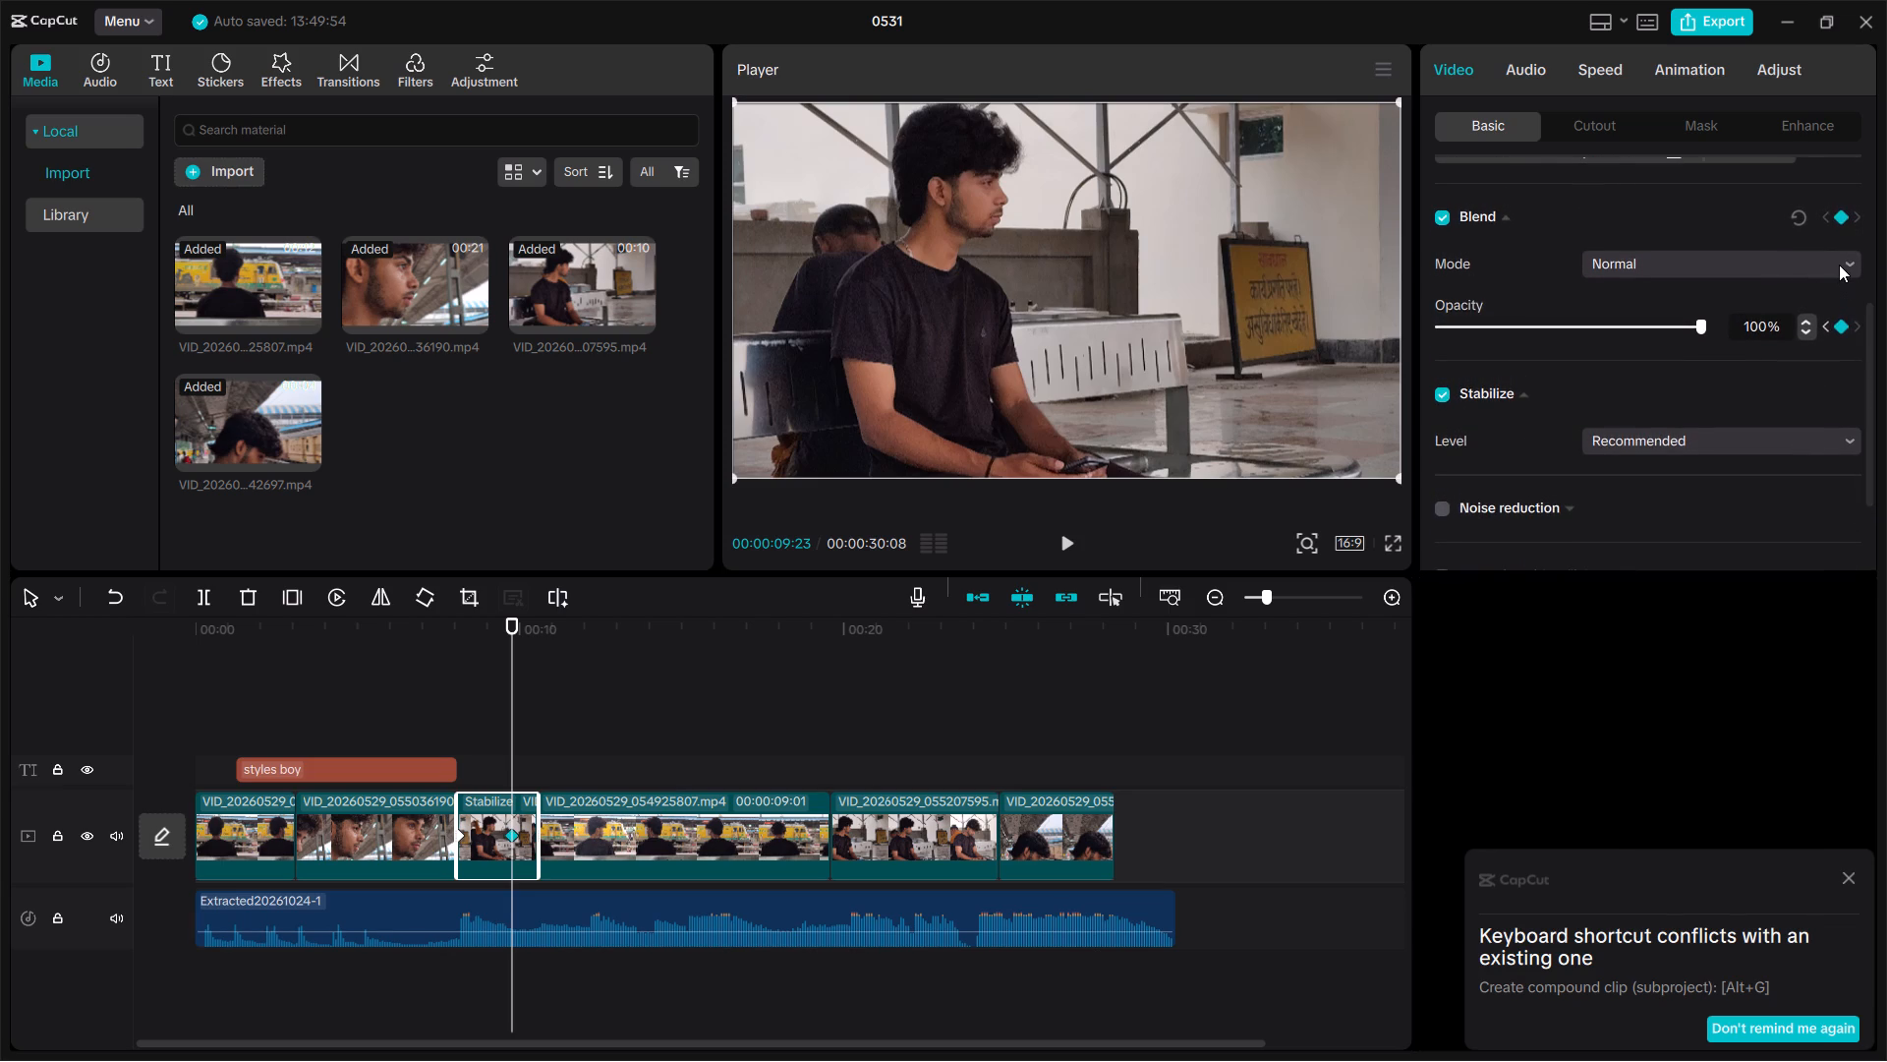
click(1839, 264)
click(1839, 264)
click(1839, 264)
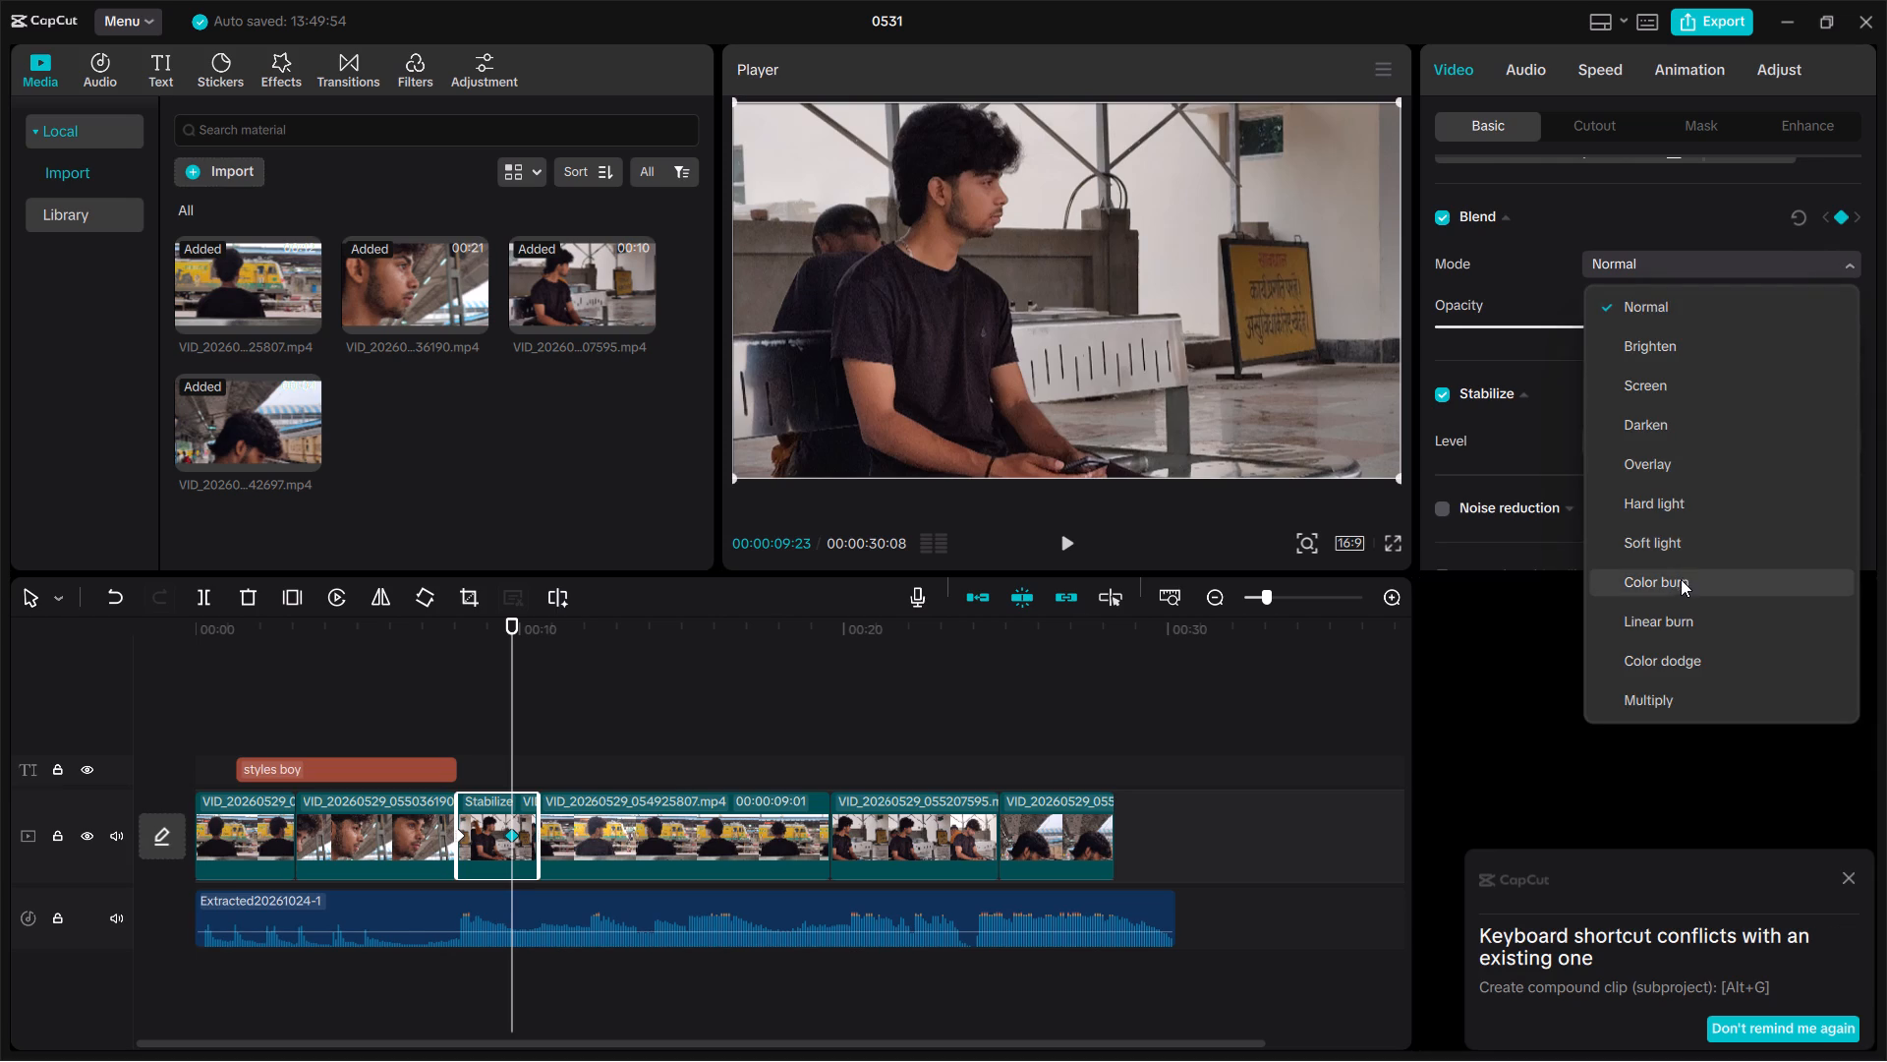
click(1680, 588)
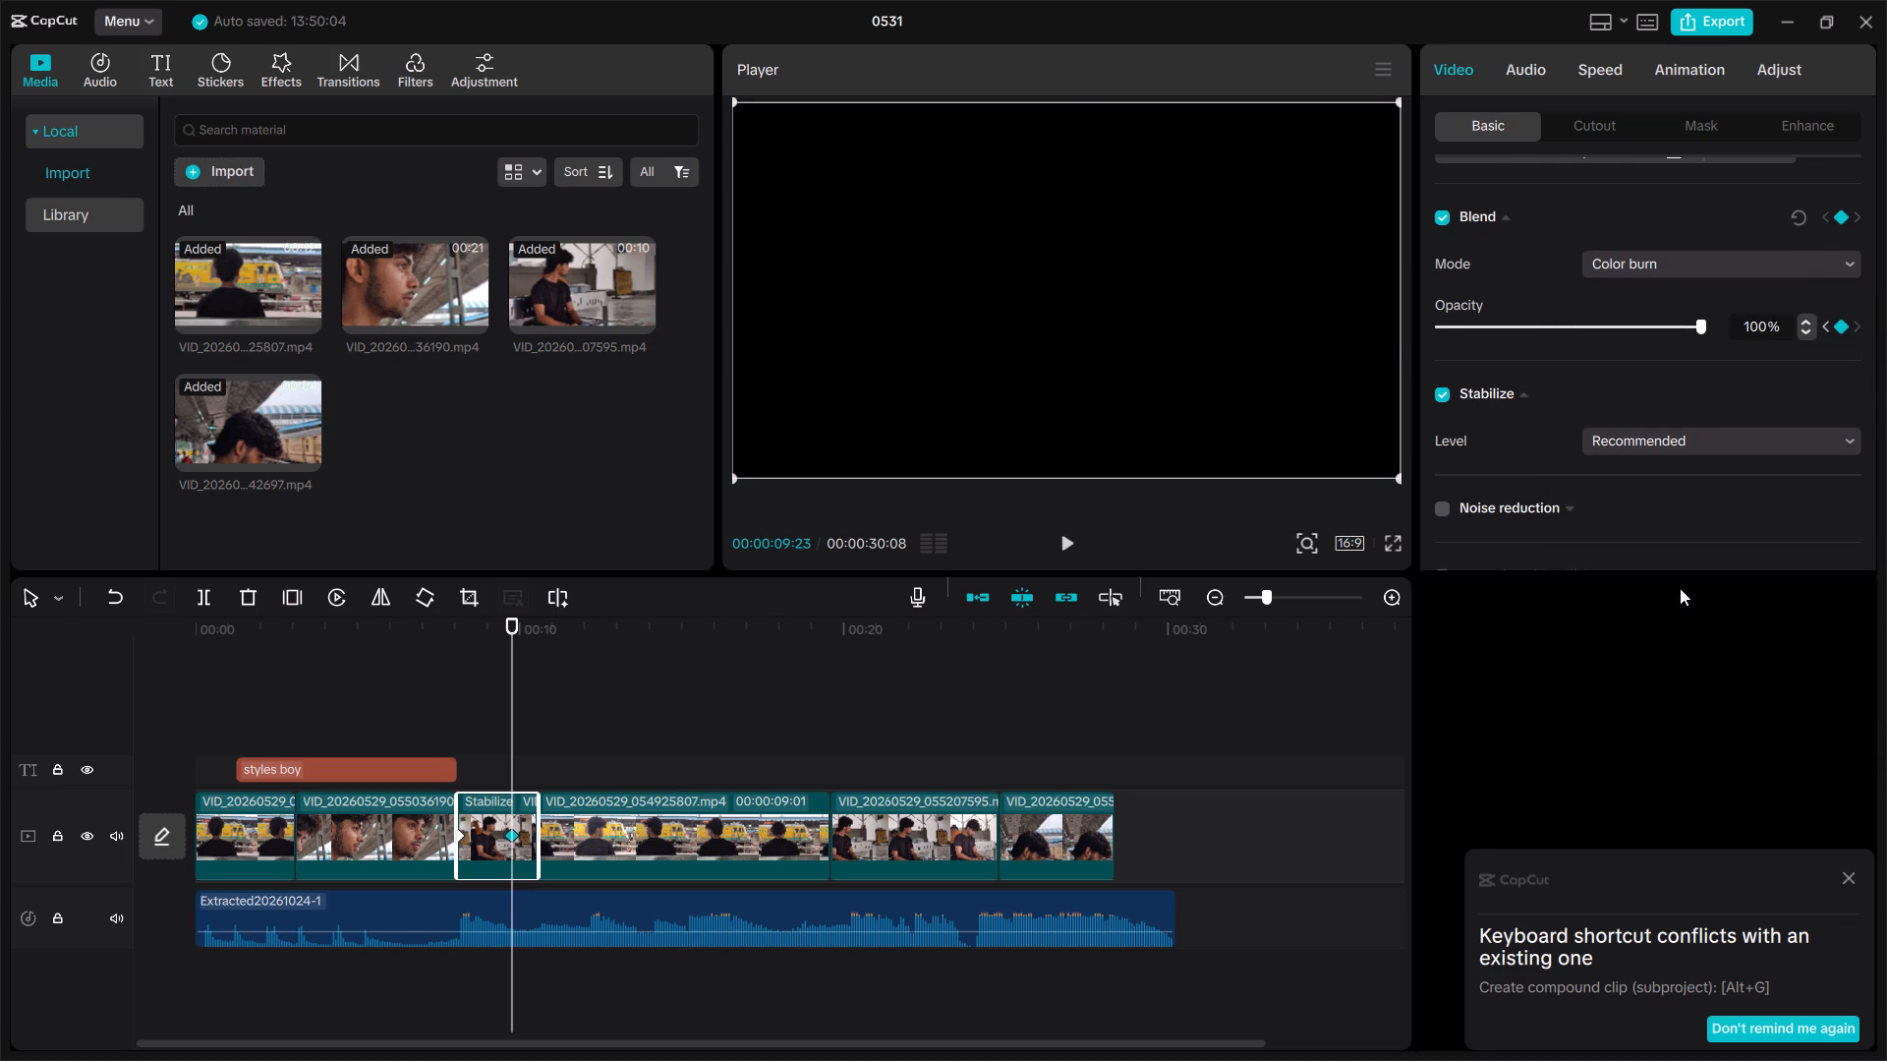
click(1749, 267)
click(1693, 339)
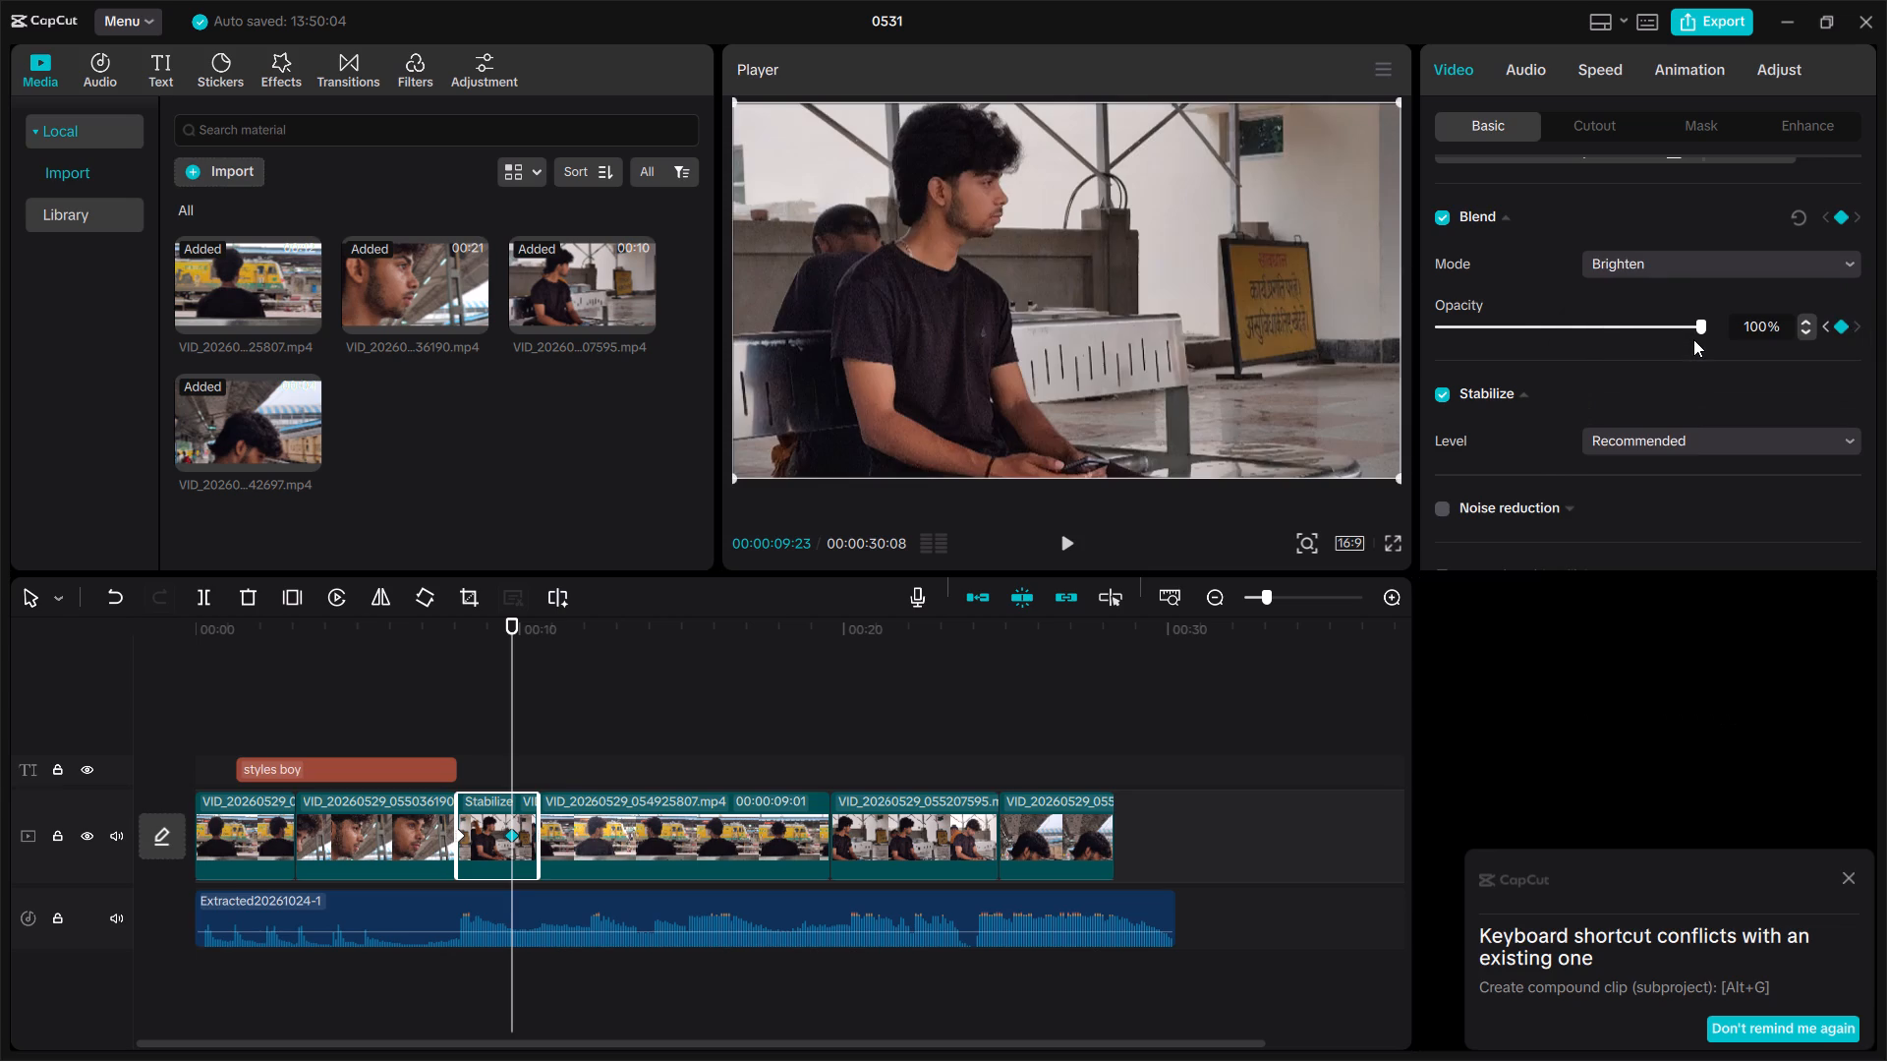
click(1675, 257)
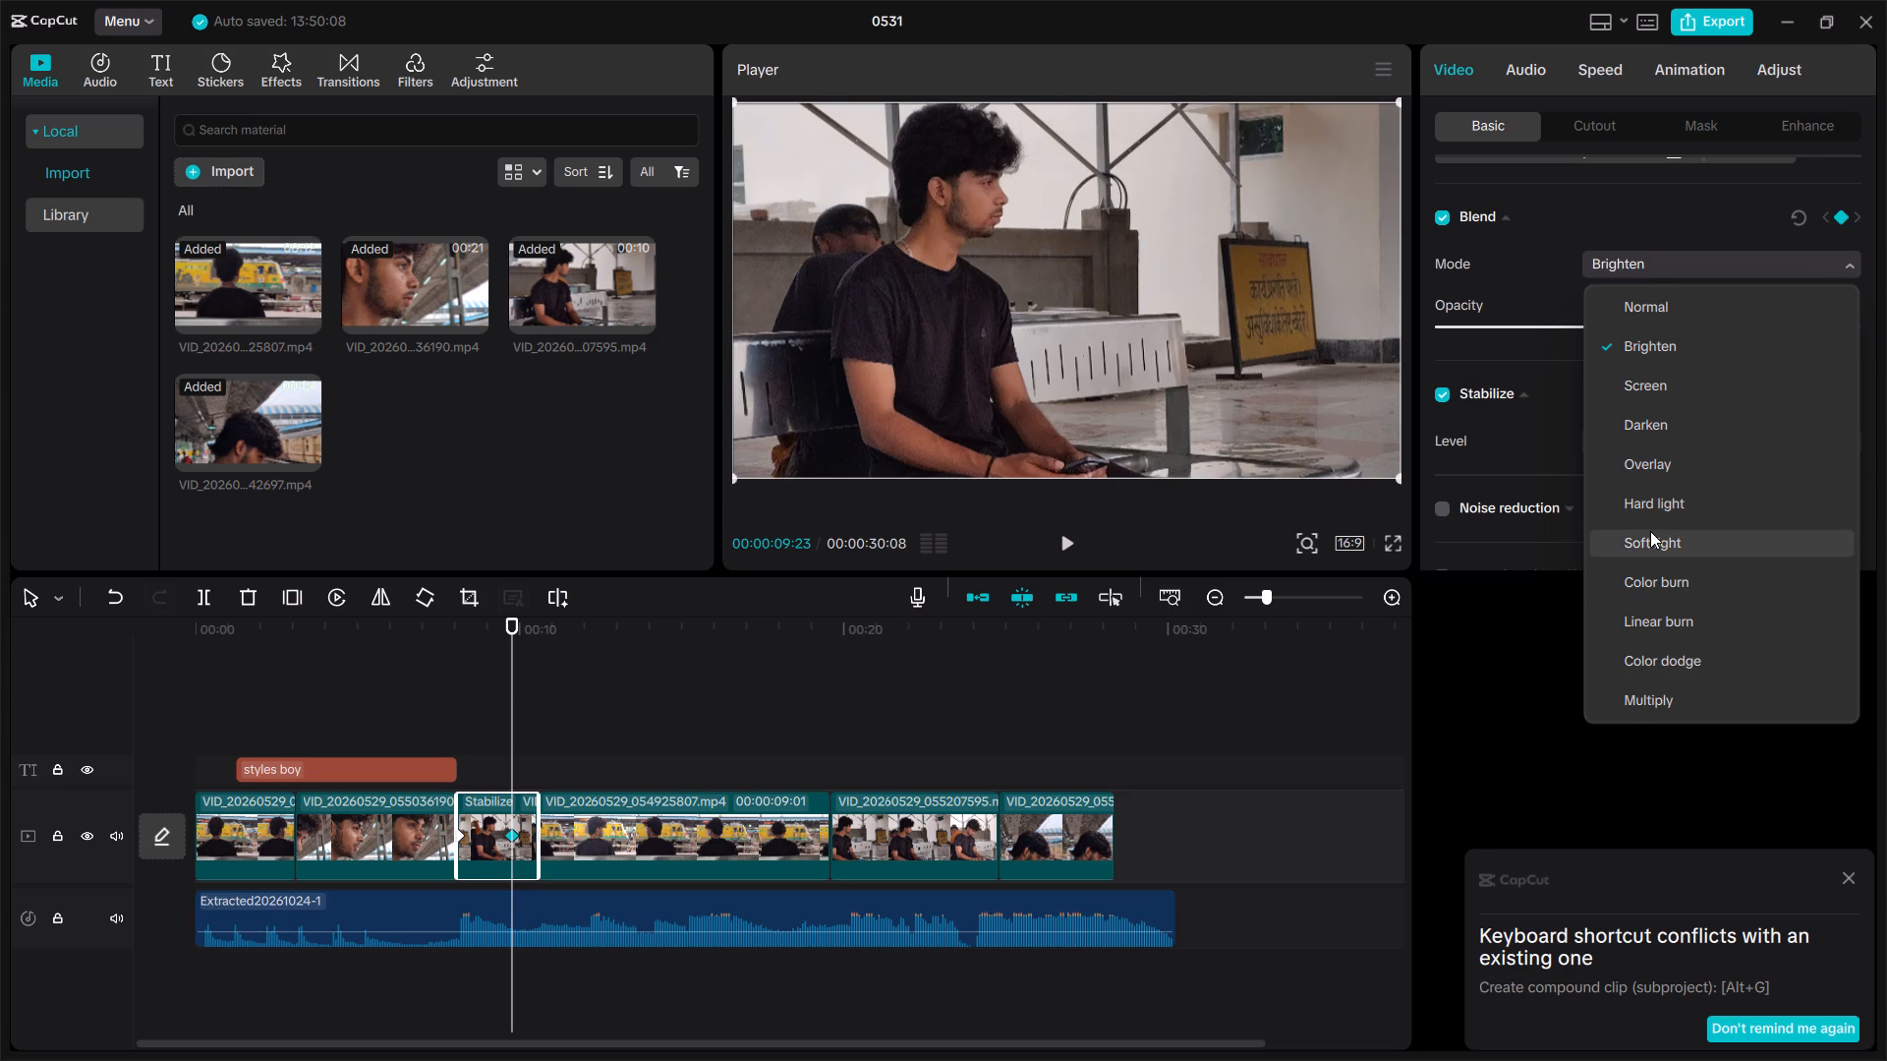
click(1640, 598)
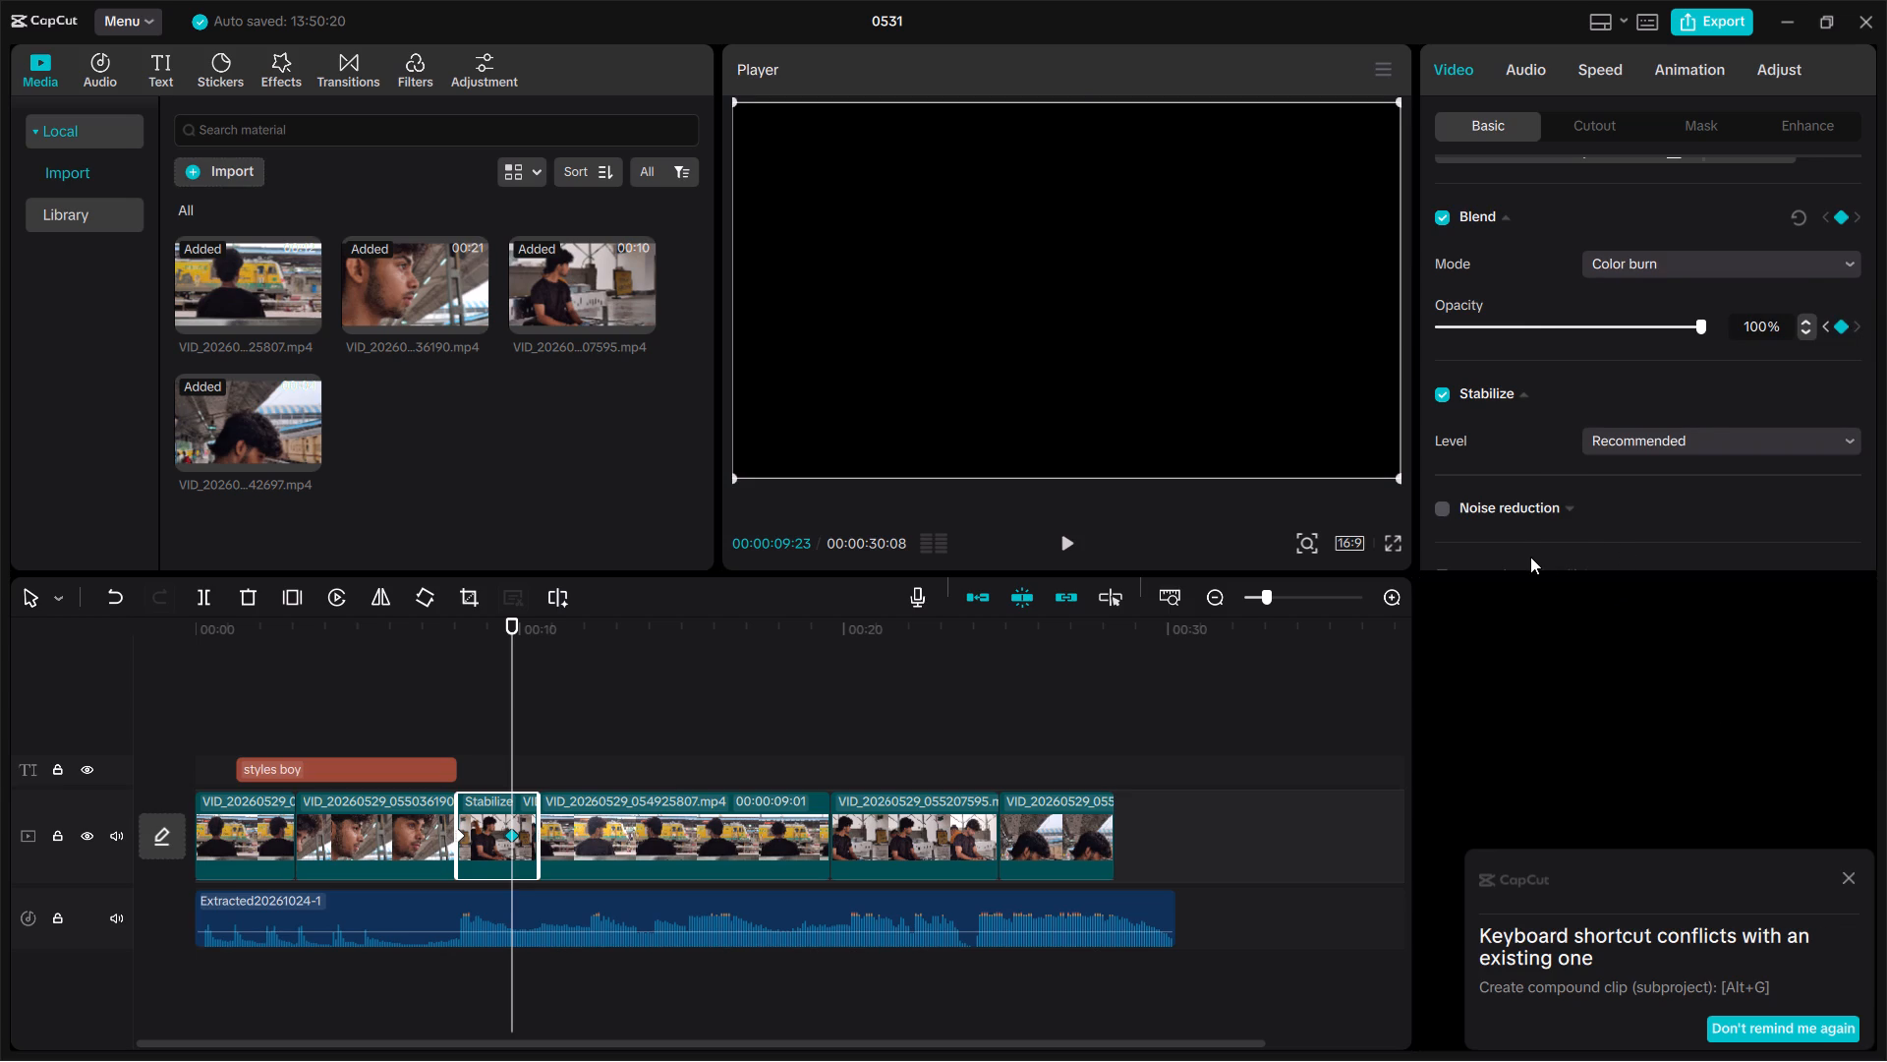
Preview the bench segment with Color burn from the preceding close-up, and return to the keyframe at 00:00:09:23.
key(space)
key(space)
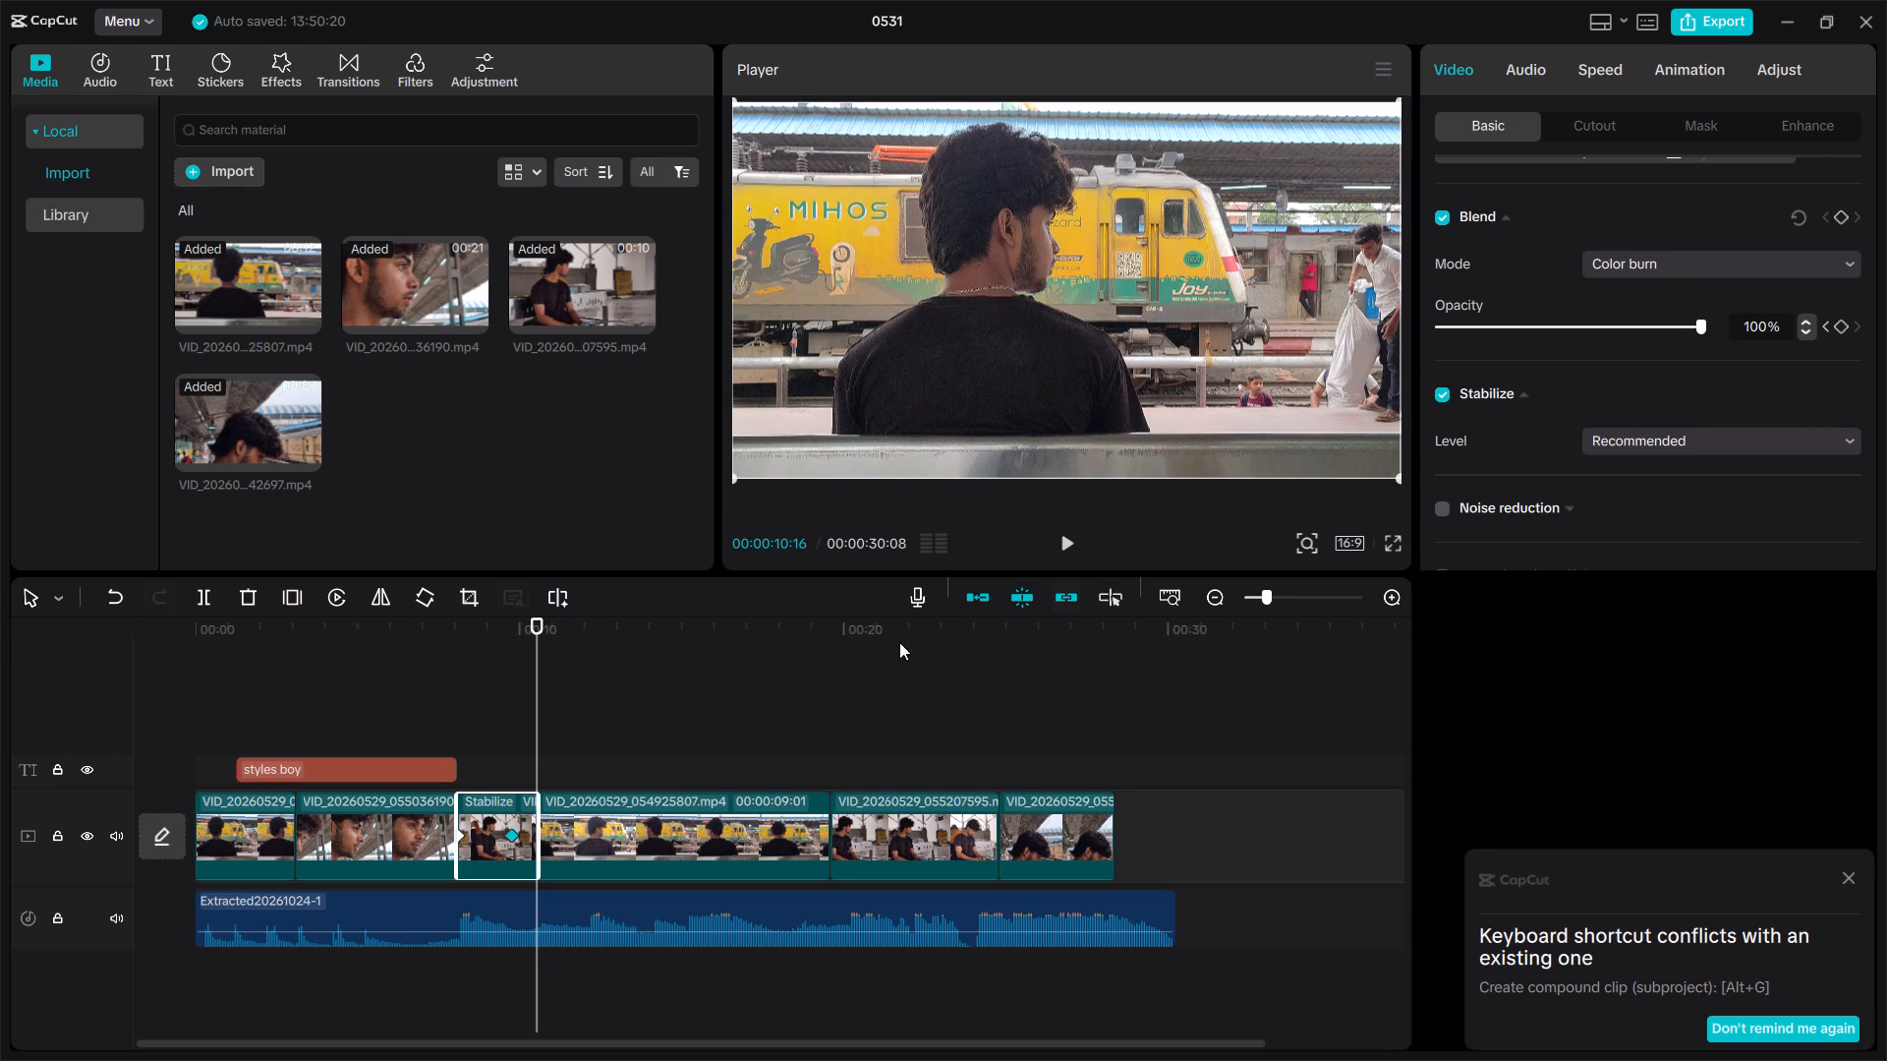
drag(532, 754, 415, 759)
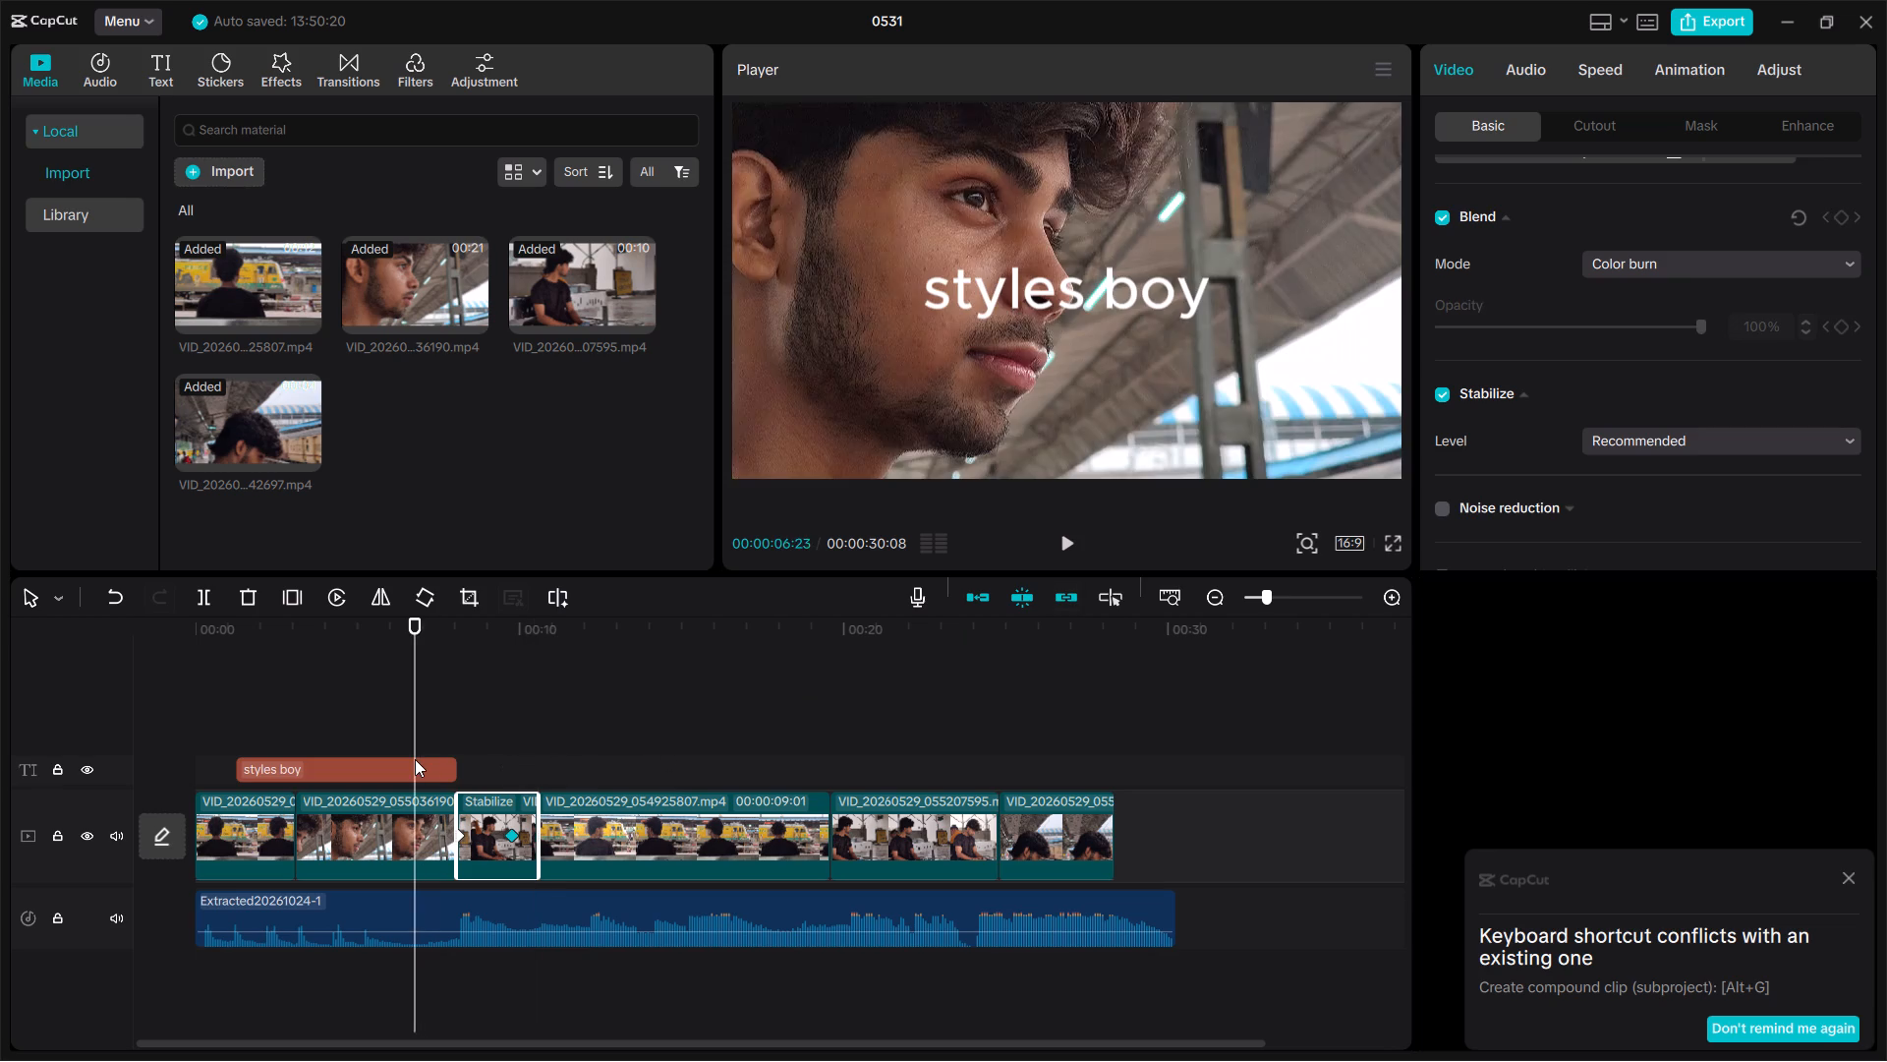
key(space)
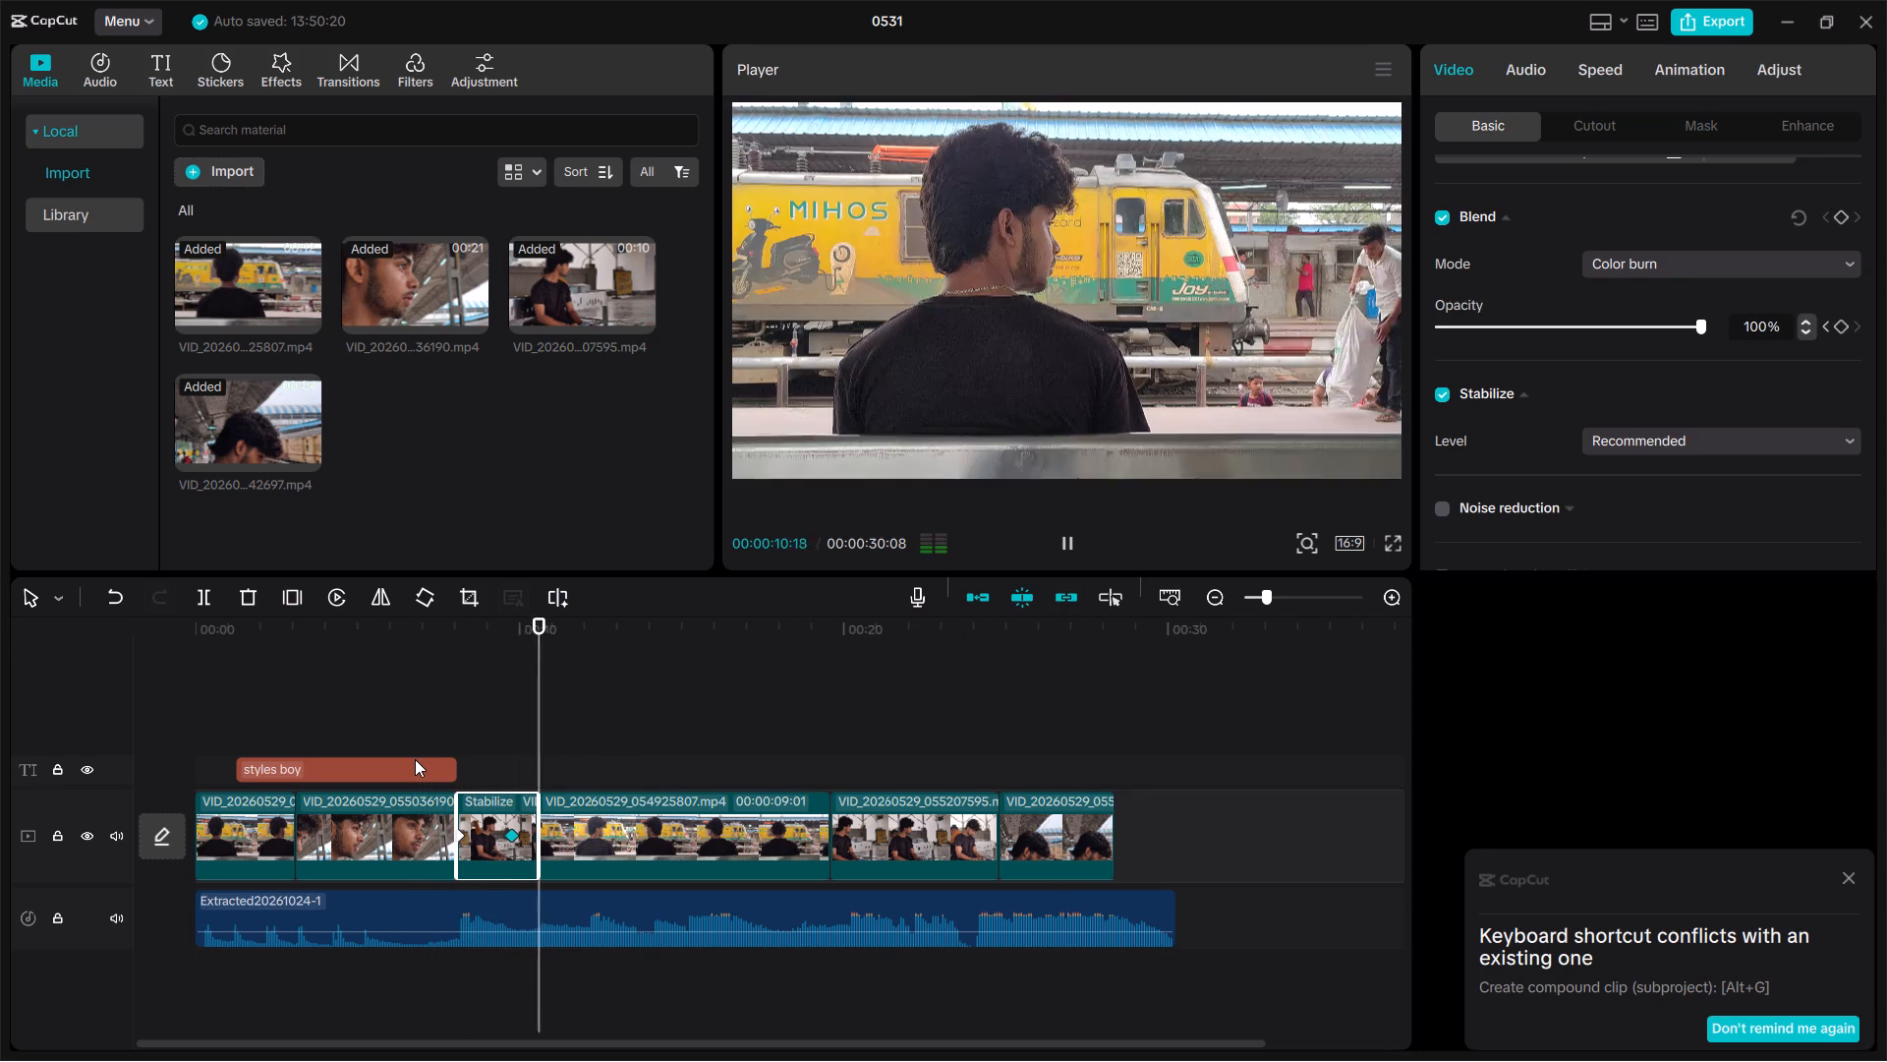
key(space)
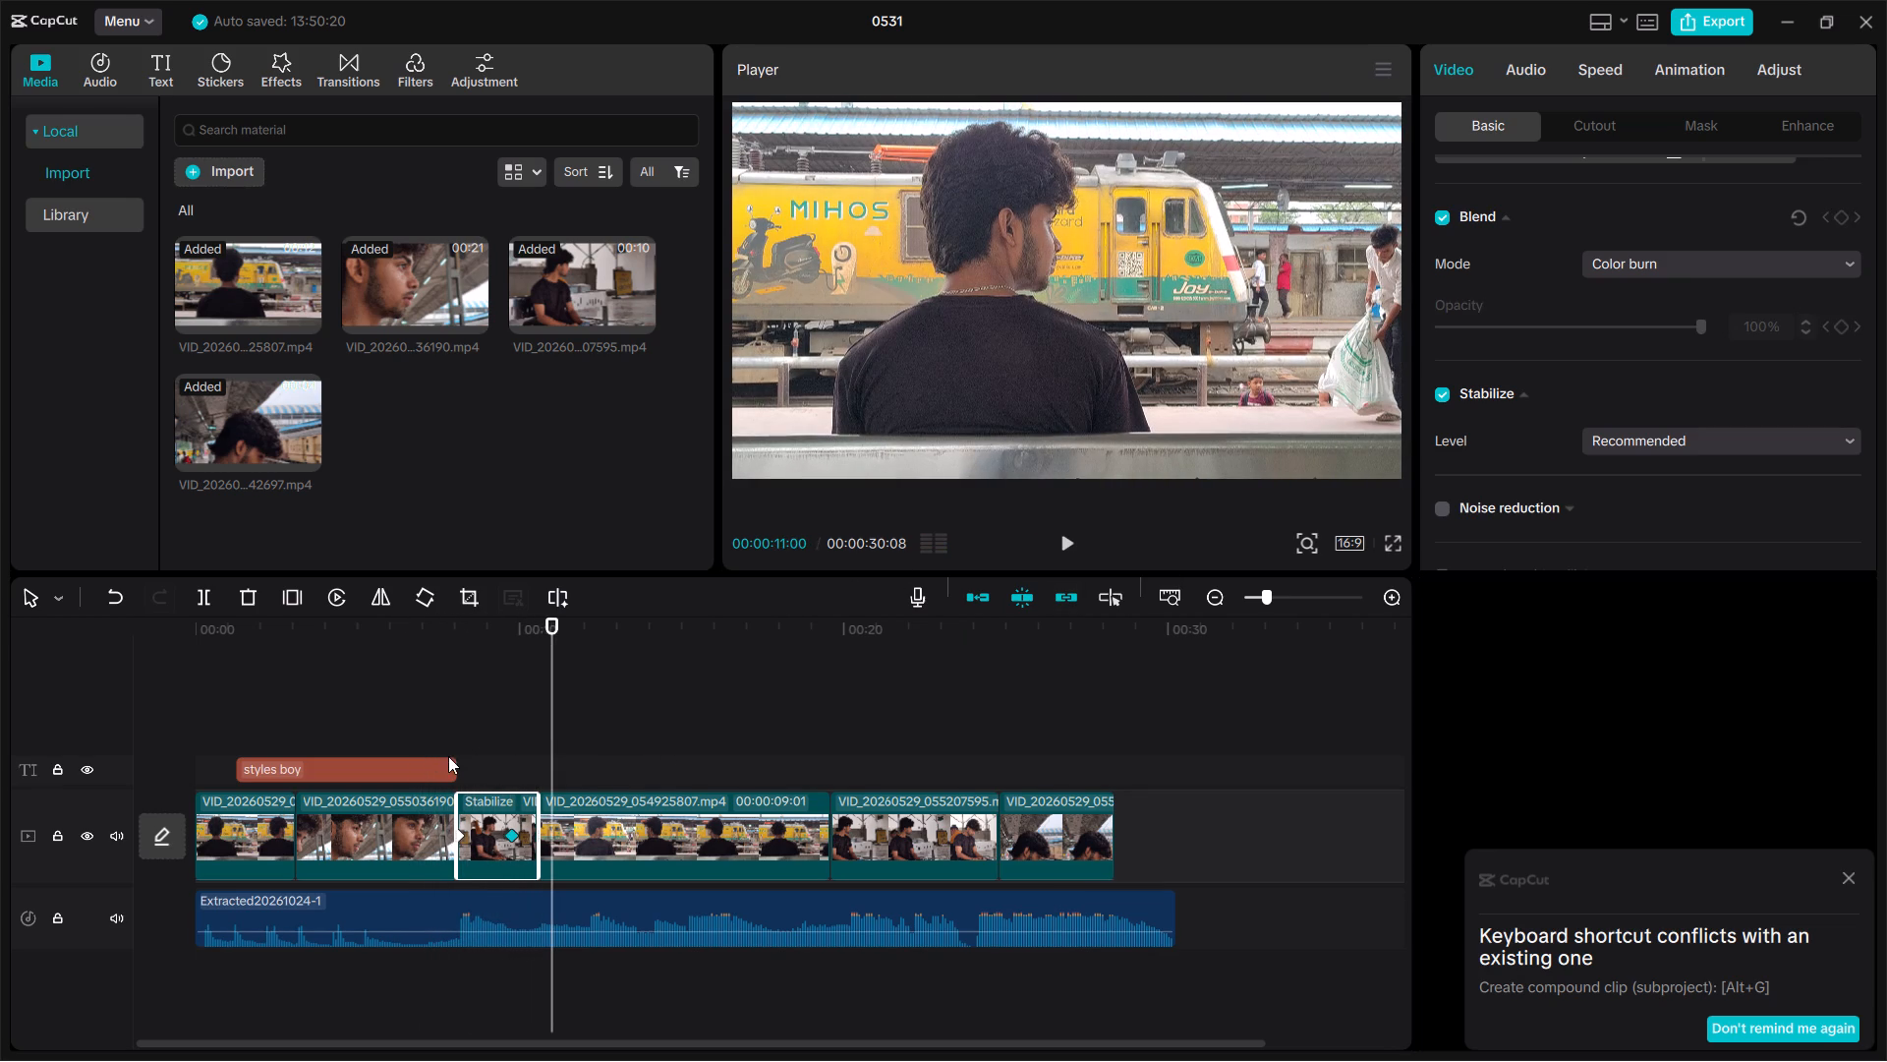
drag(549, 742, 493, 746)
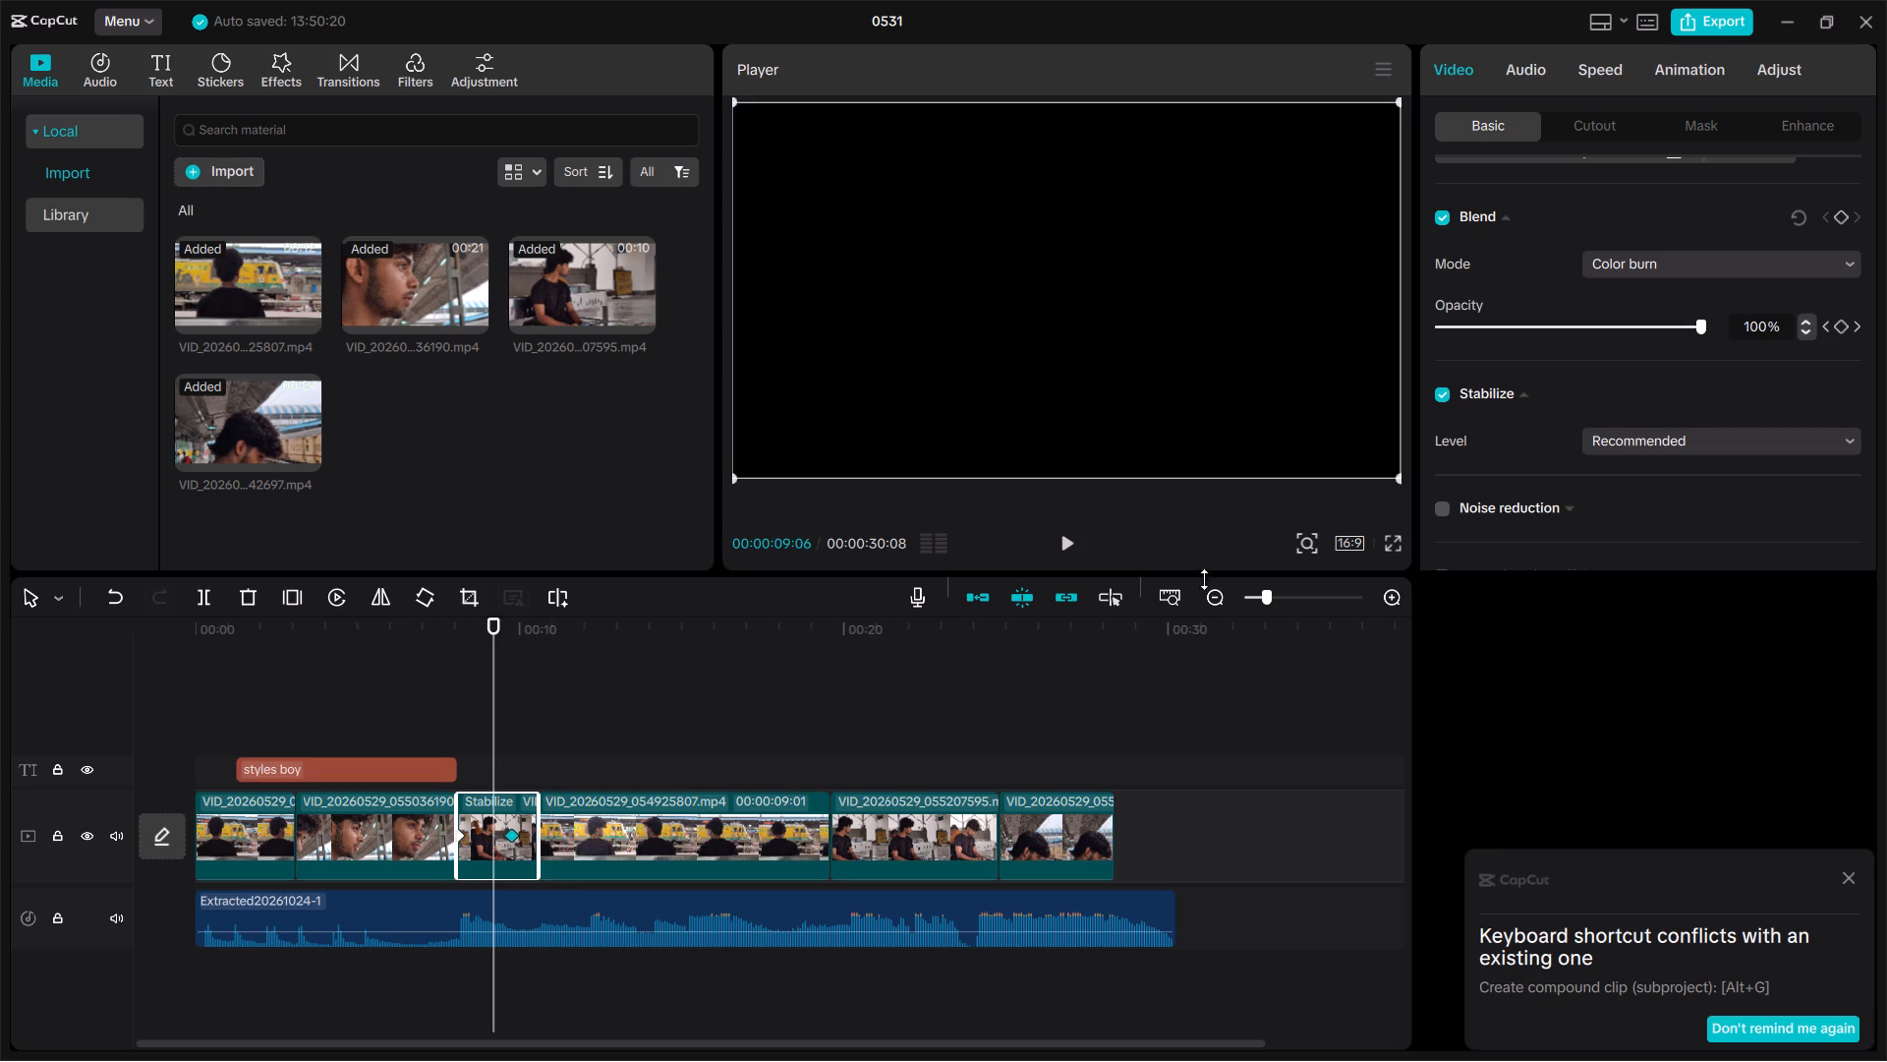
drag(488, 769, 508, 770)
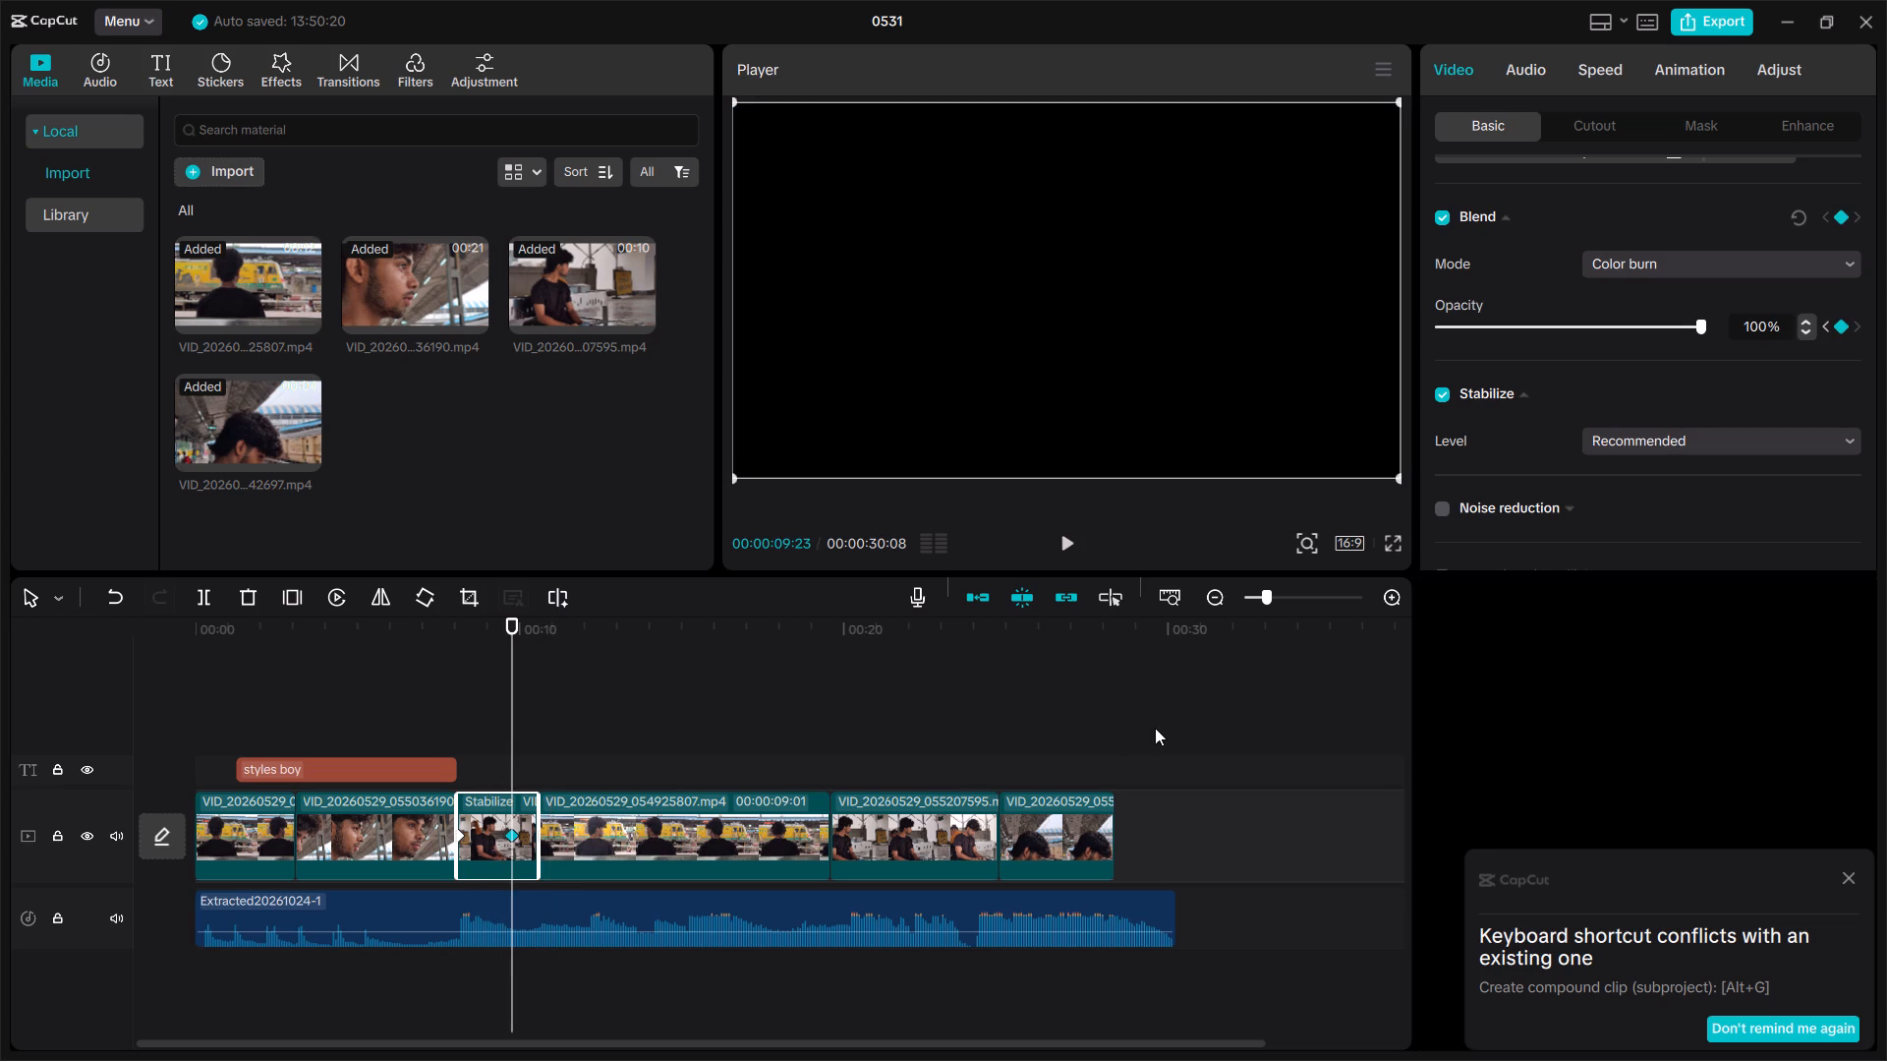
Try the Normal blend mode on the bench segment, settle on Brighten, and lower the opacity to 48% at 00:00:09:23.
scroll(1562, 504, up, 1)
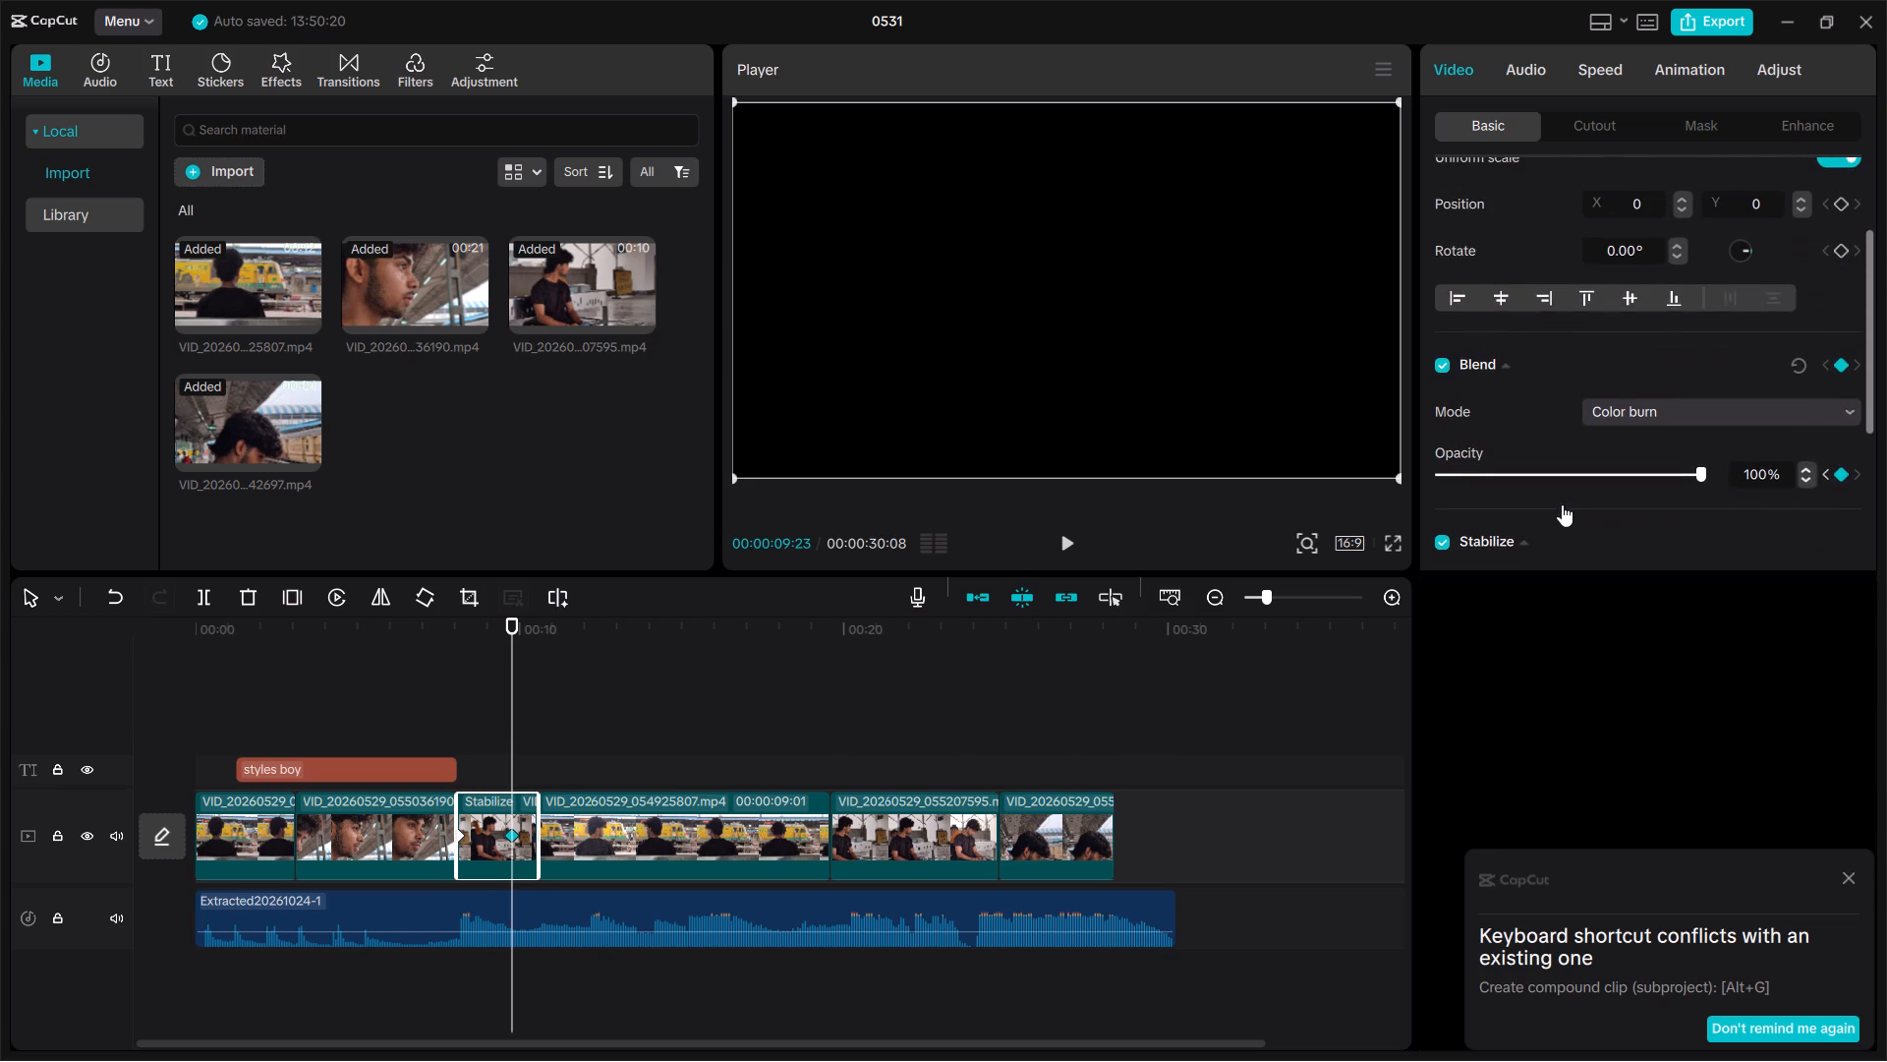
click(1797, 413)
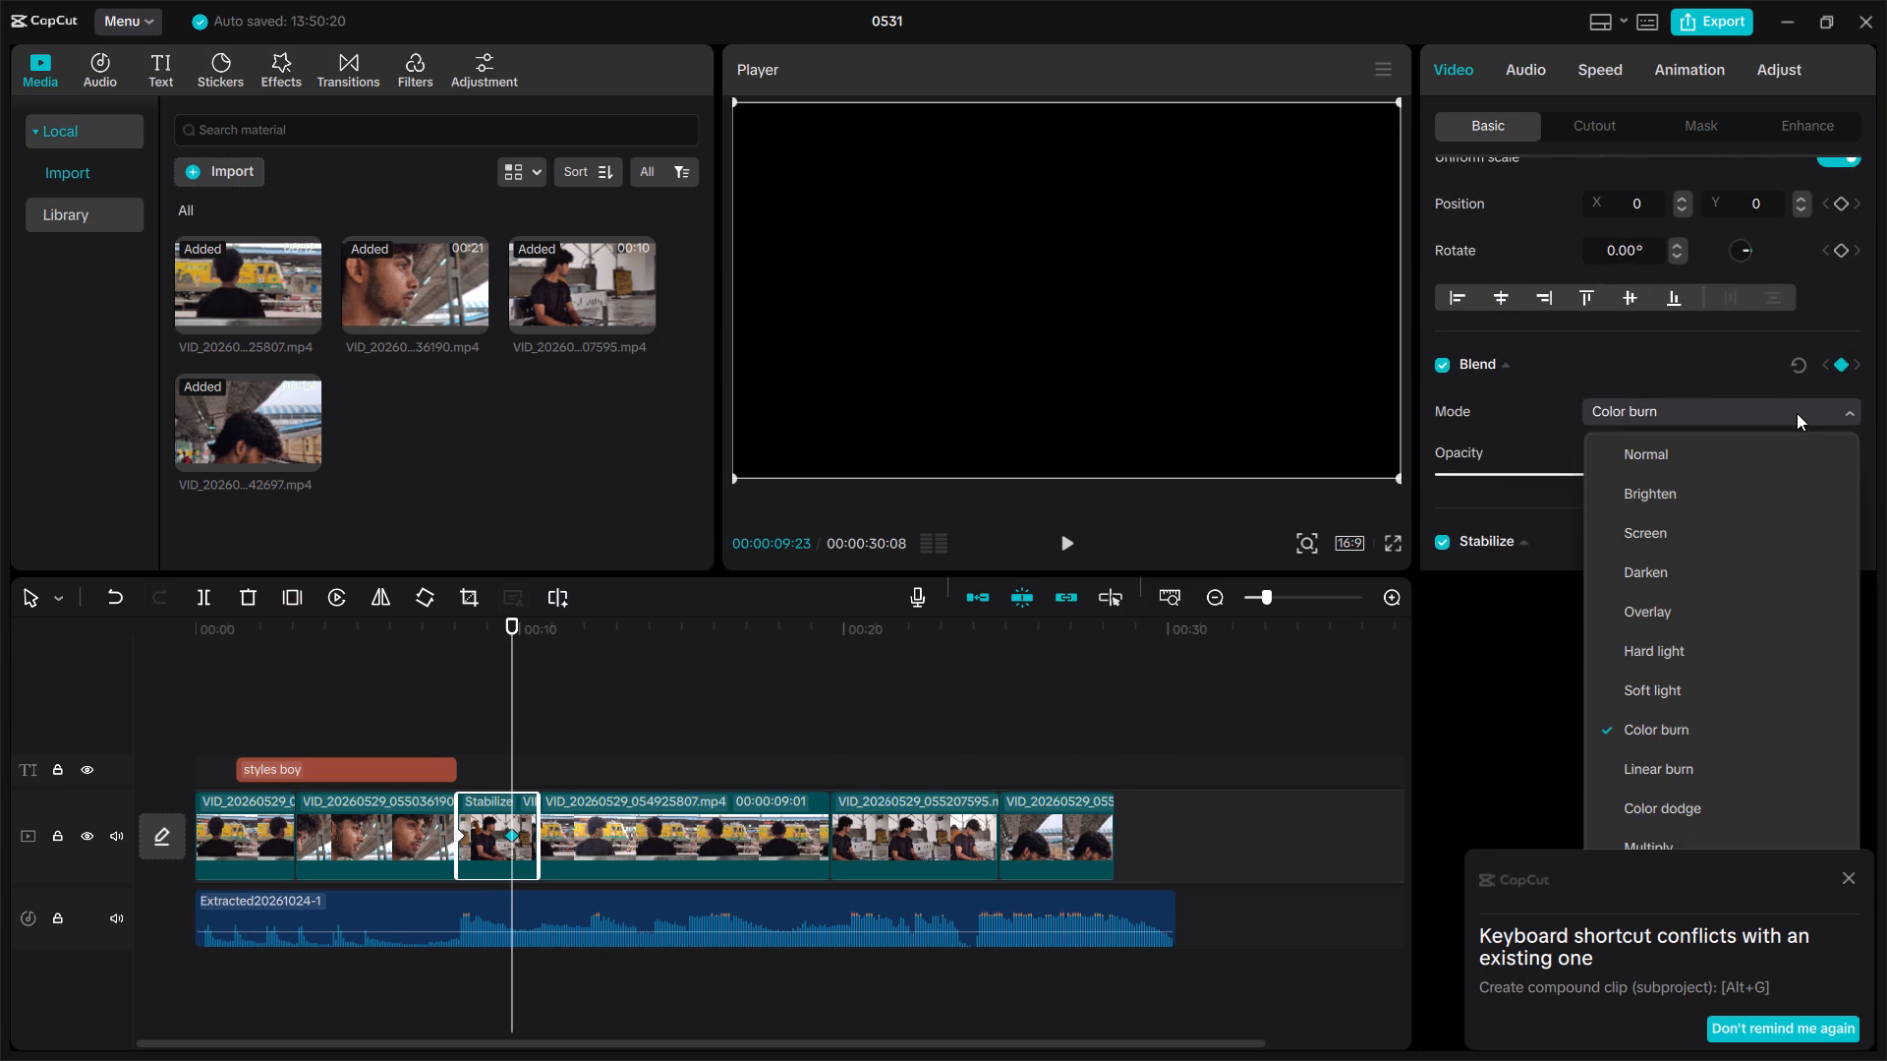
click(1732, 457)
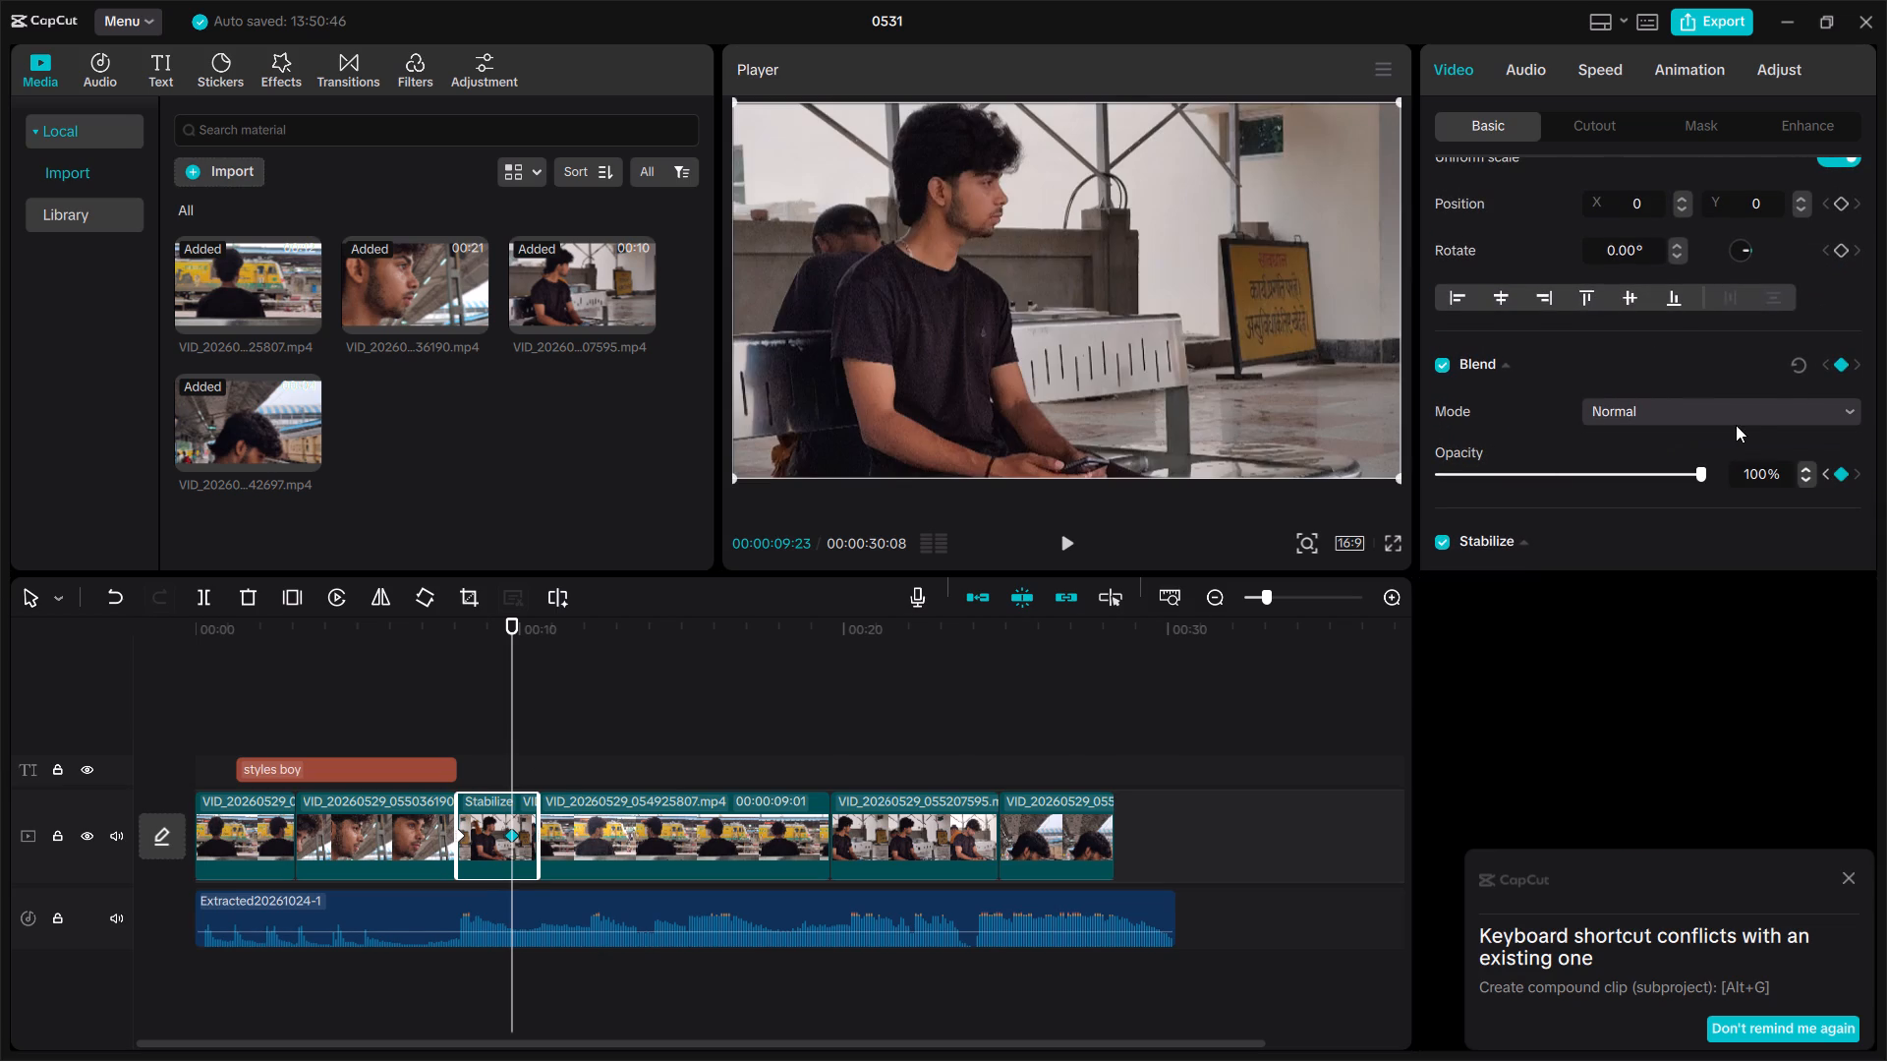
click(1736, 418)
click(1698, 485)
drag(1662, 467, 1558, 491)
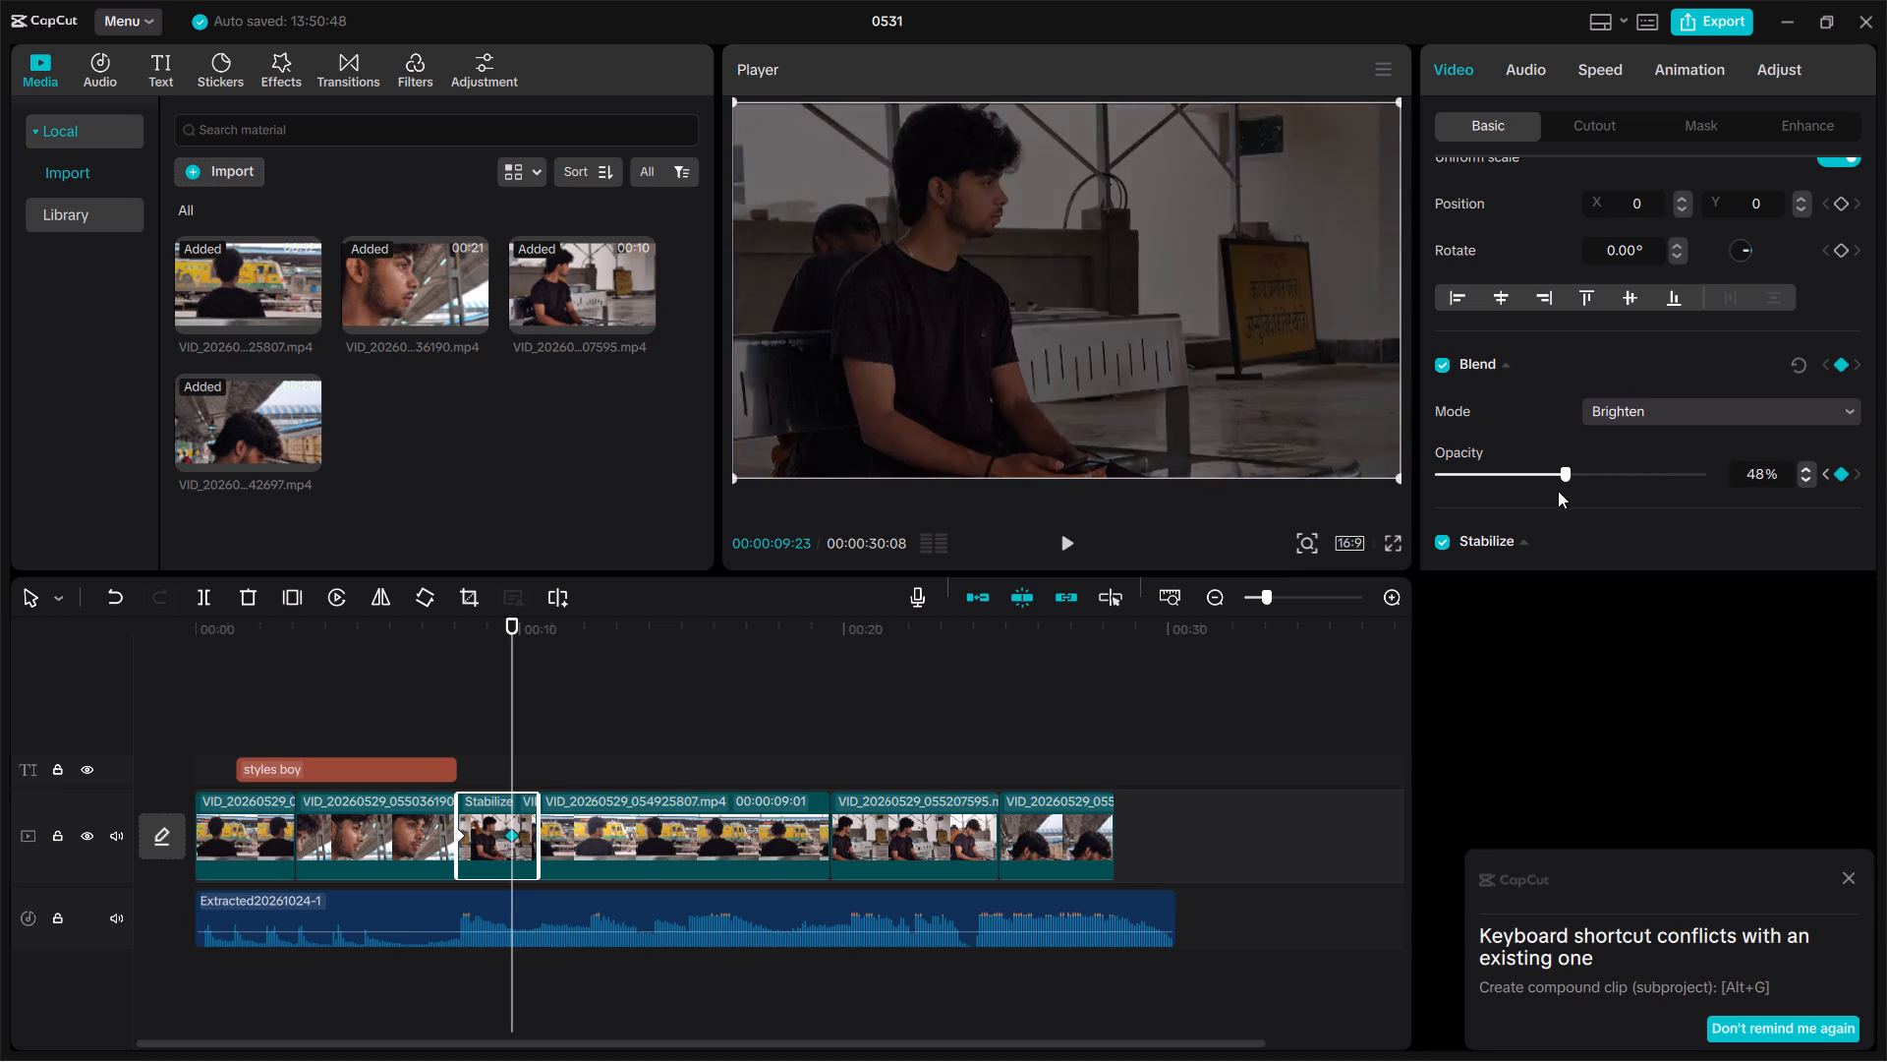
Lower the bench segment's Blend opacity to 0% at the 00:00:09:23 keyframe.
drag(1558, 491, 1437, 533)
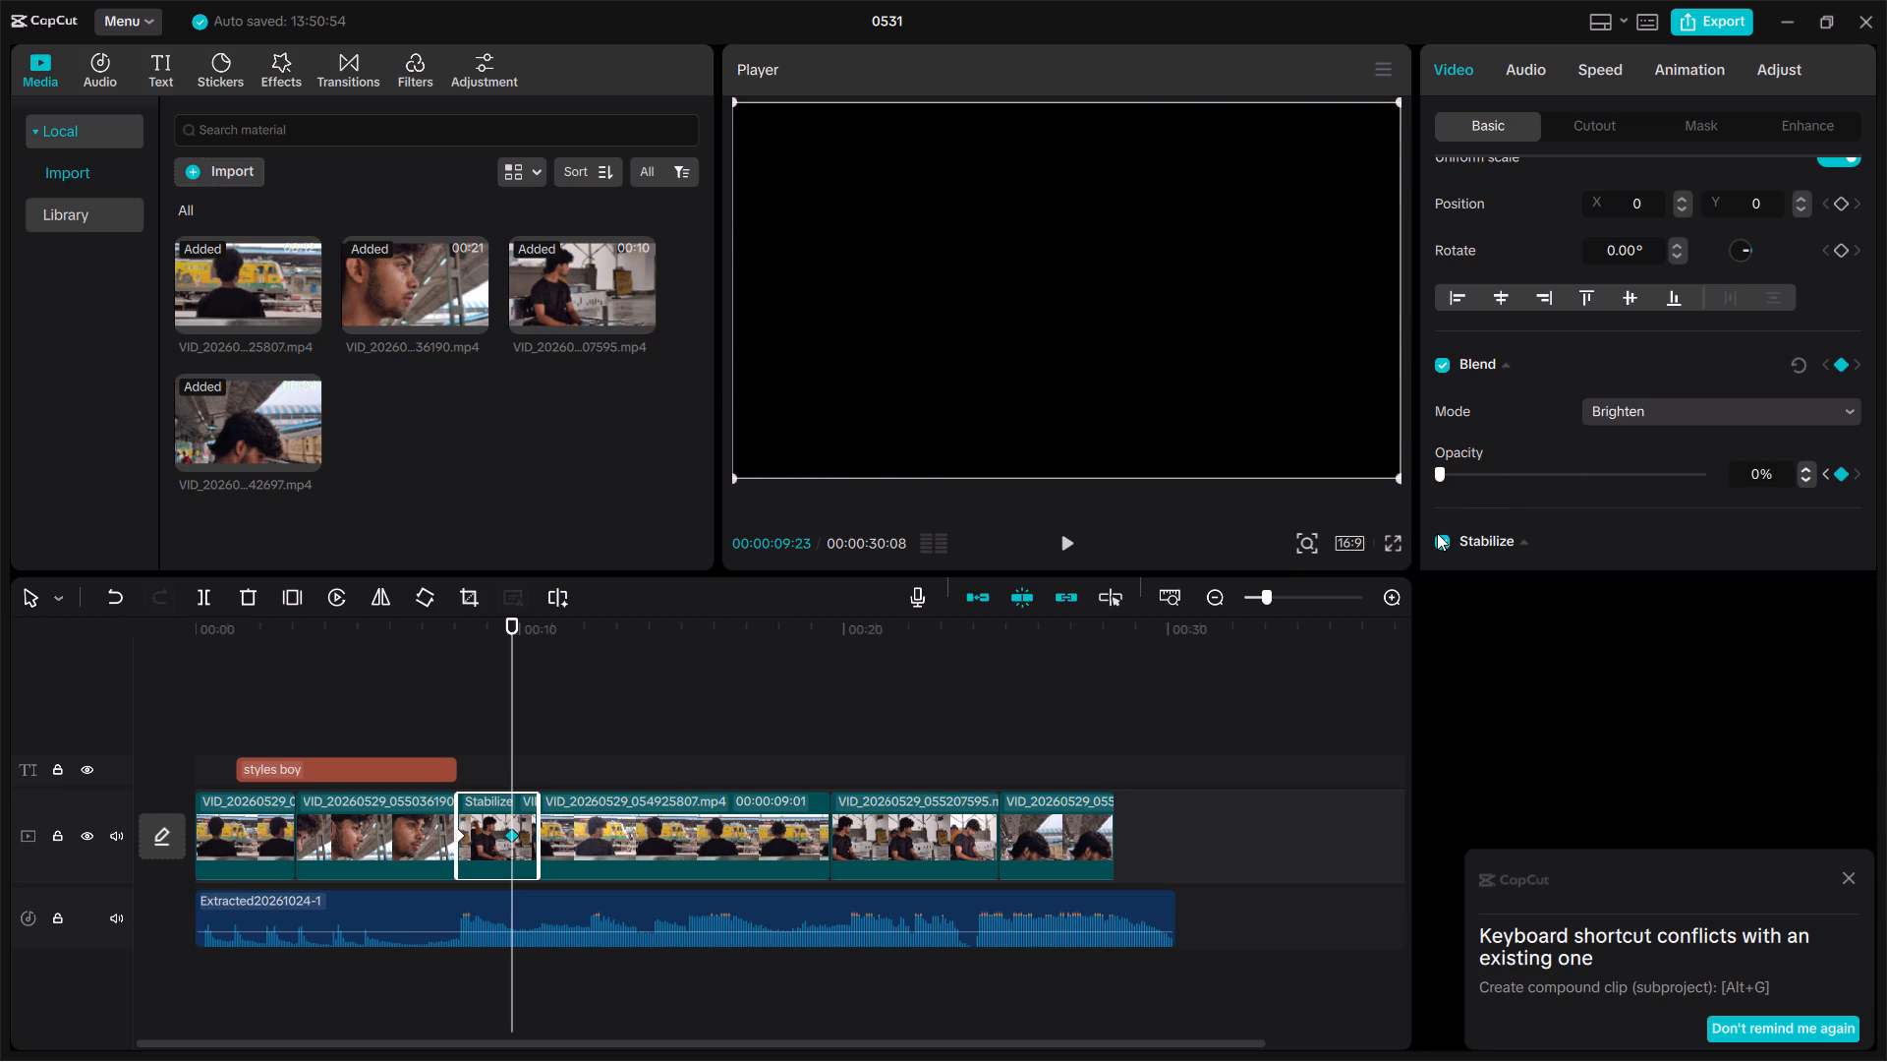
Play back the sequence from the preceding close-up through the bench segment into the train shot to check the opacity fade.
drag(506, 709, 421, 729)
key(space)
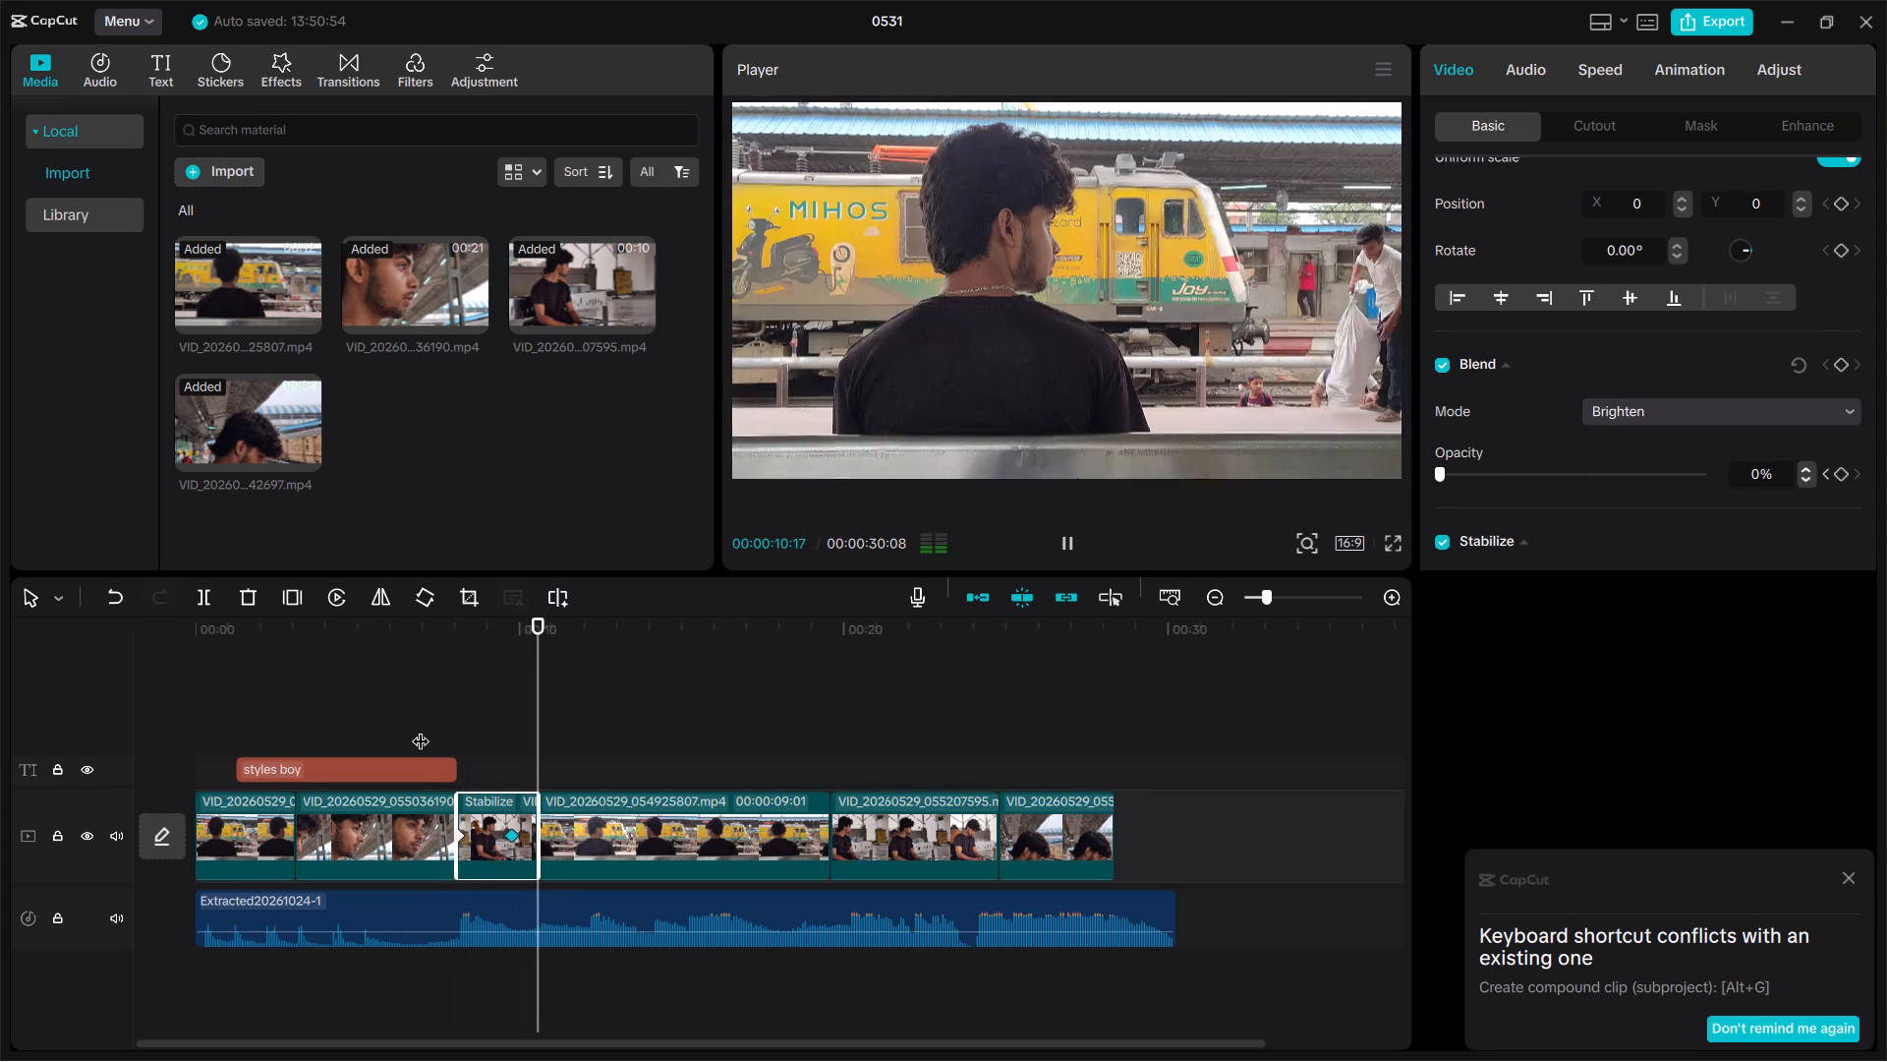
key(space)
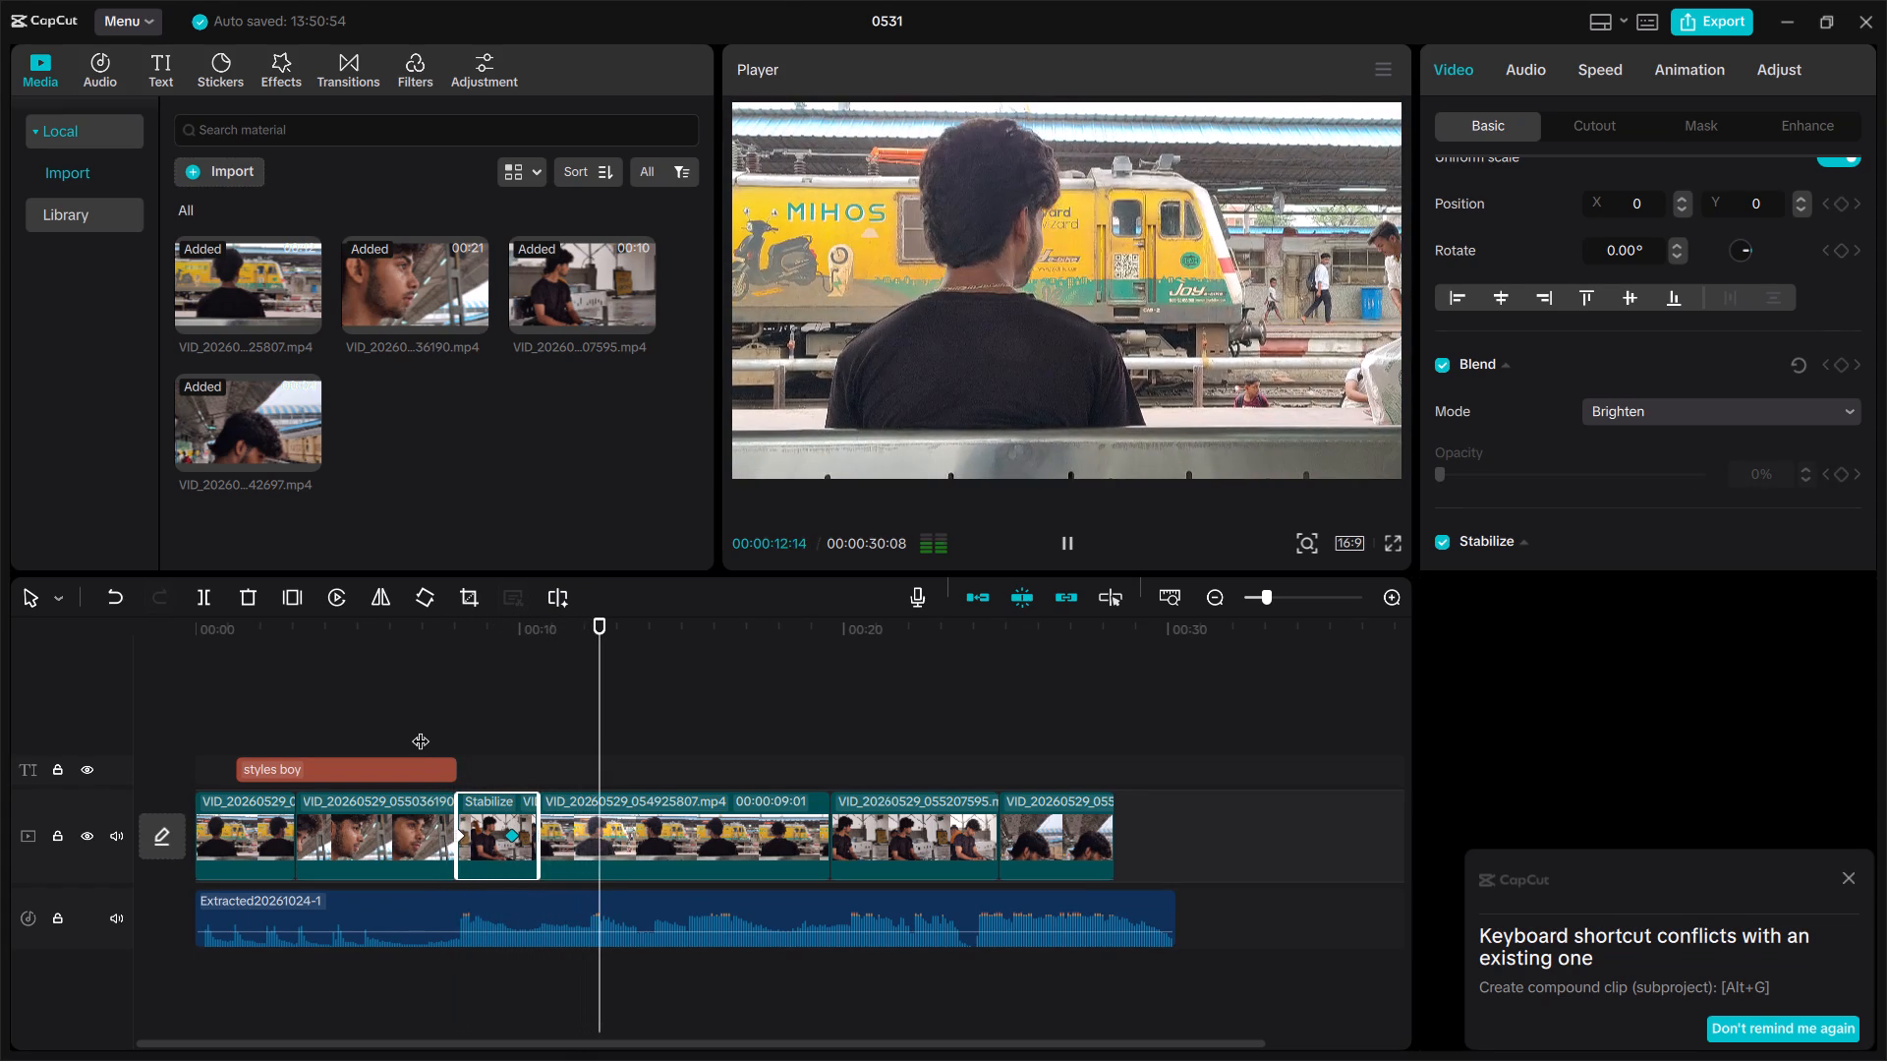
key(space)
key(space)
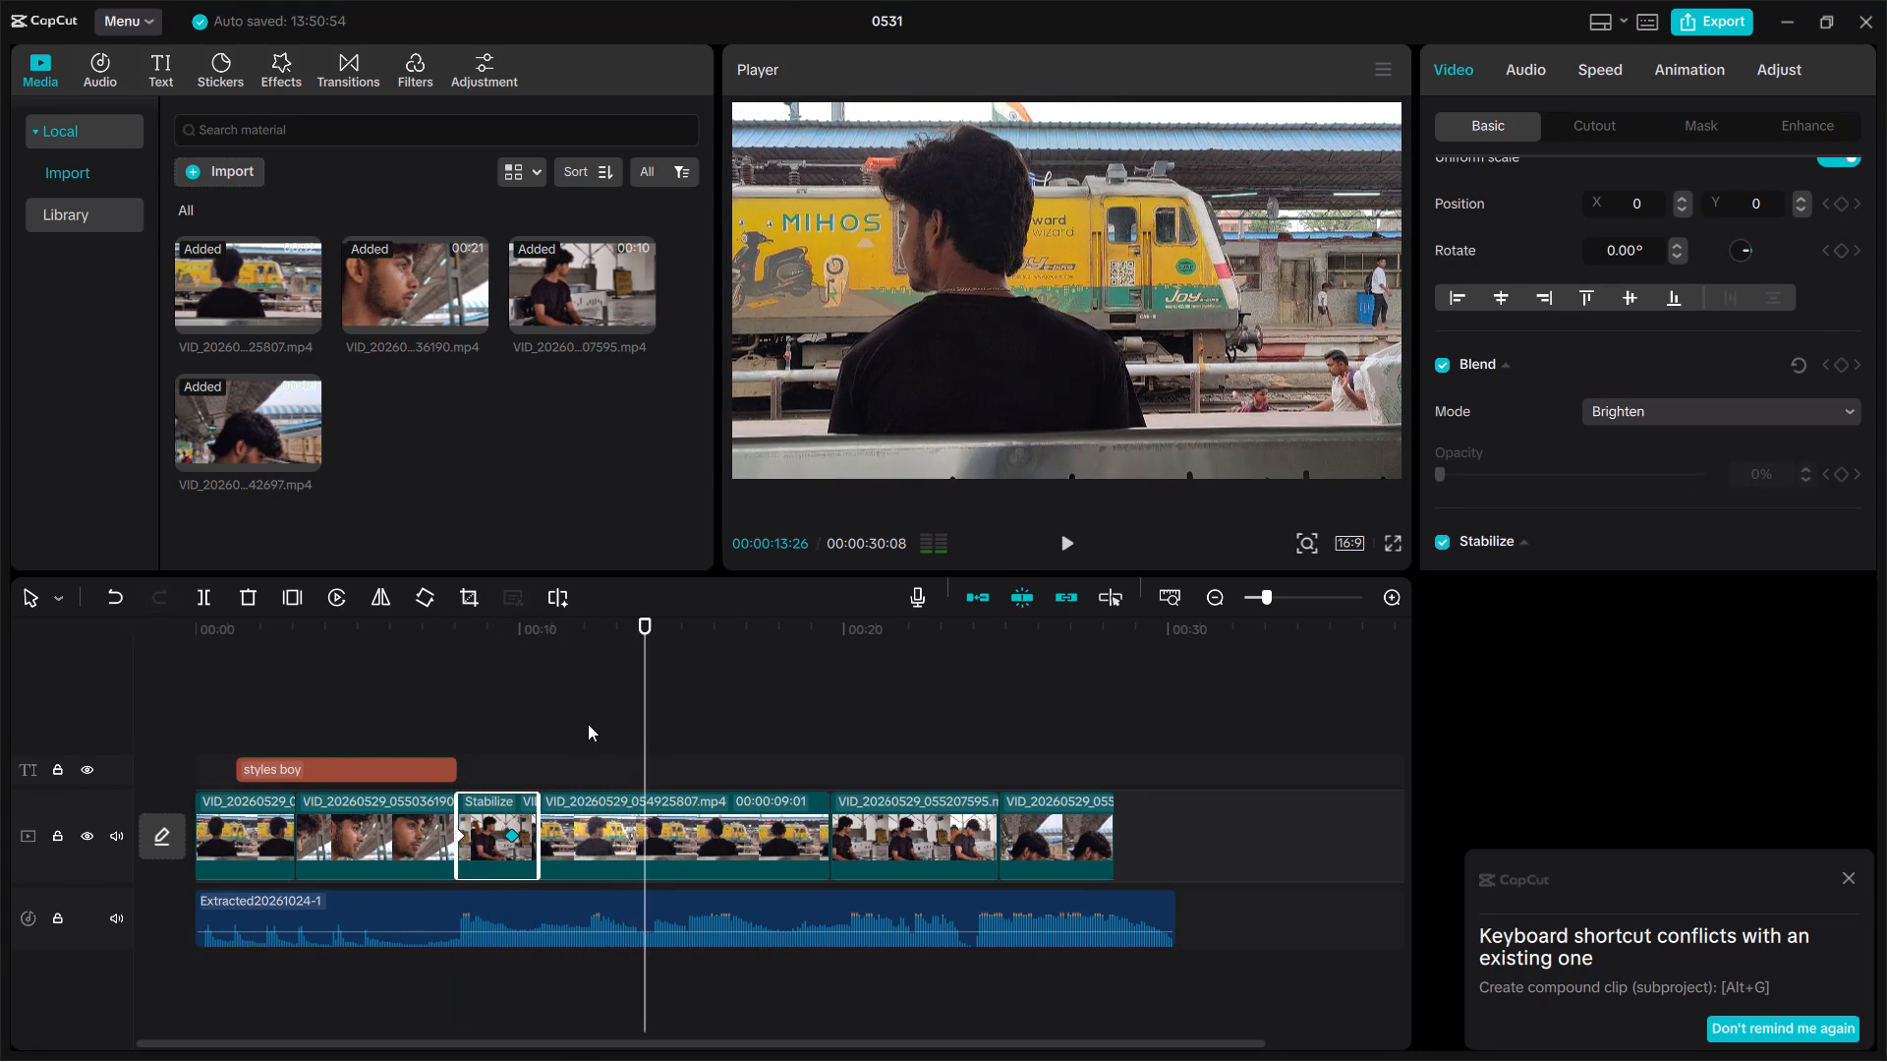
drag(646, 723, 387, 759)
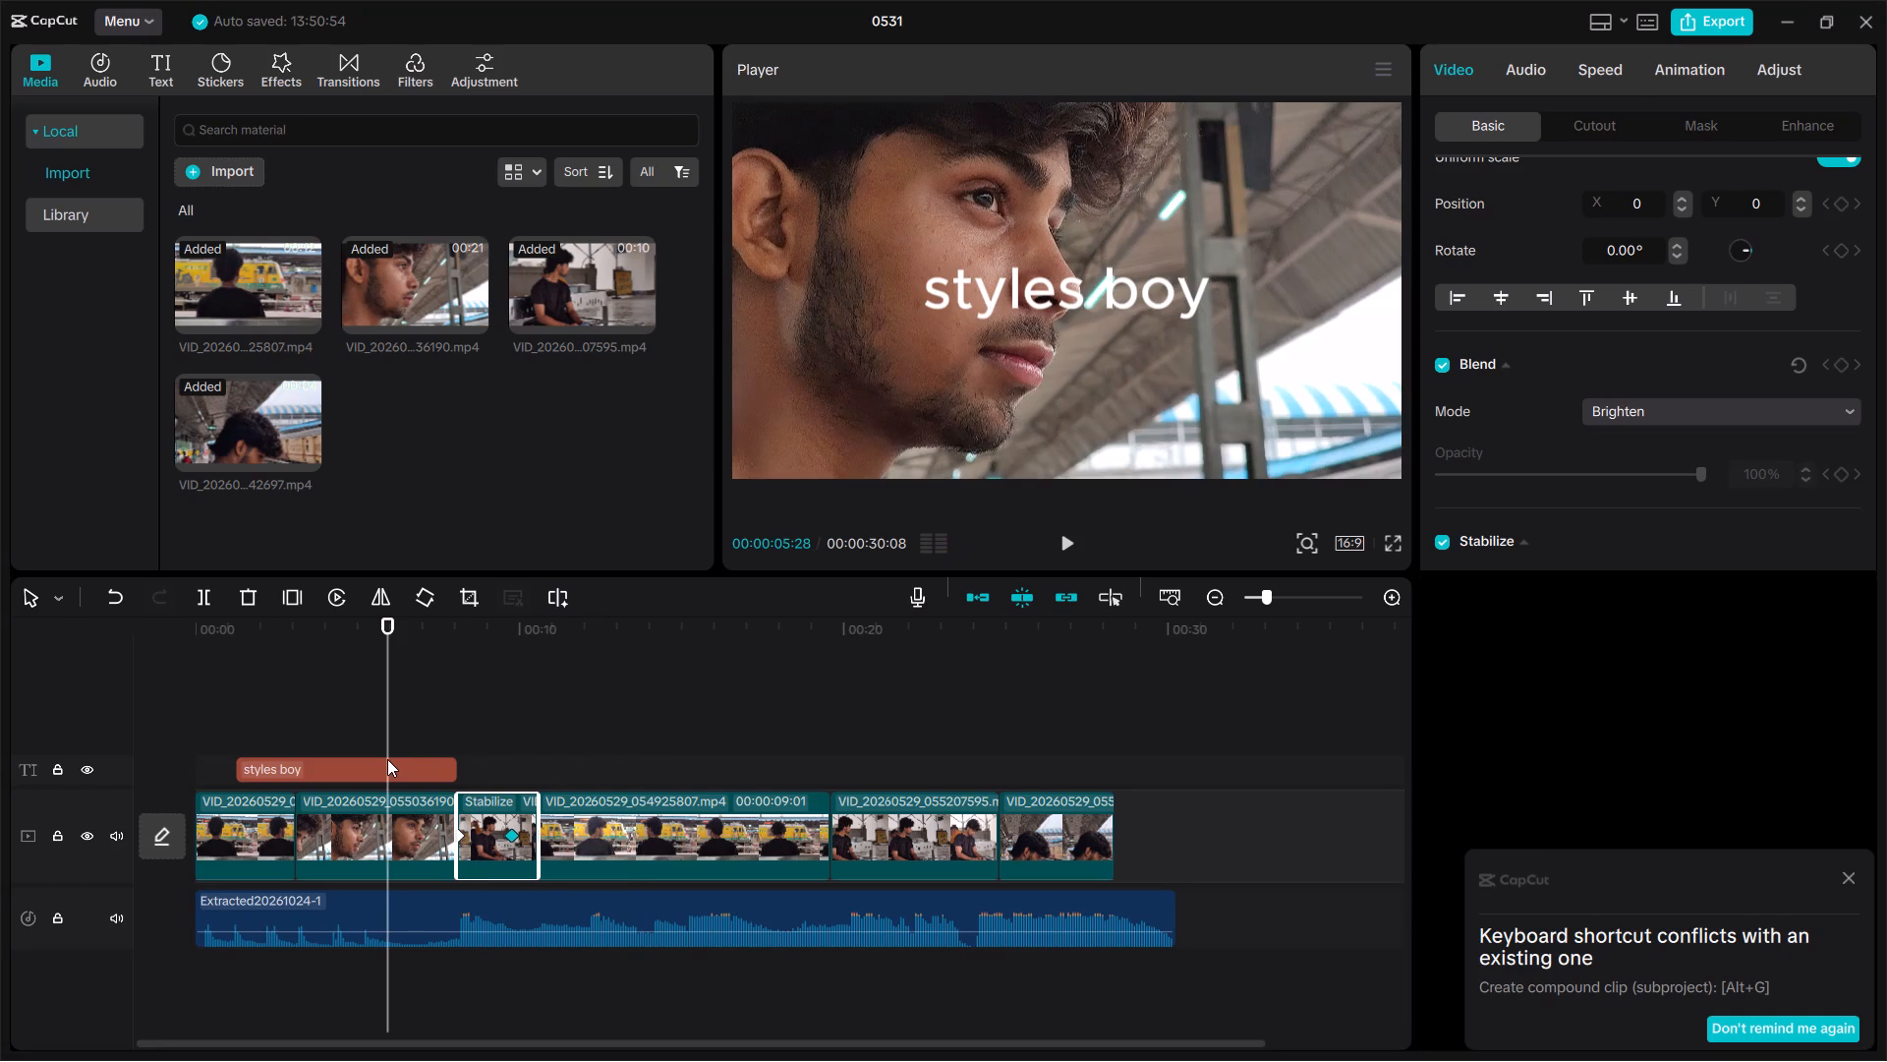
key(space)
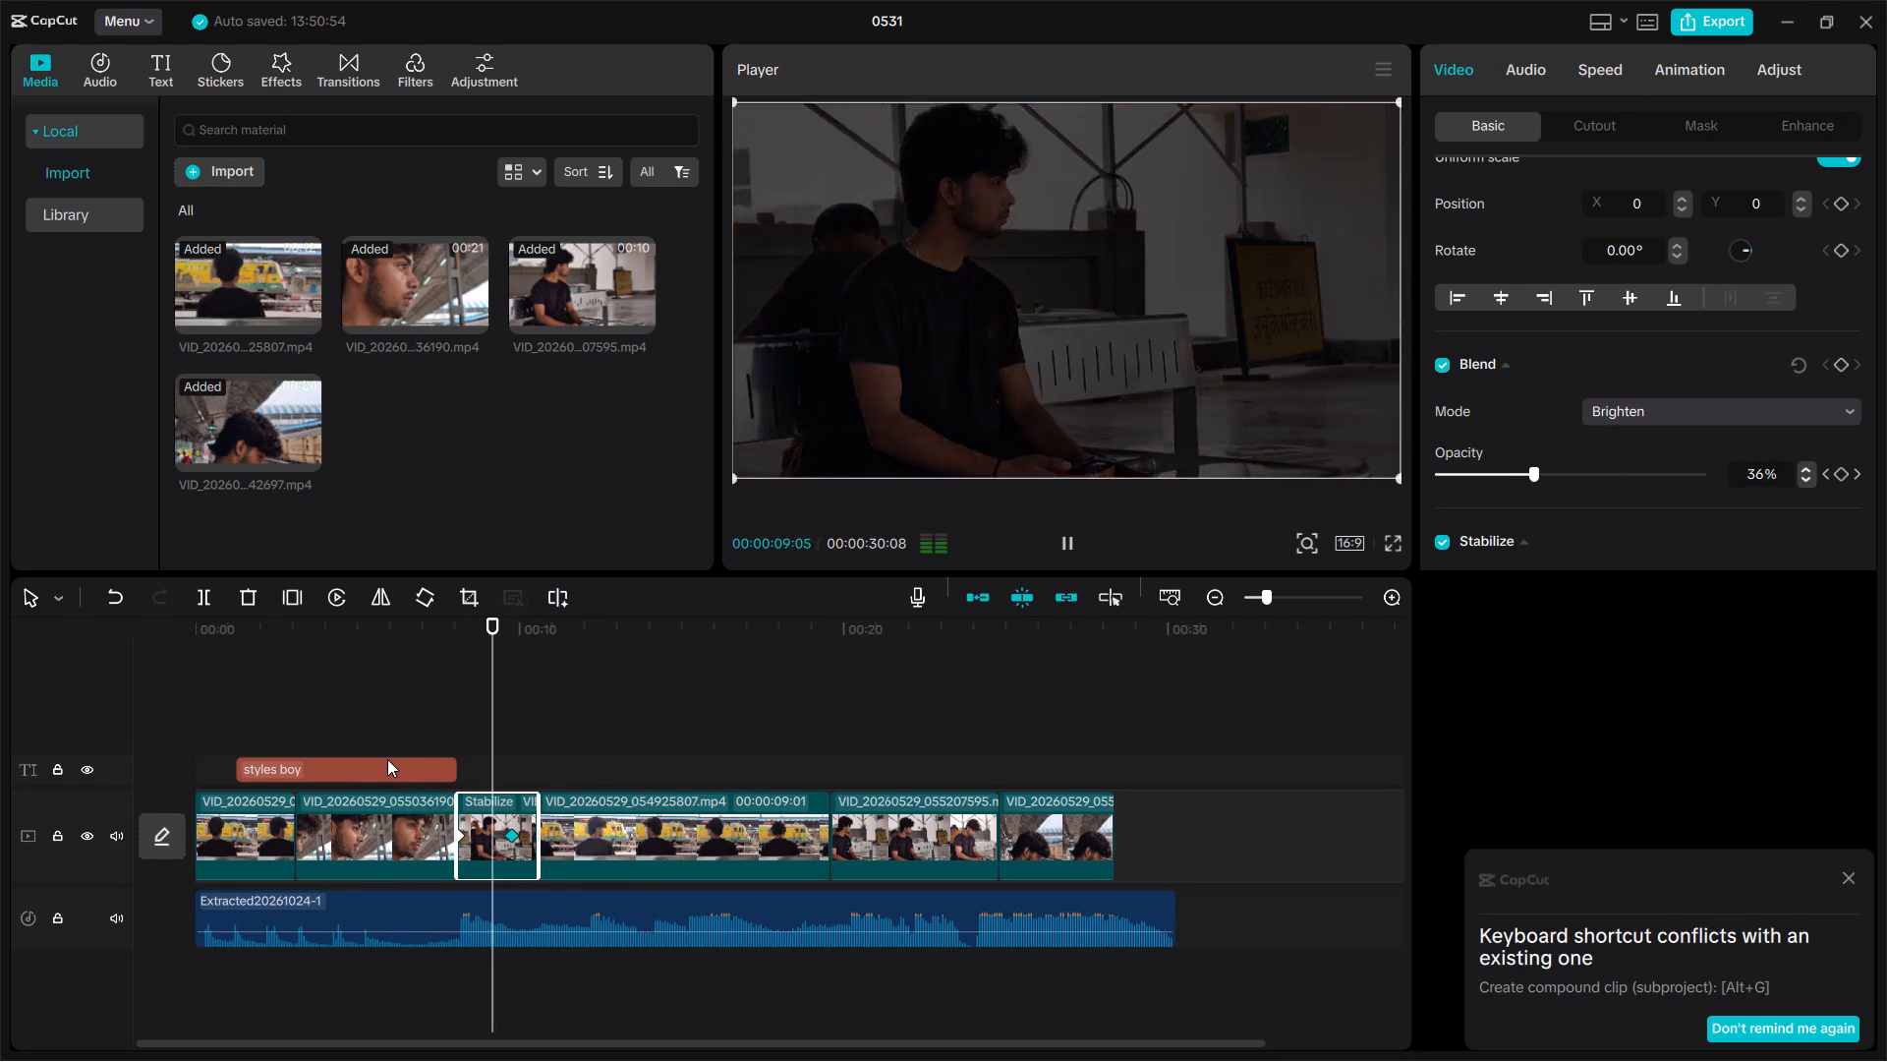
key(space)
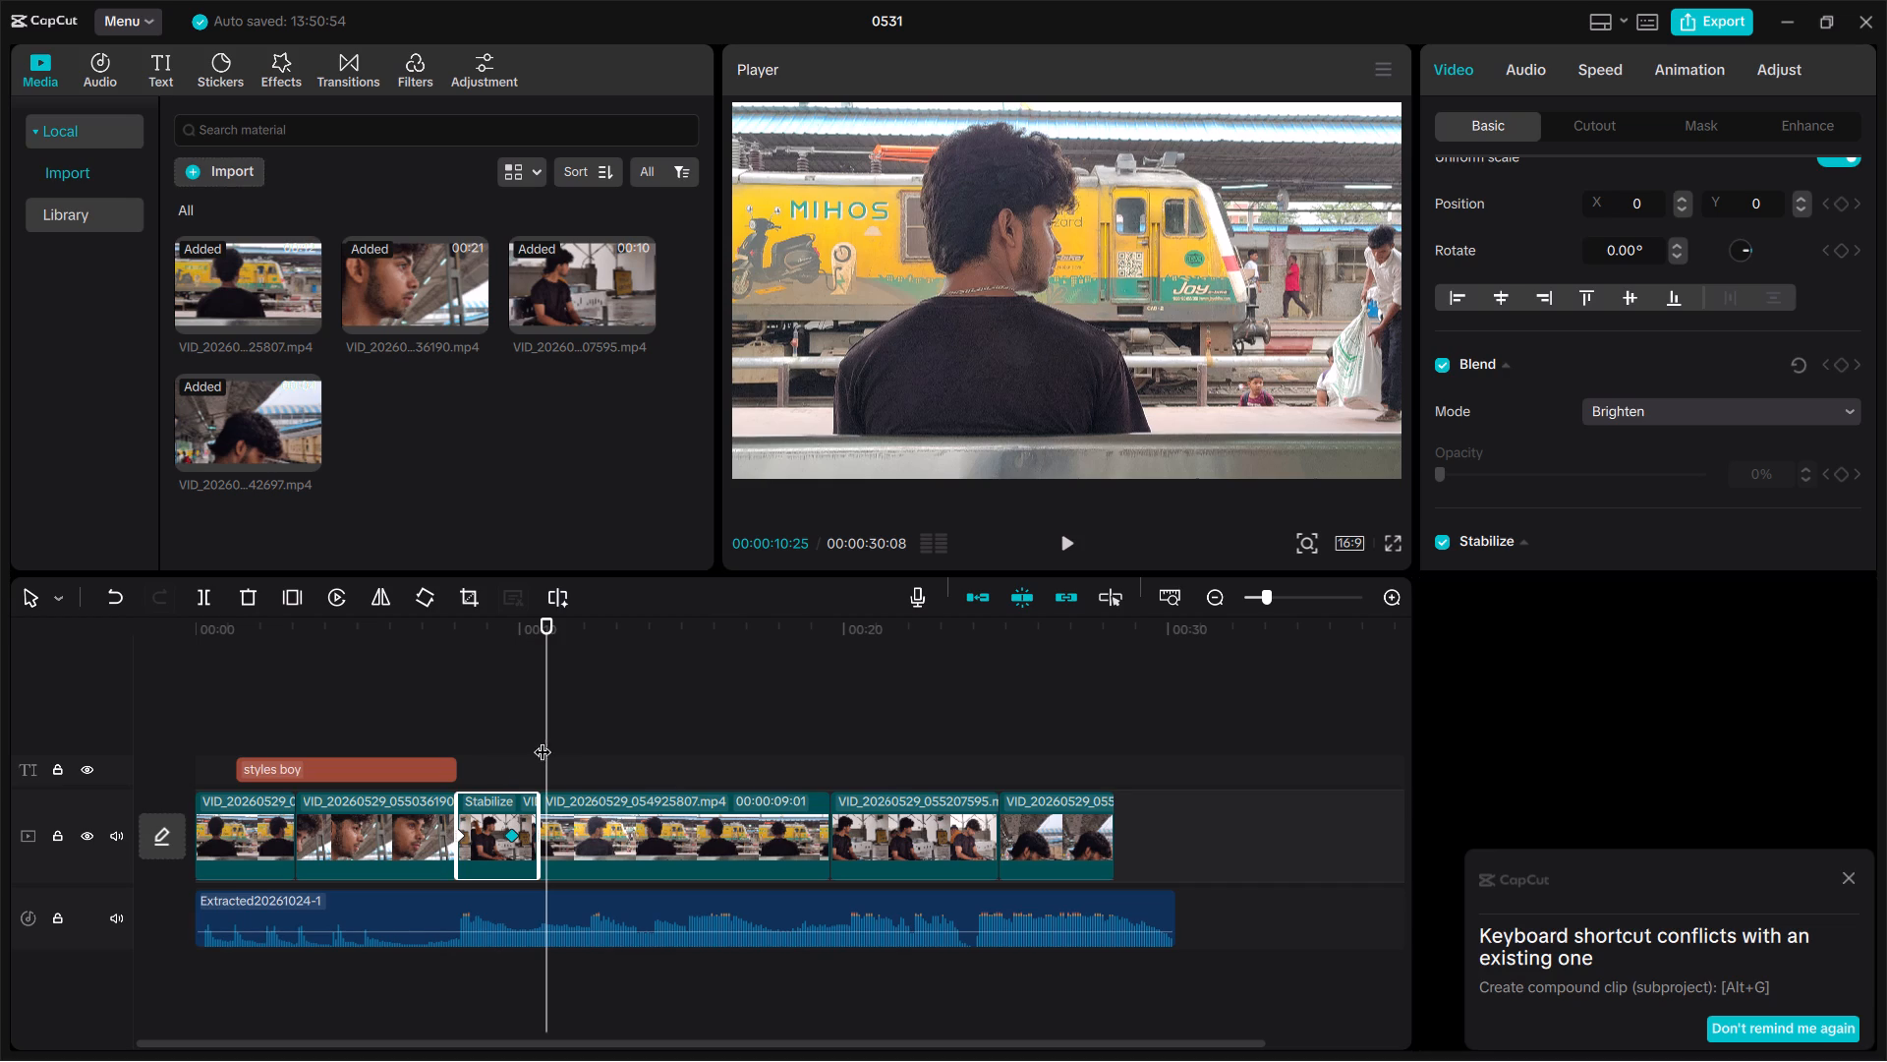
Return to the keyframe at 00:00:09:23 and change the bench segment's blend mode to Normal.
drag(546, 738, 519, 739)
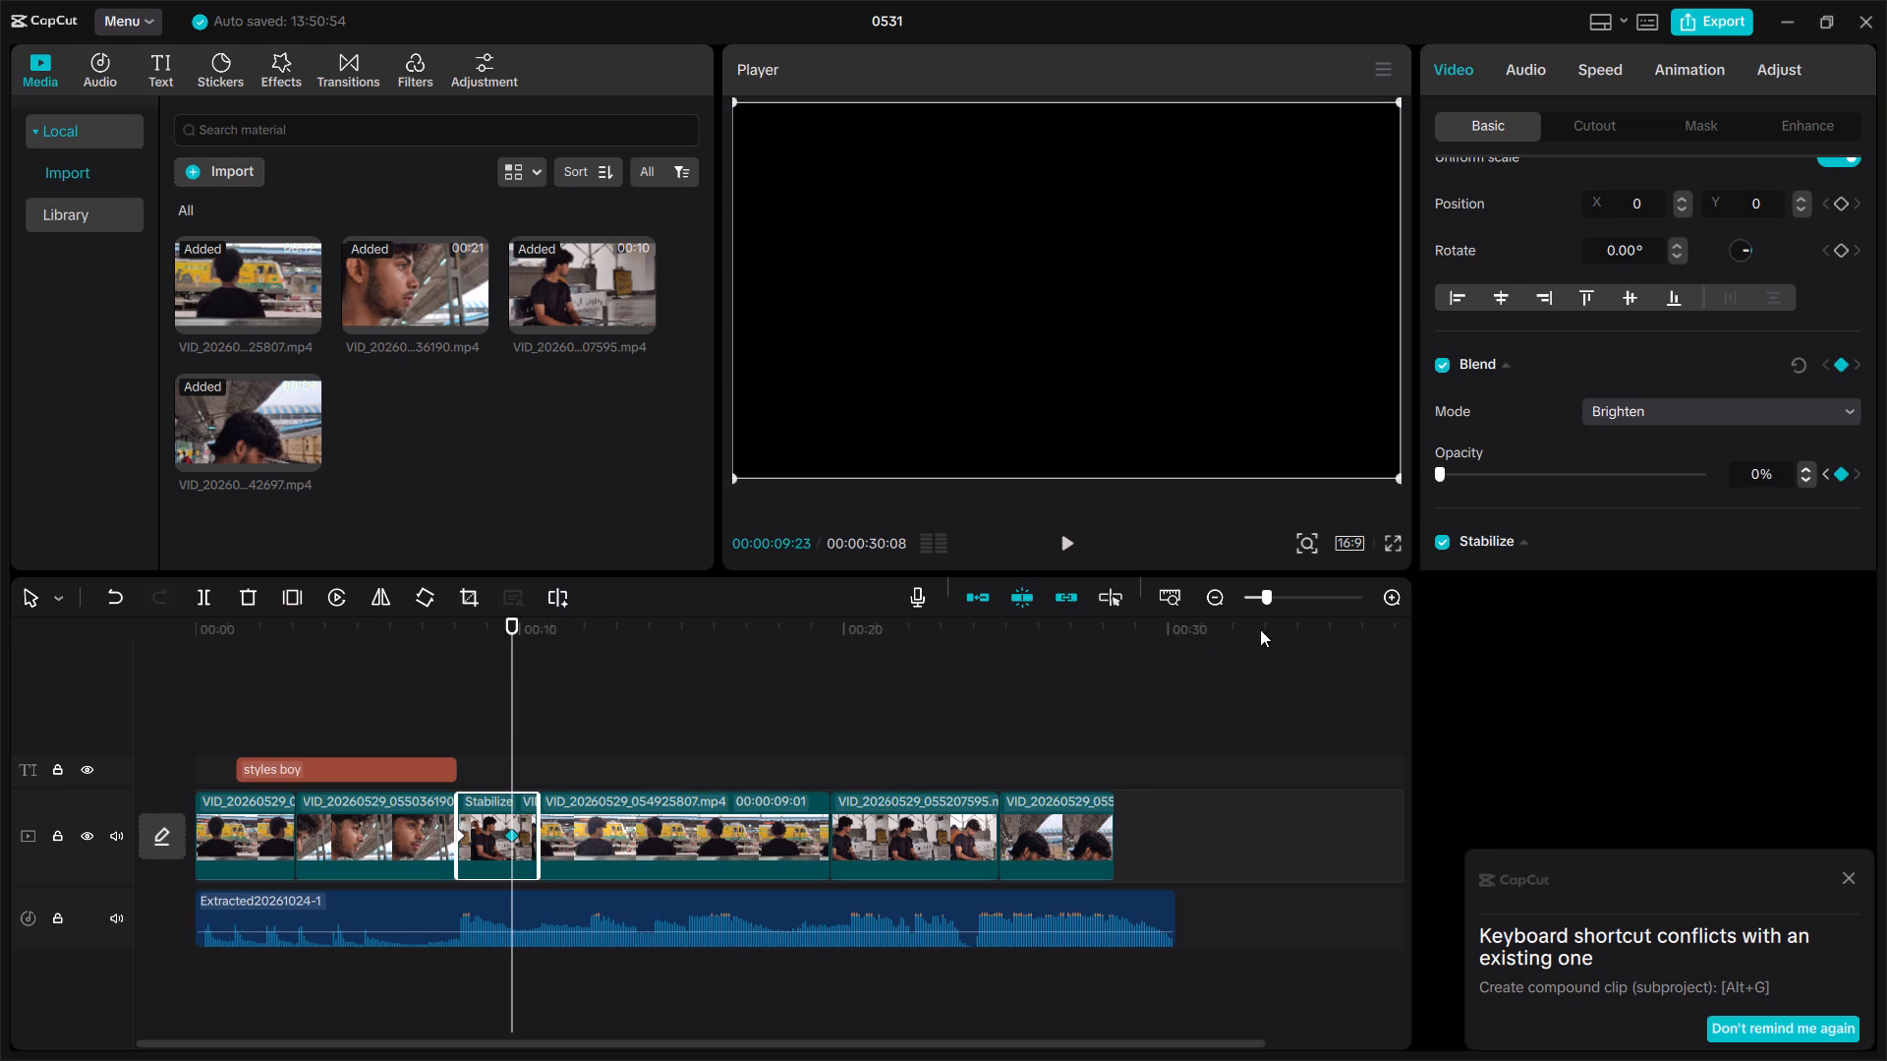
click(1790, 407)
click(1698, 448)
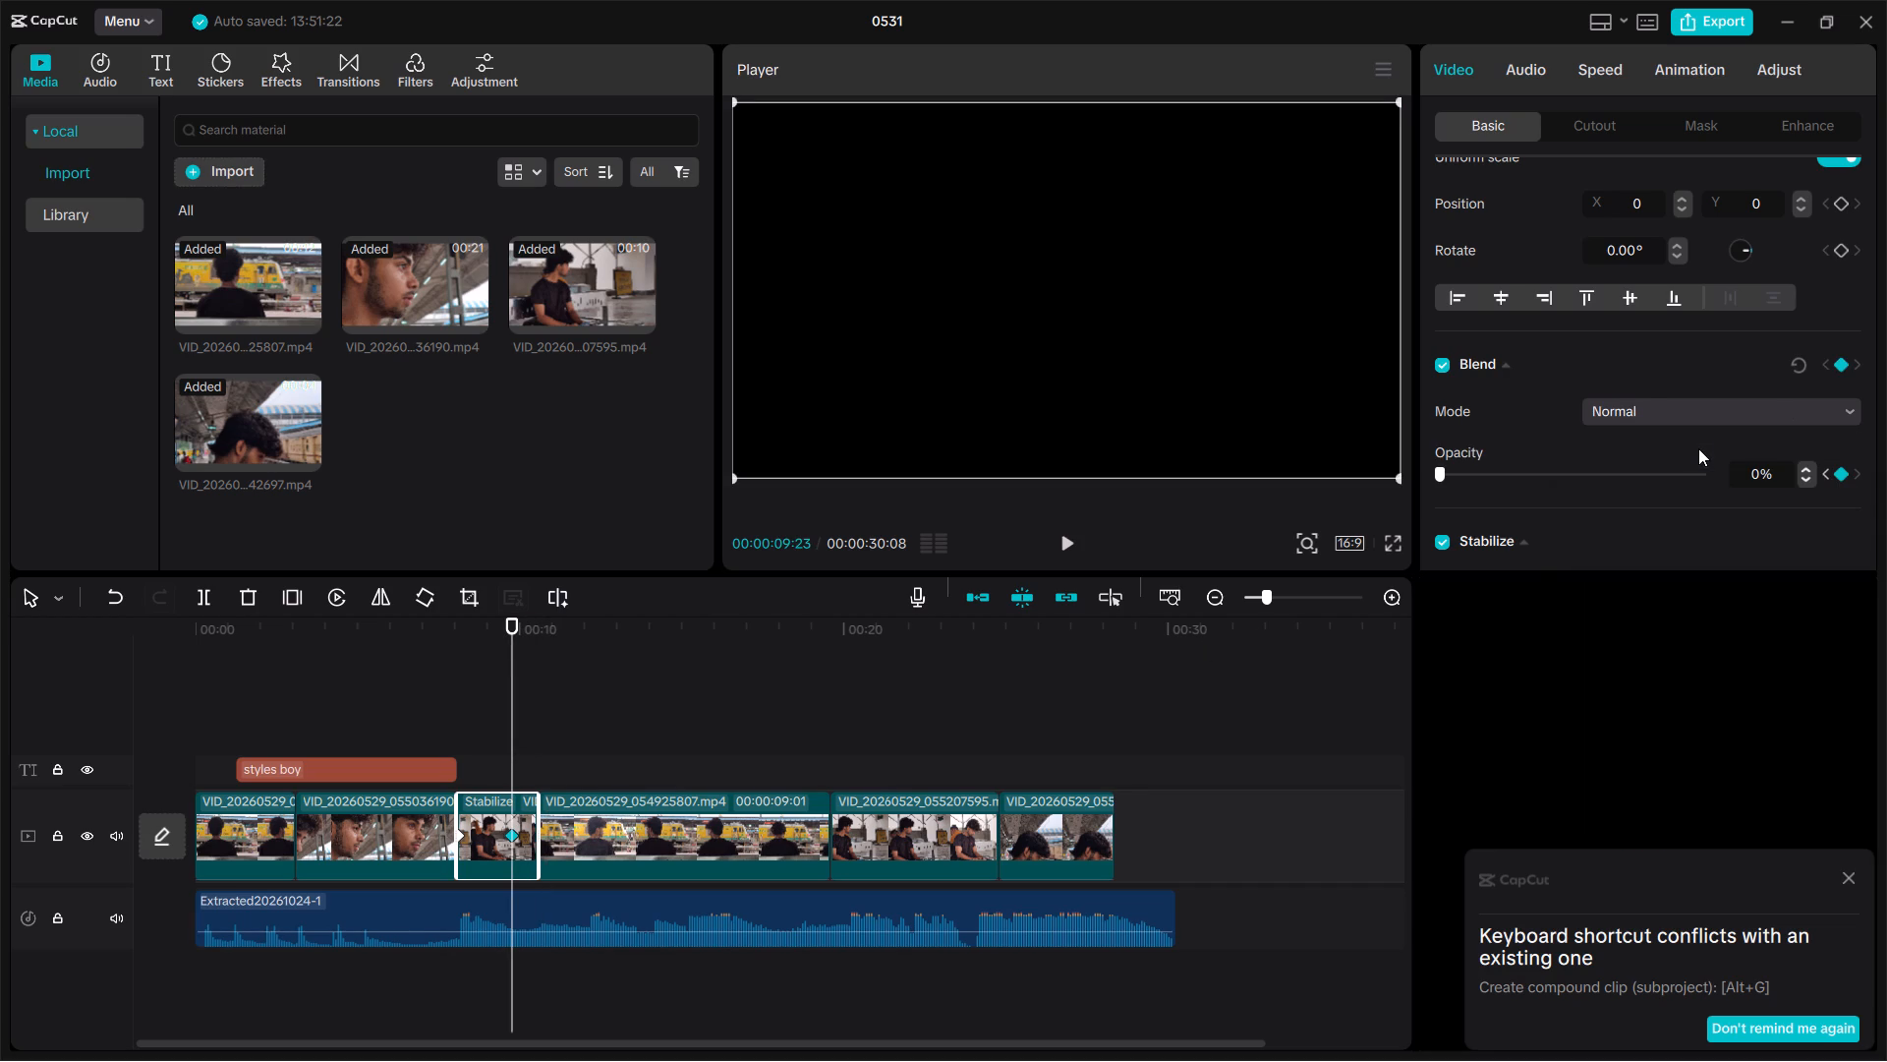